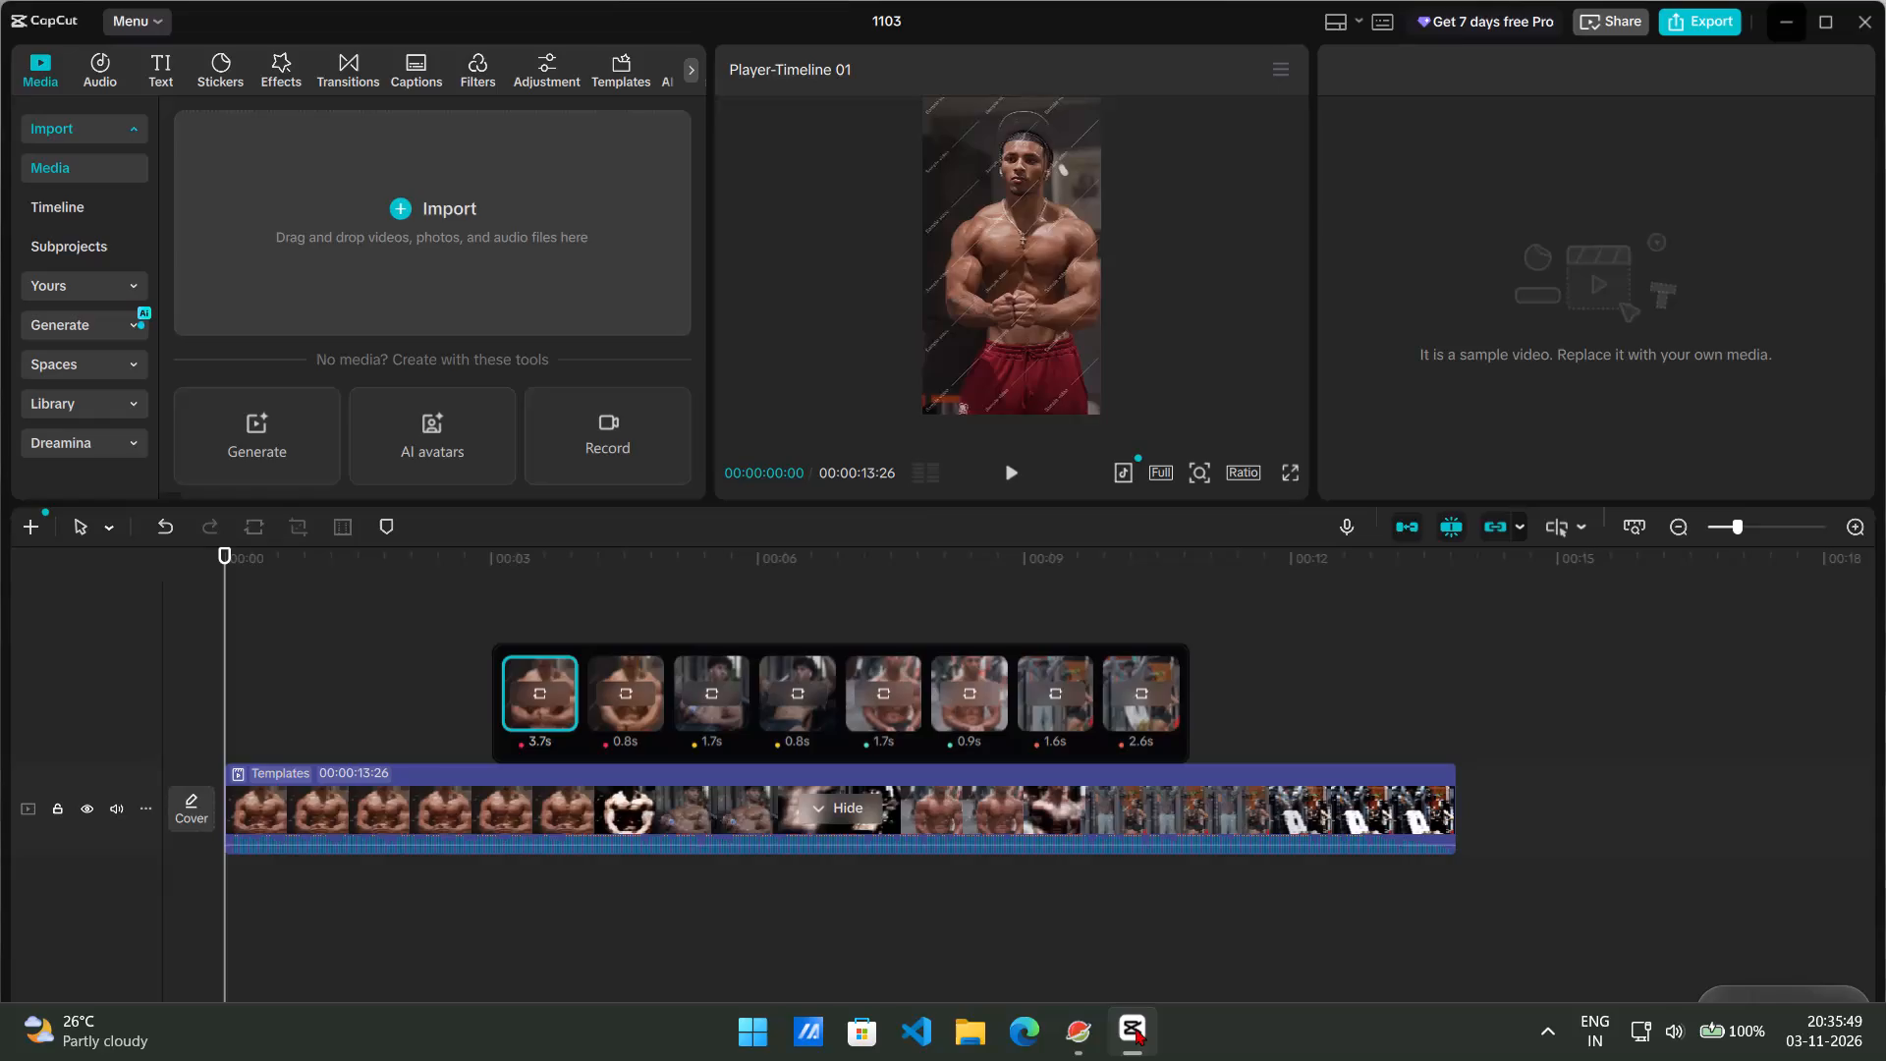
# Replace the template's first sample clip, the 3.7 s slot, with IMG_2634.MOV from the Downloads folder.
pyautogui.click(525, 688)
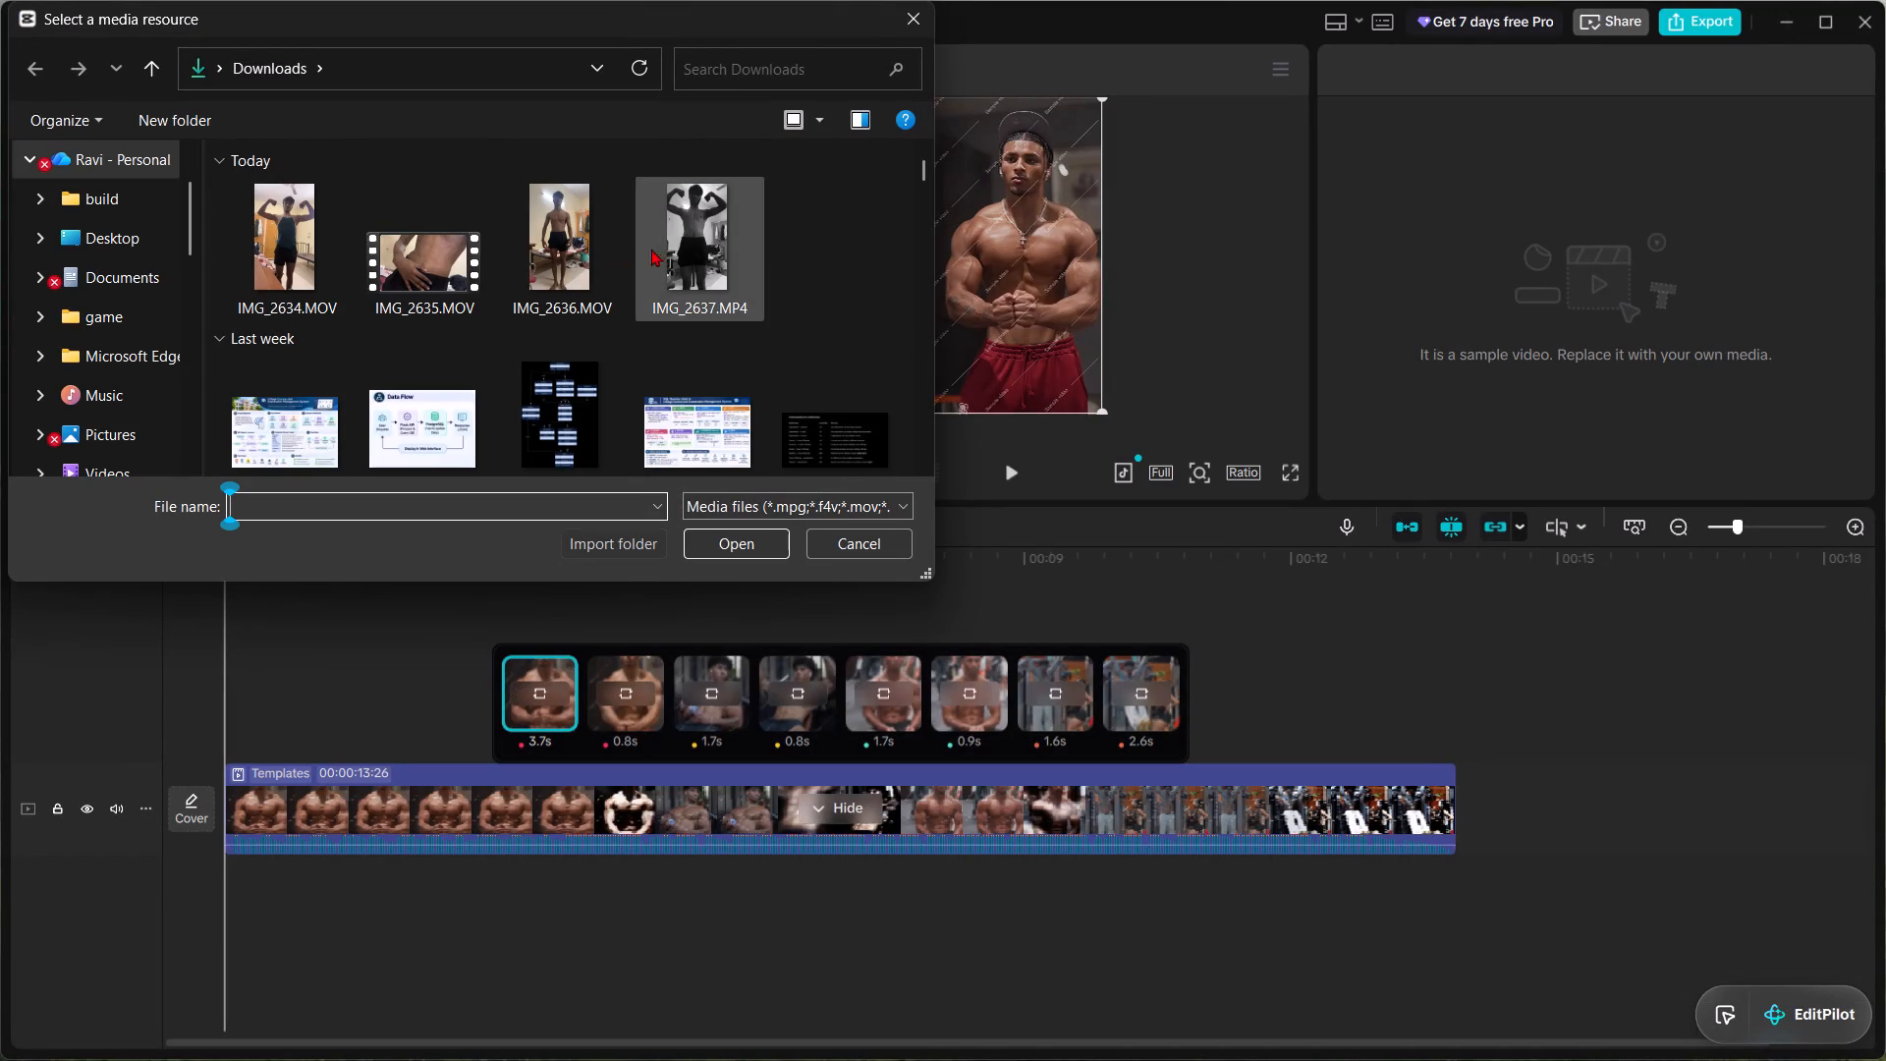
pyautogui.doubleClick(314, 247)
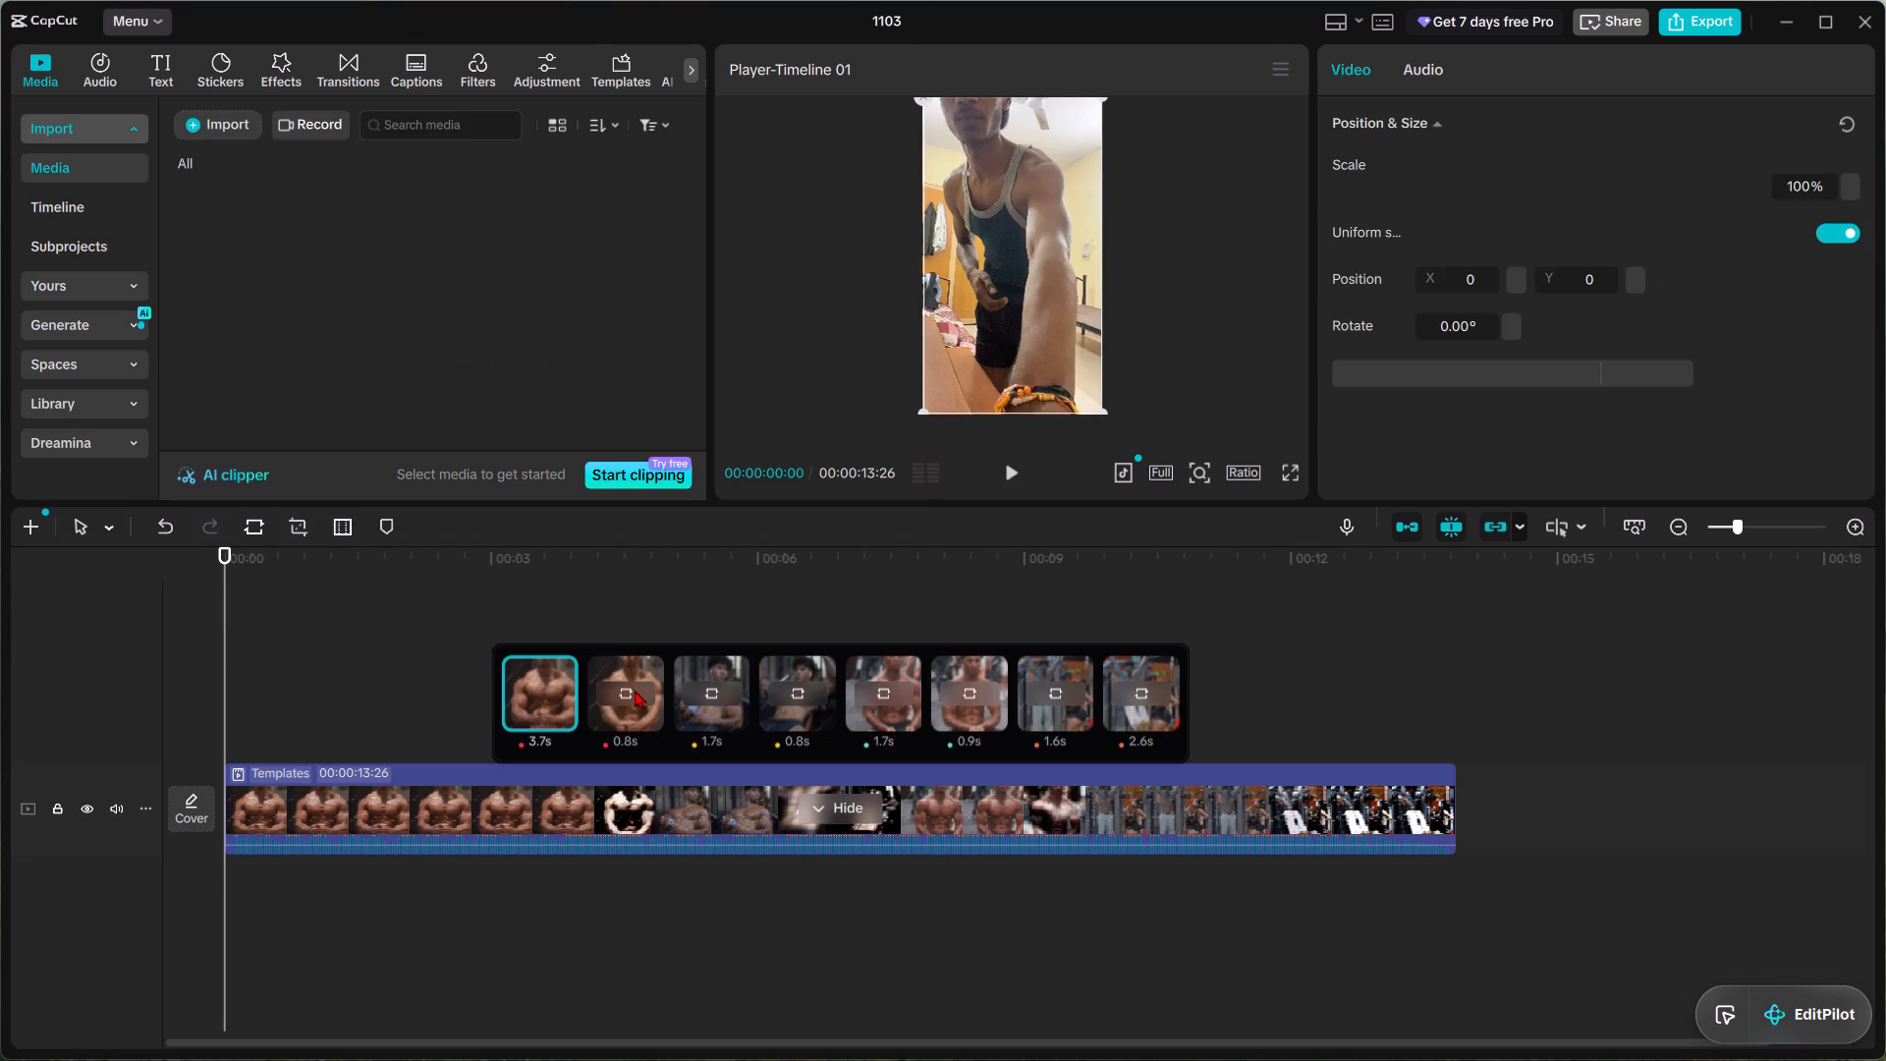
# Replace the template's third sample clip, a 1.7 s slot, with IMG_2636.MOV from the Downloads folder.
pyautogui.click(637, 694)
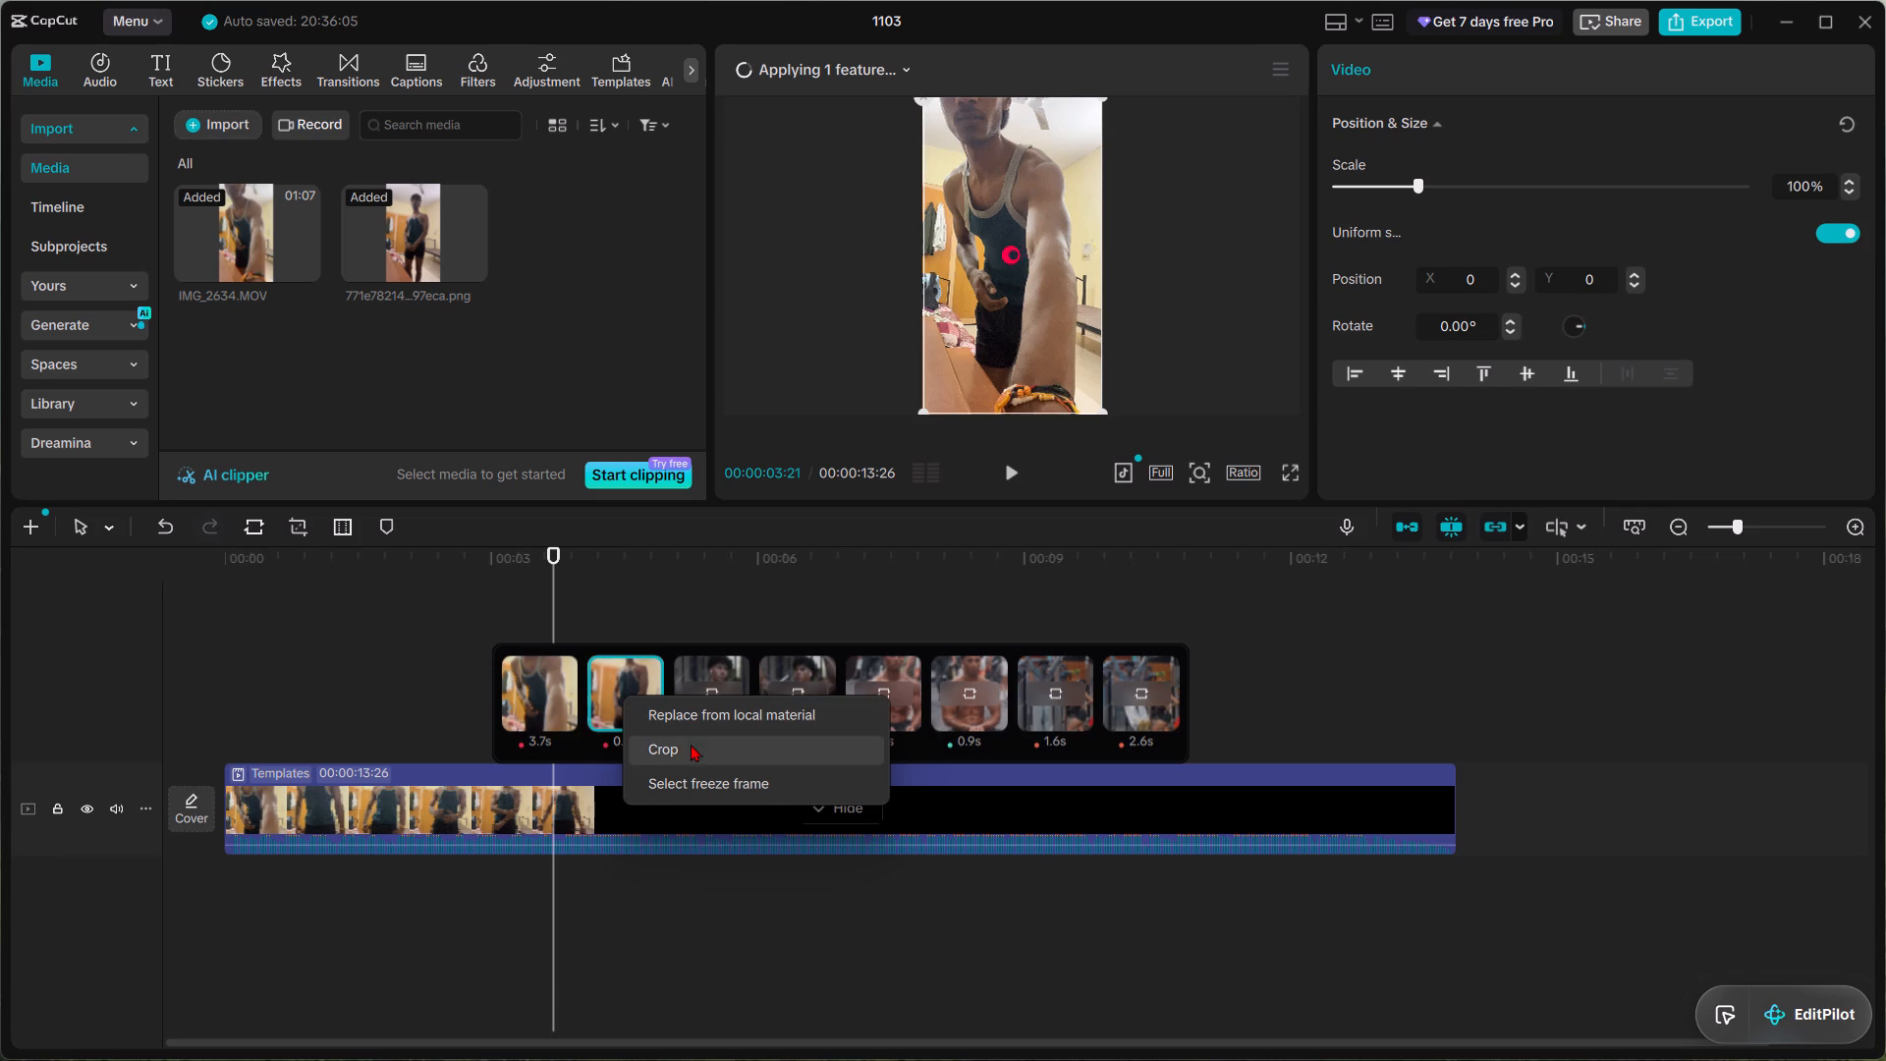
pyautogui.click(593, 619)
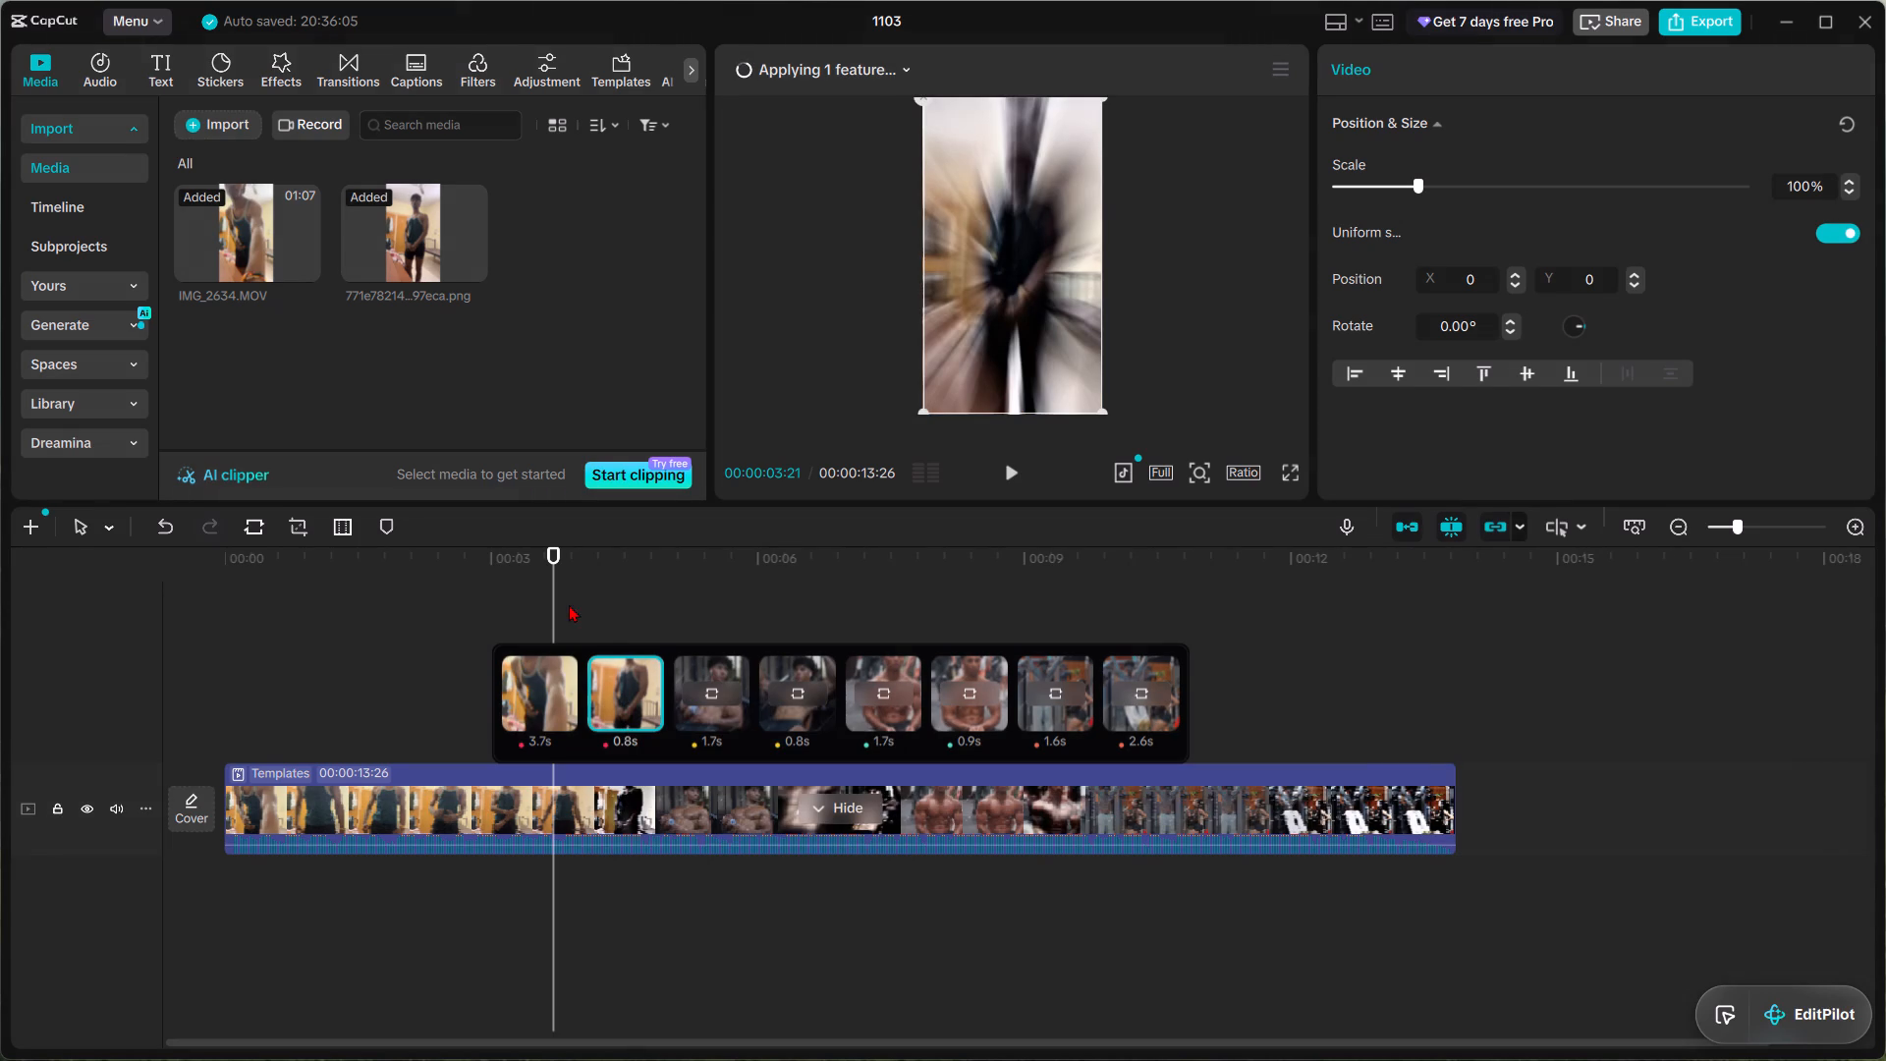
pyautogui.moveTo(561, 599); pyautogui.dragTo(629, 625)
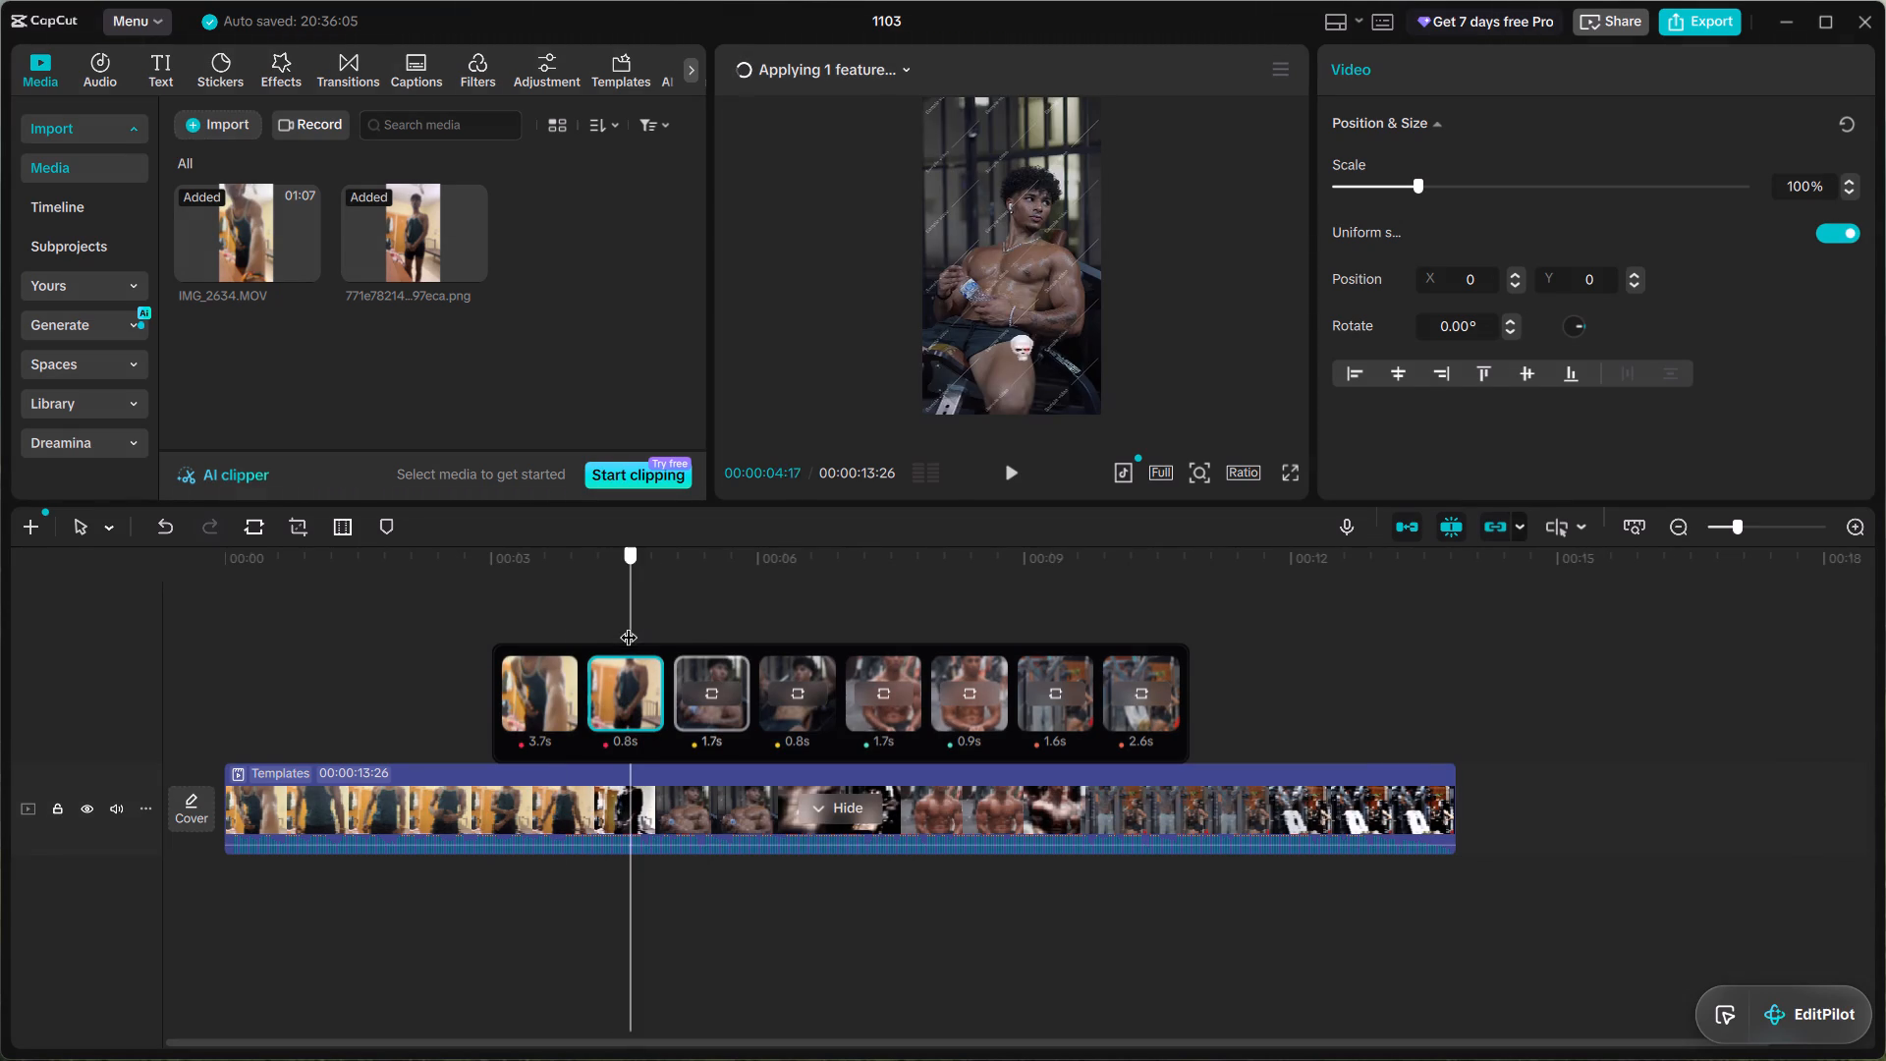
pyautogui.moveTo(629, 625); pyautogui.dragTo(693, 649)
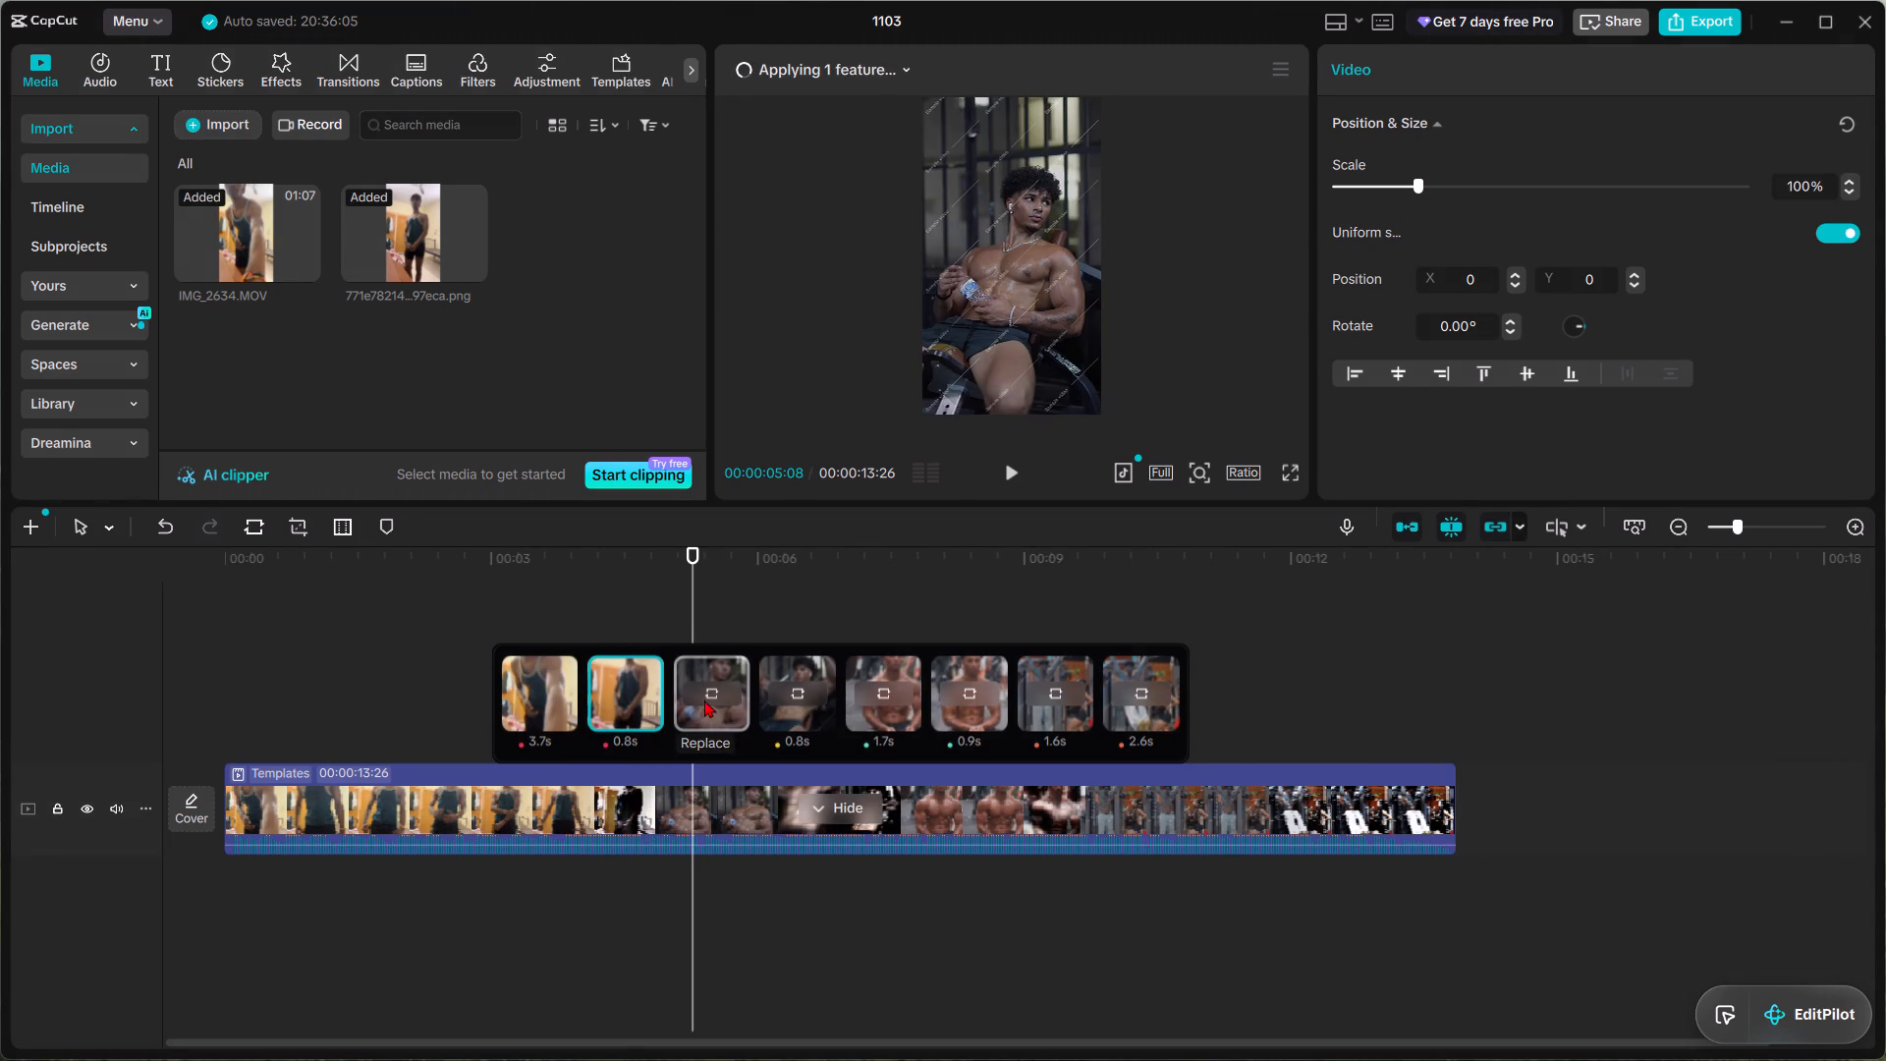
pyautogui.click(709, 695)
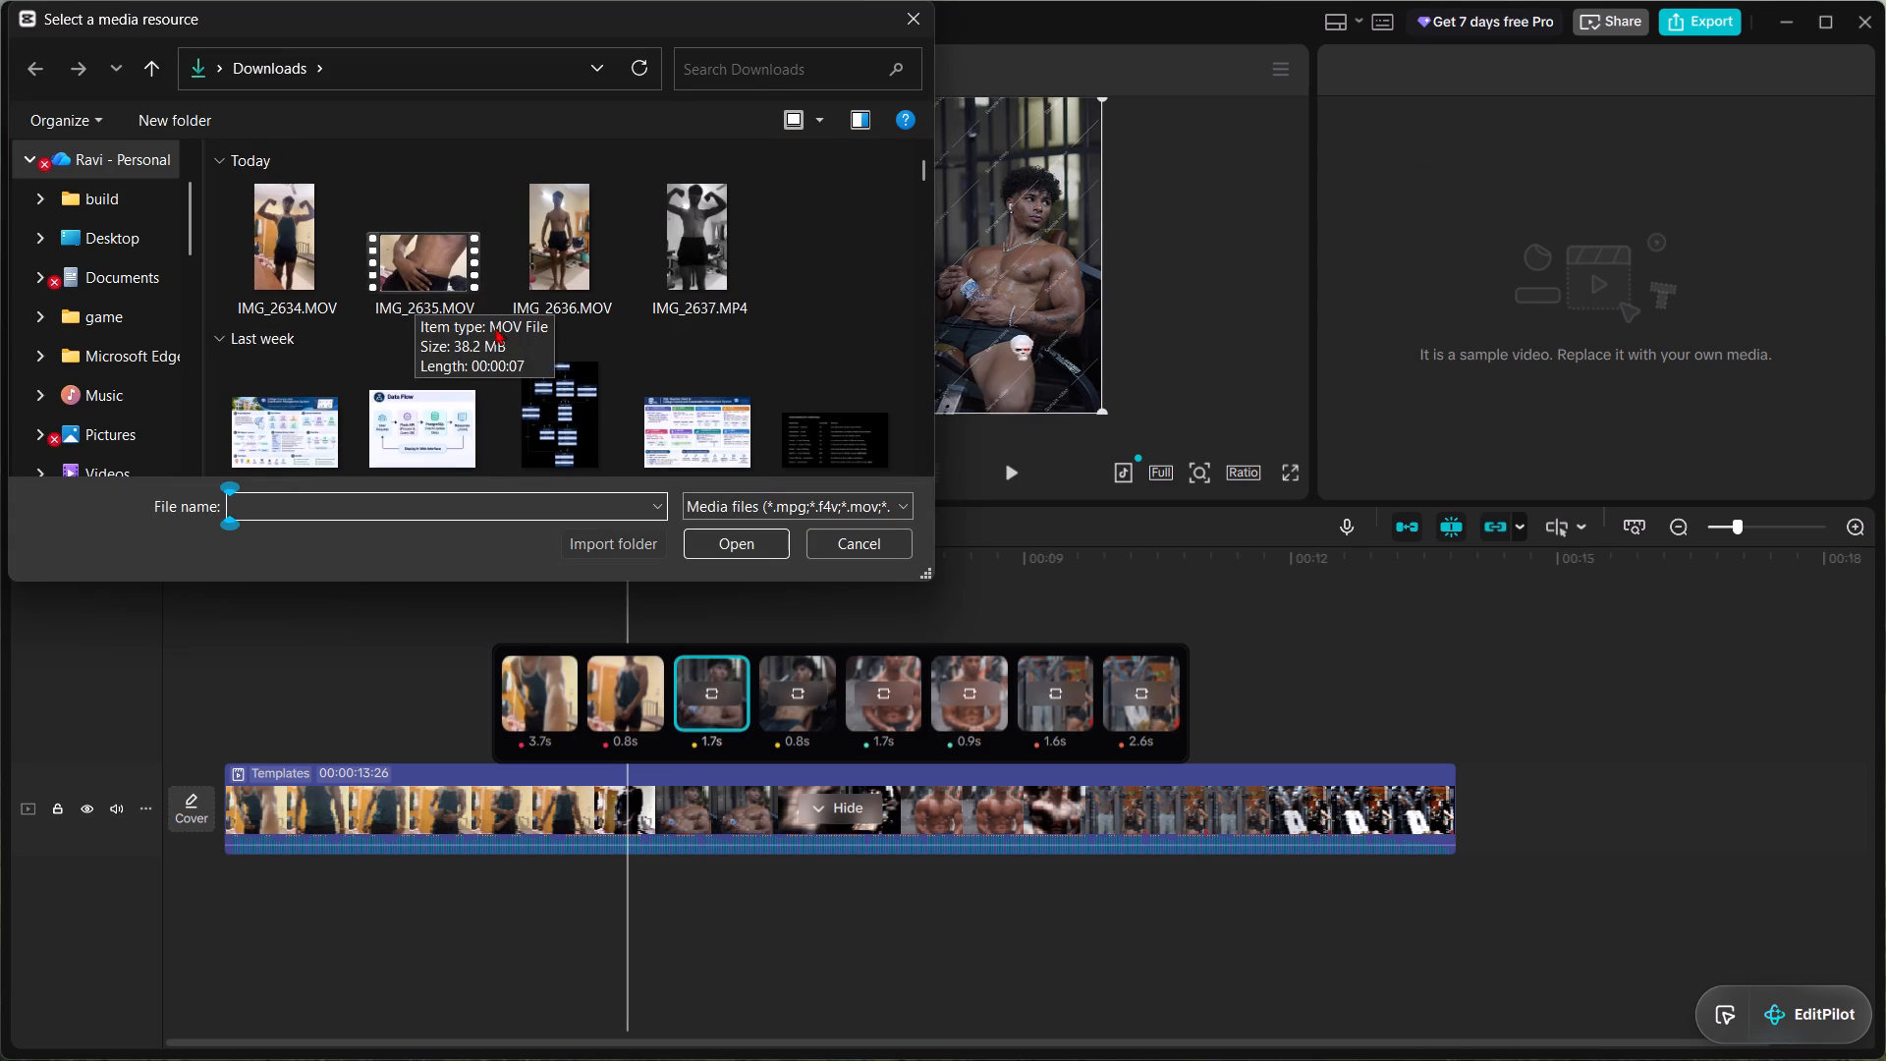
pyautogui.doubleClick(549, 254)
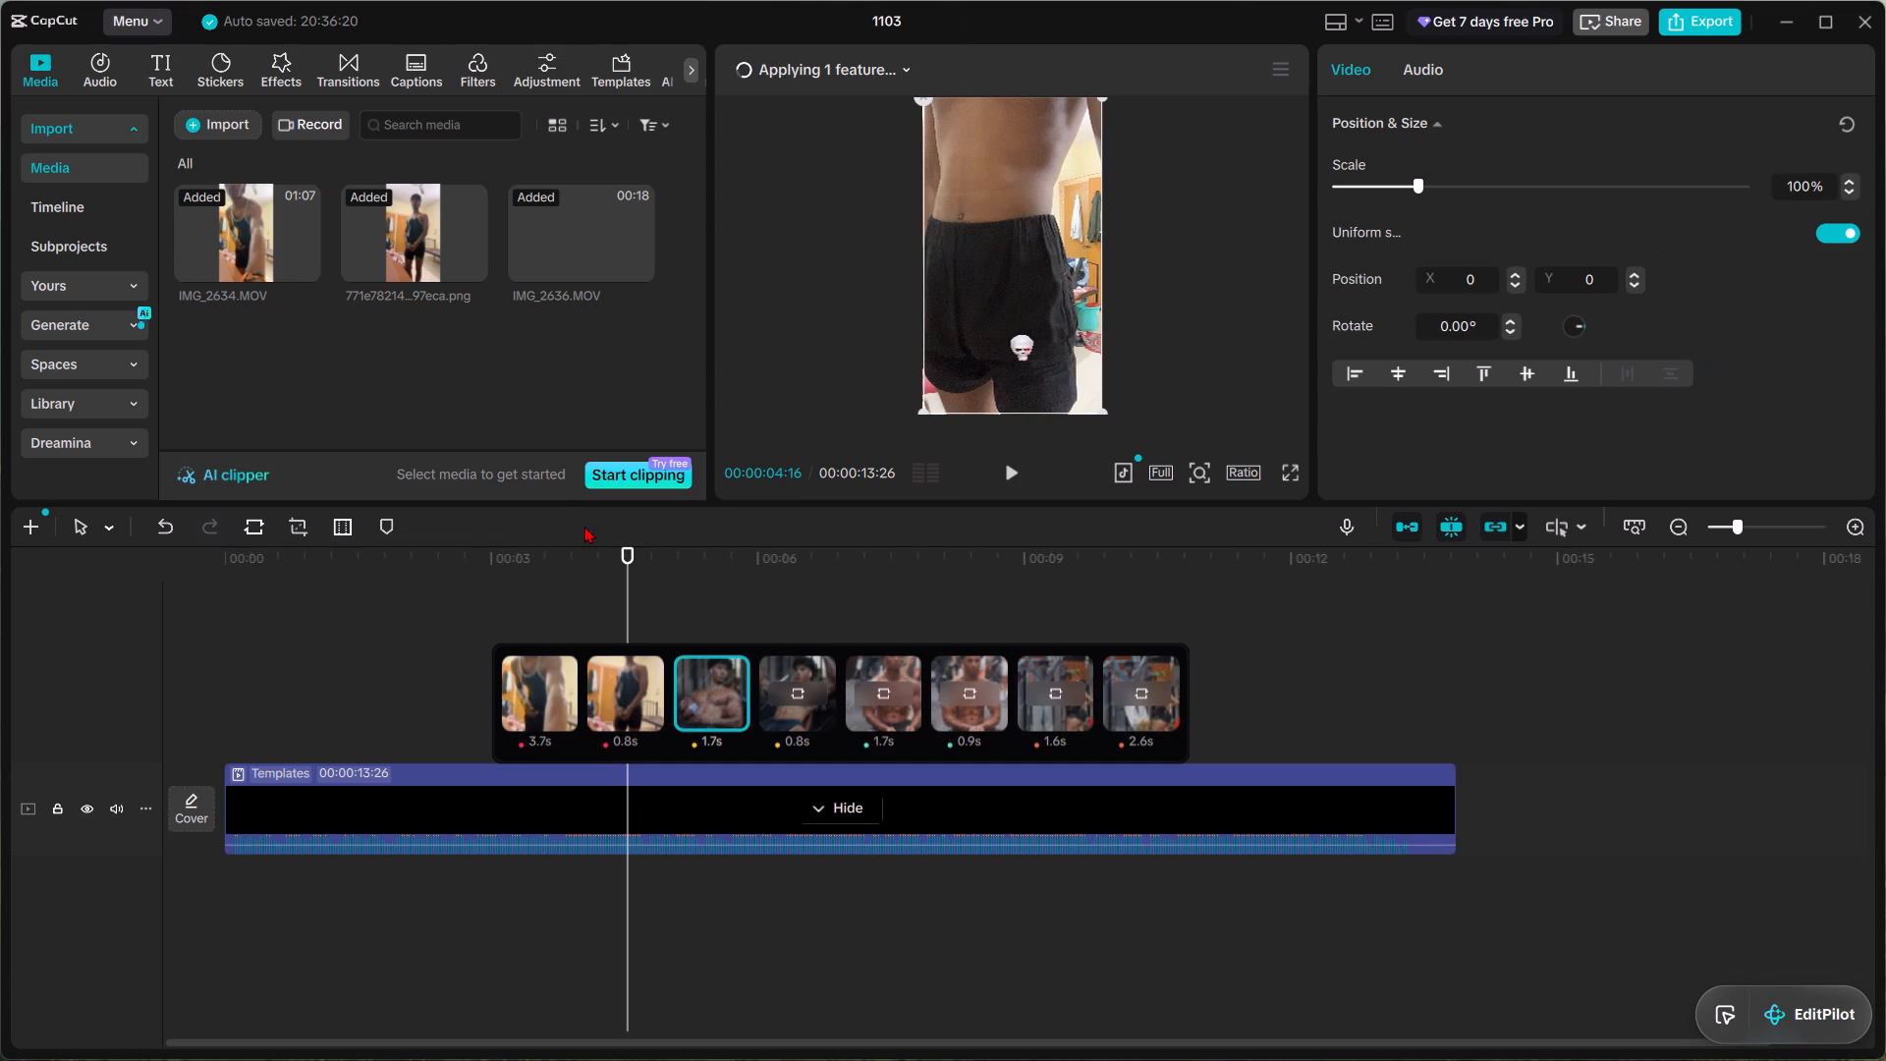
# Replace the template's fifth sample clip, a 1.7 s slot, with IMG_2635.MOV from the Downloads folder.
pyautogui.moveTo(631, 586); pyautogui.dragTo(863, 593)
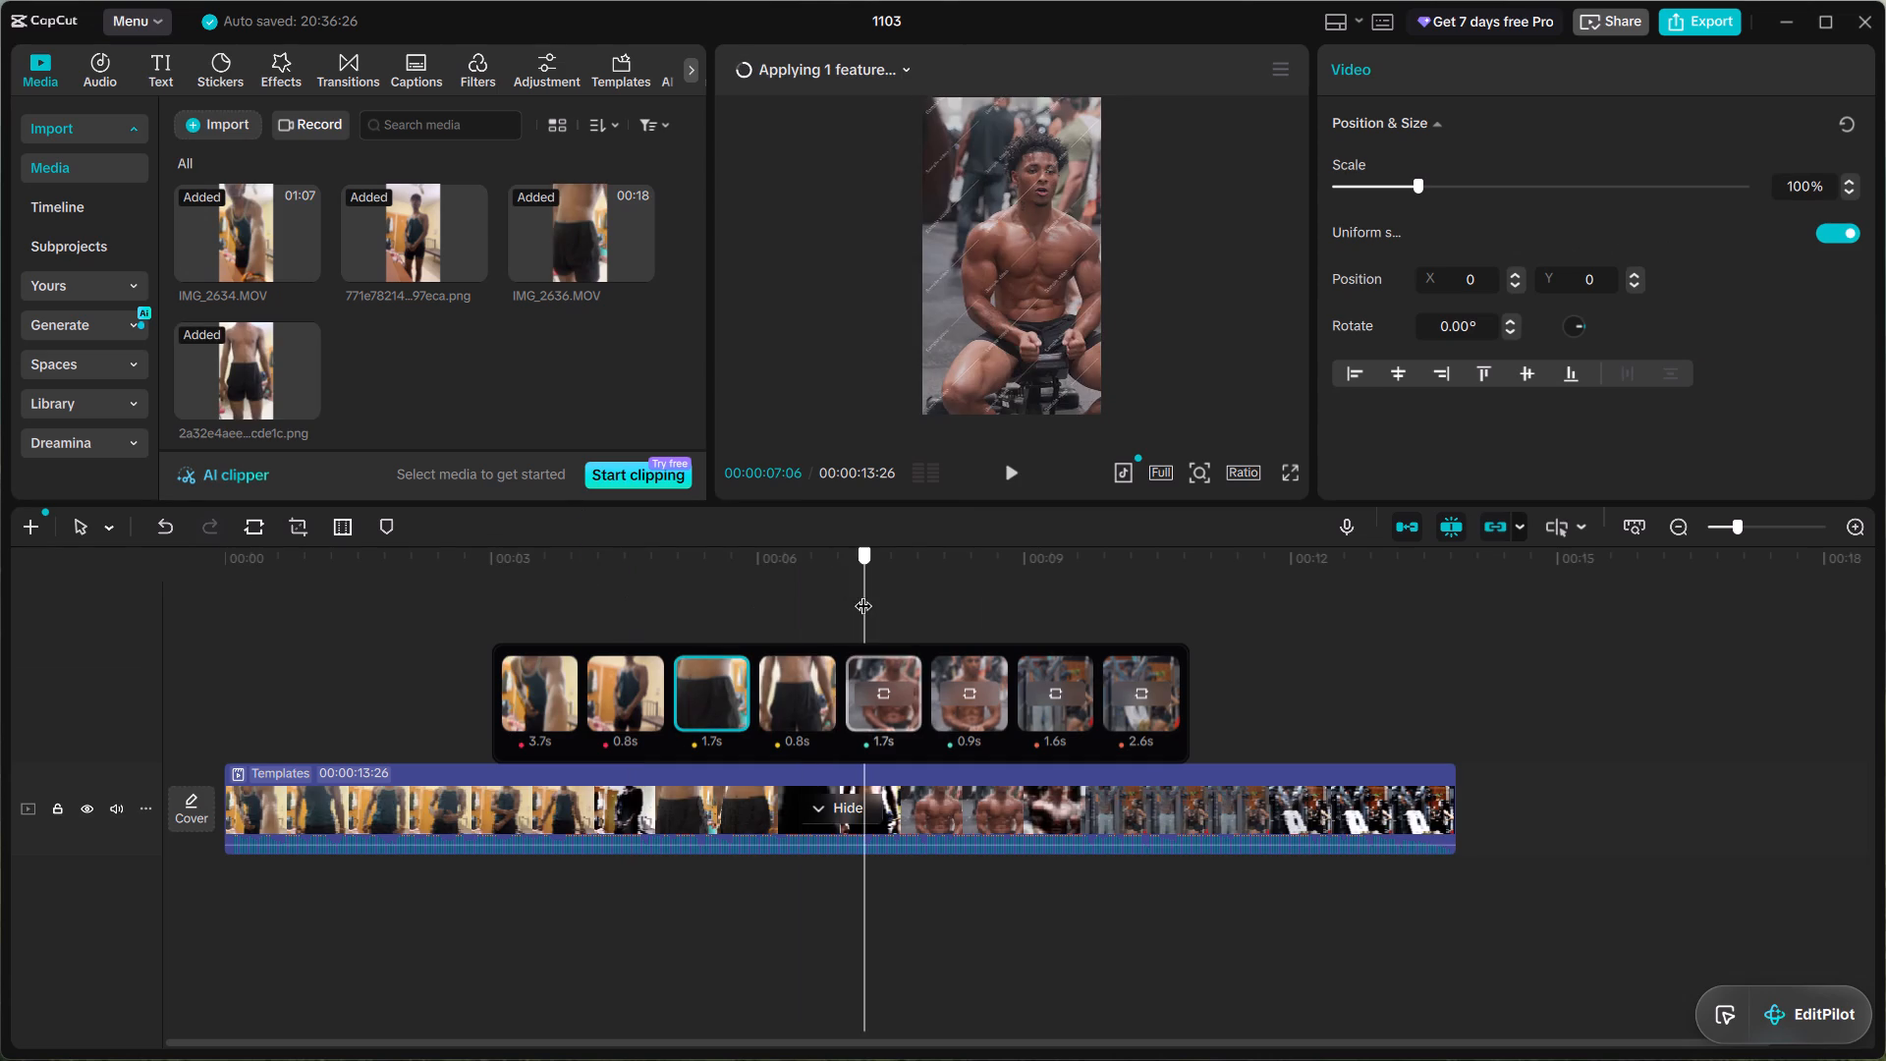
pyautogui.moveTo(863, 593); pyautogui.dragTo(852, 594)
pyautogui.click(894, 697)
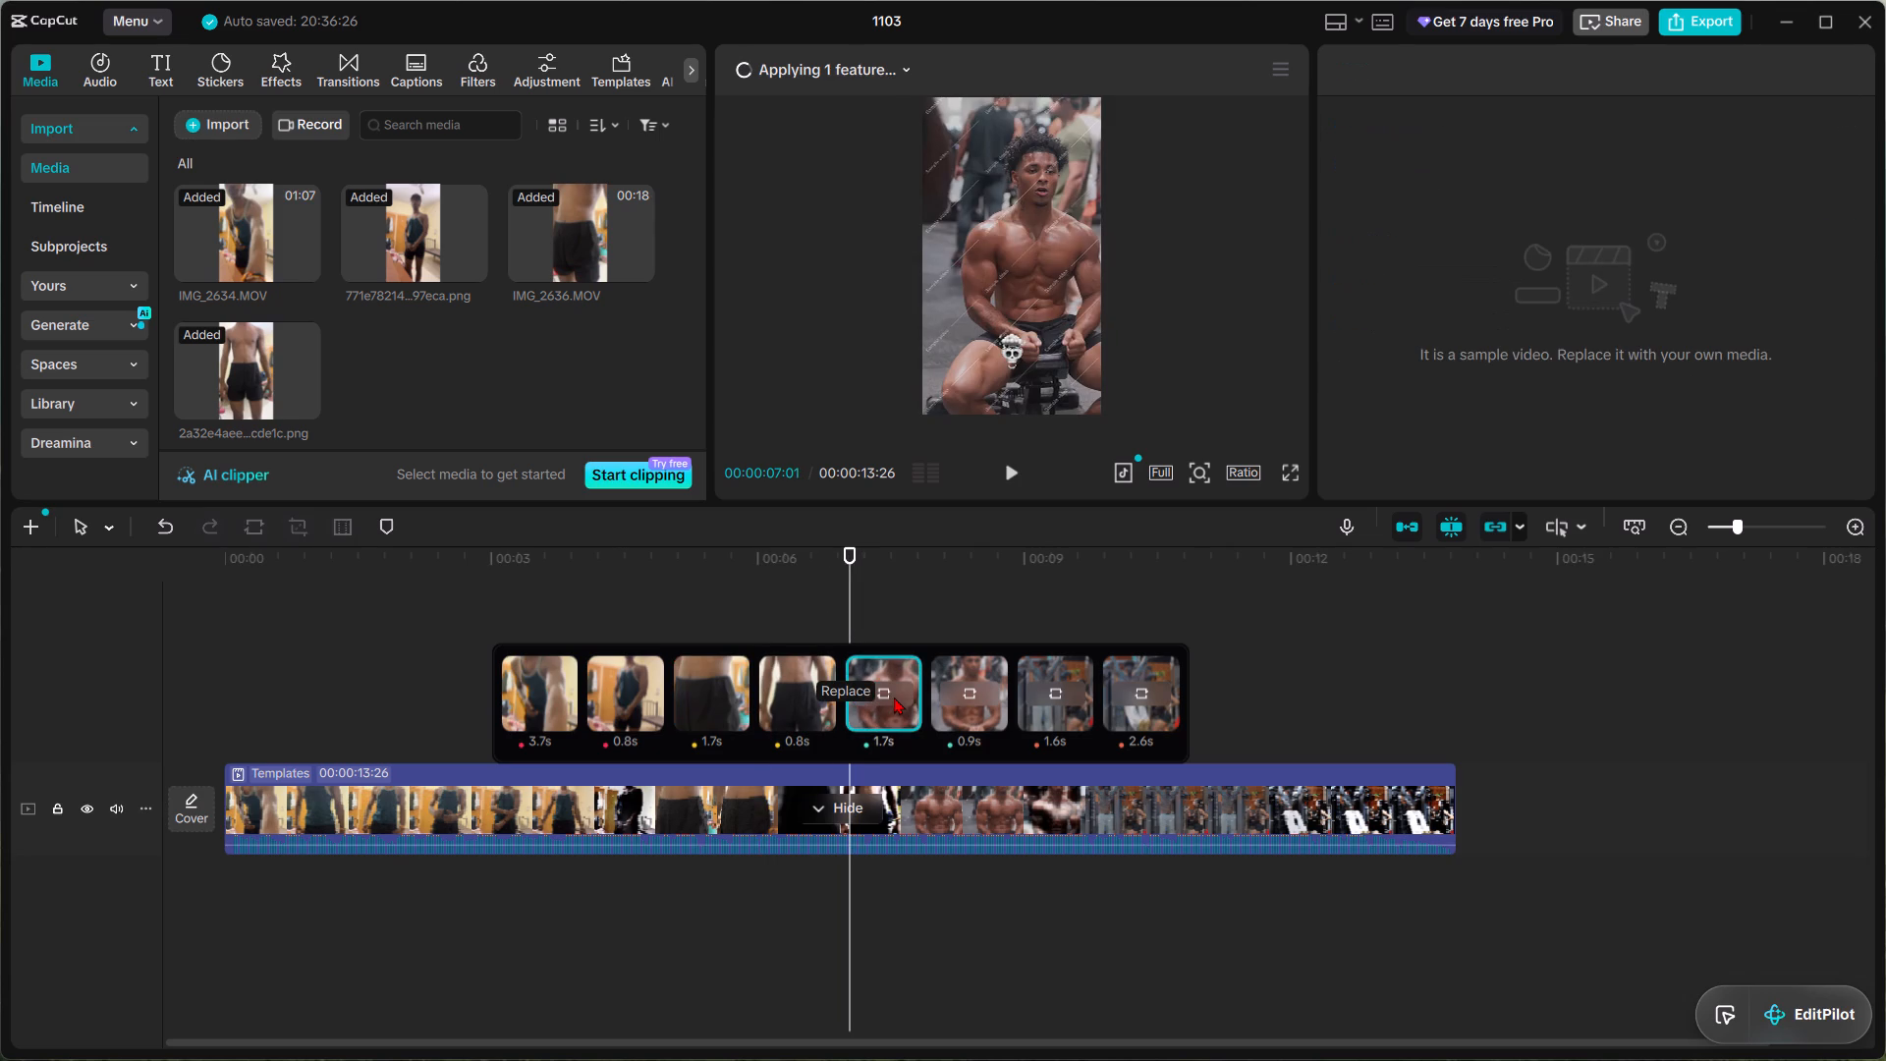
pyautogui.doubleClick(414, 282)
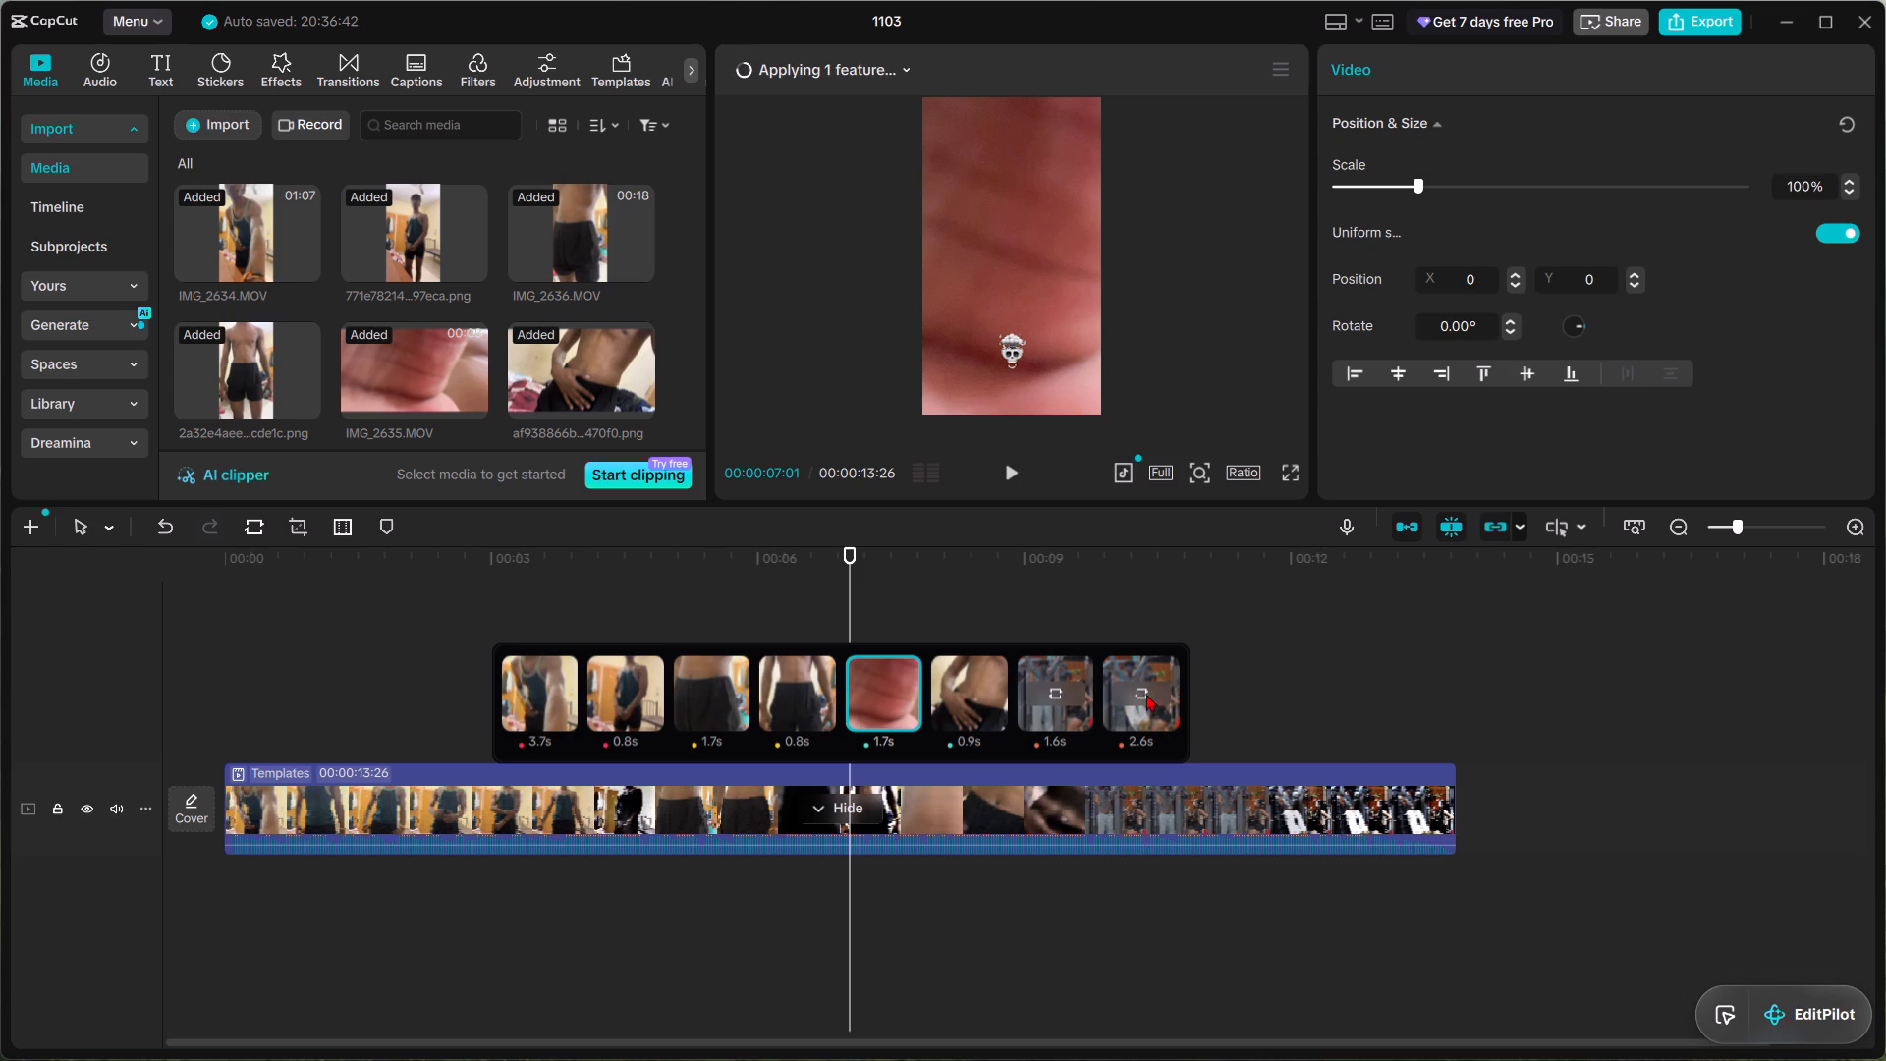
# Replace the template's seventh sample clip, the 1.6 s slot, with IMG_2637.MP4 from the Downloads folder.
pyautogui.click(1041, 689)
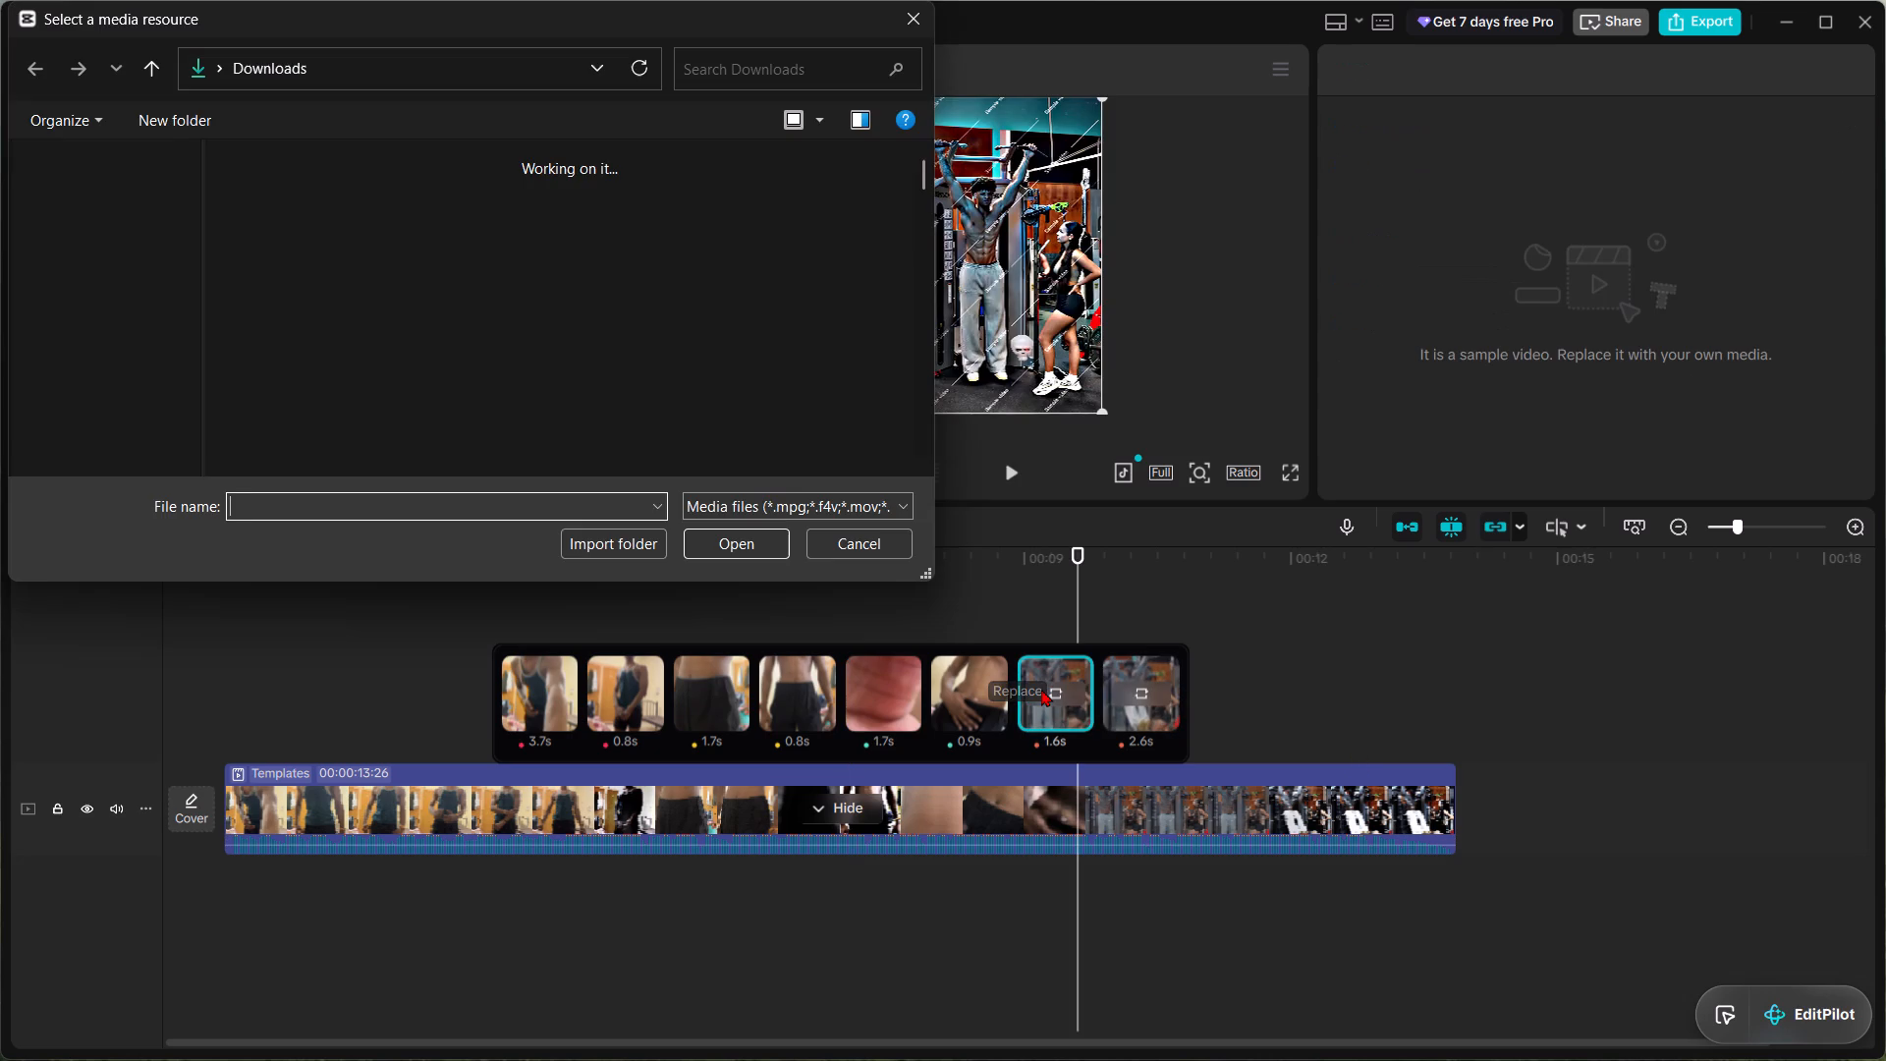
pyautogui.doubleClick(714, 240)
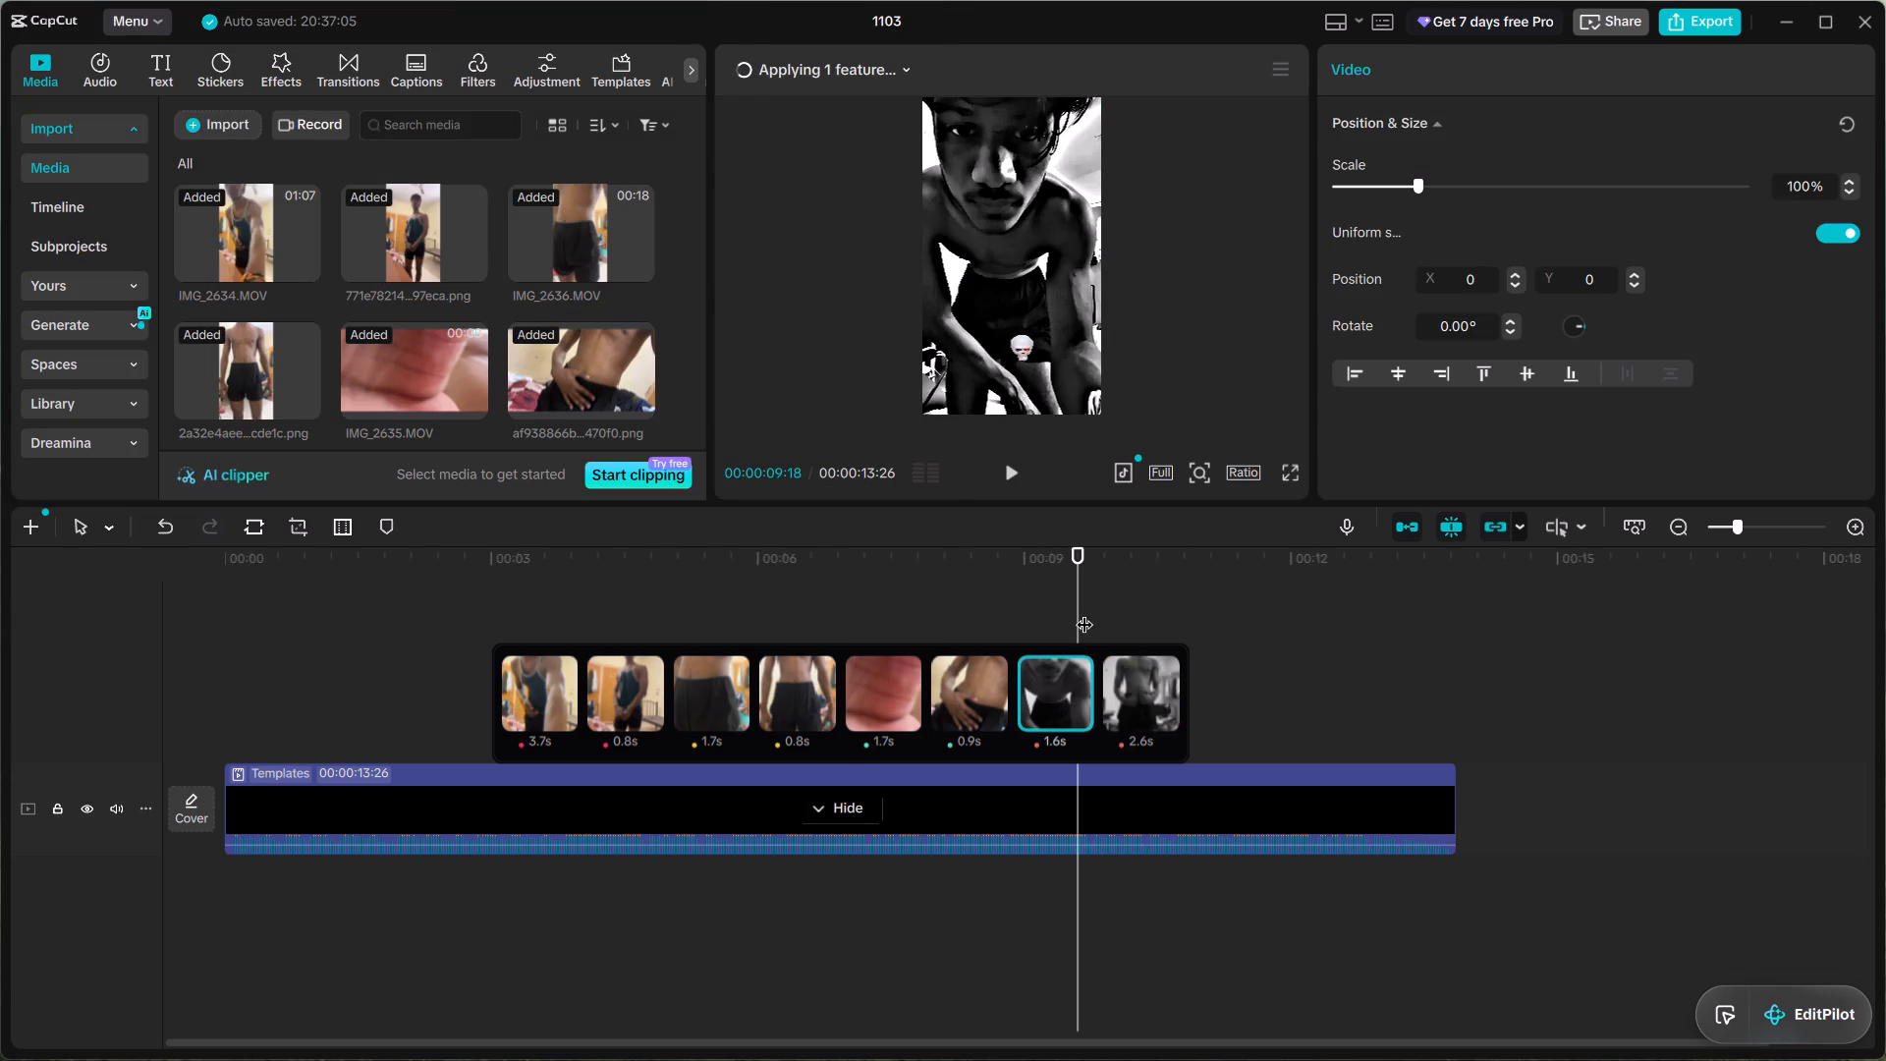
# Return to the start of the timeline and play the whole filled-in template.
pyautogui.moveTo(1079, 590); pyautogui.dragTo(746, 606)
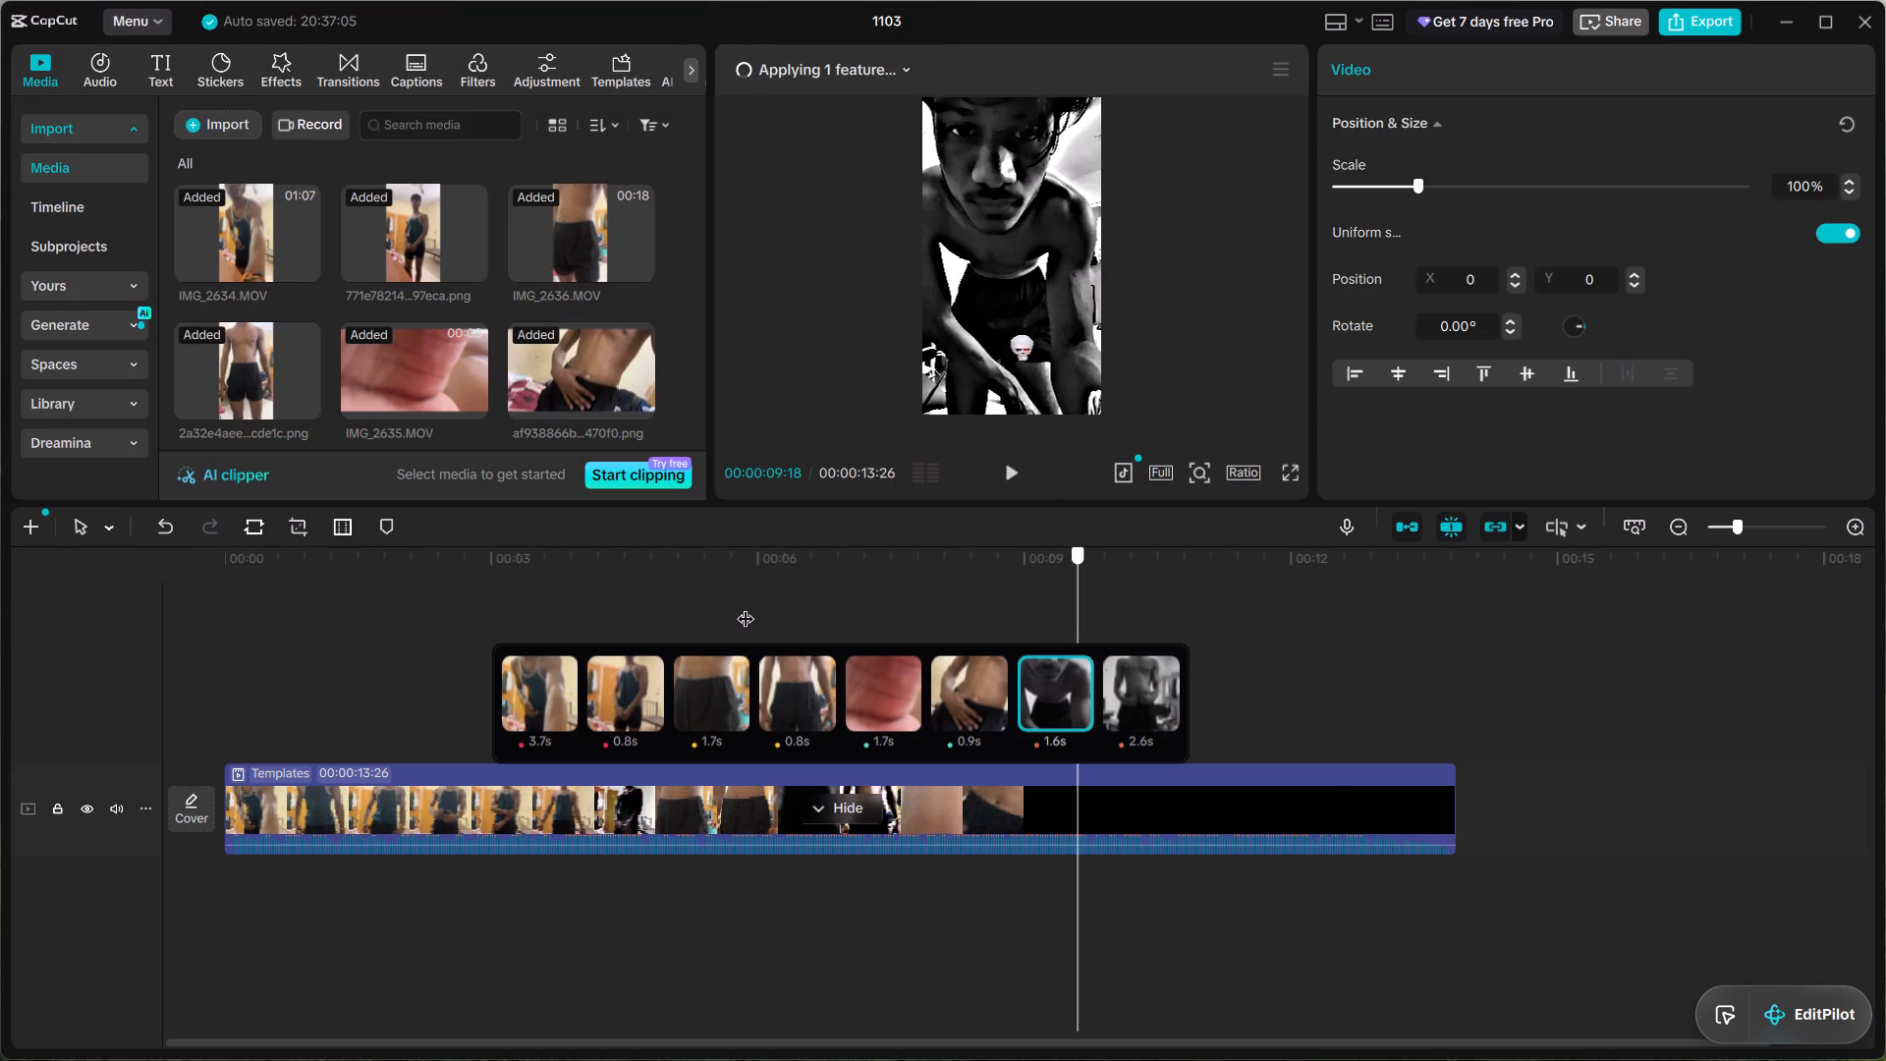
pyautogui.moveTo(746, 606); pyautogui.dragTo(175, 611)
pyautogui.press('space')
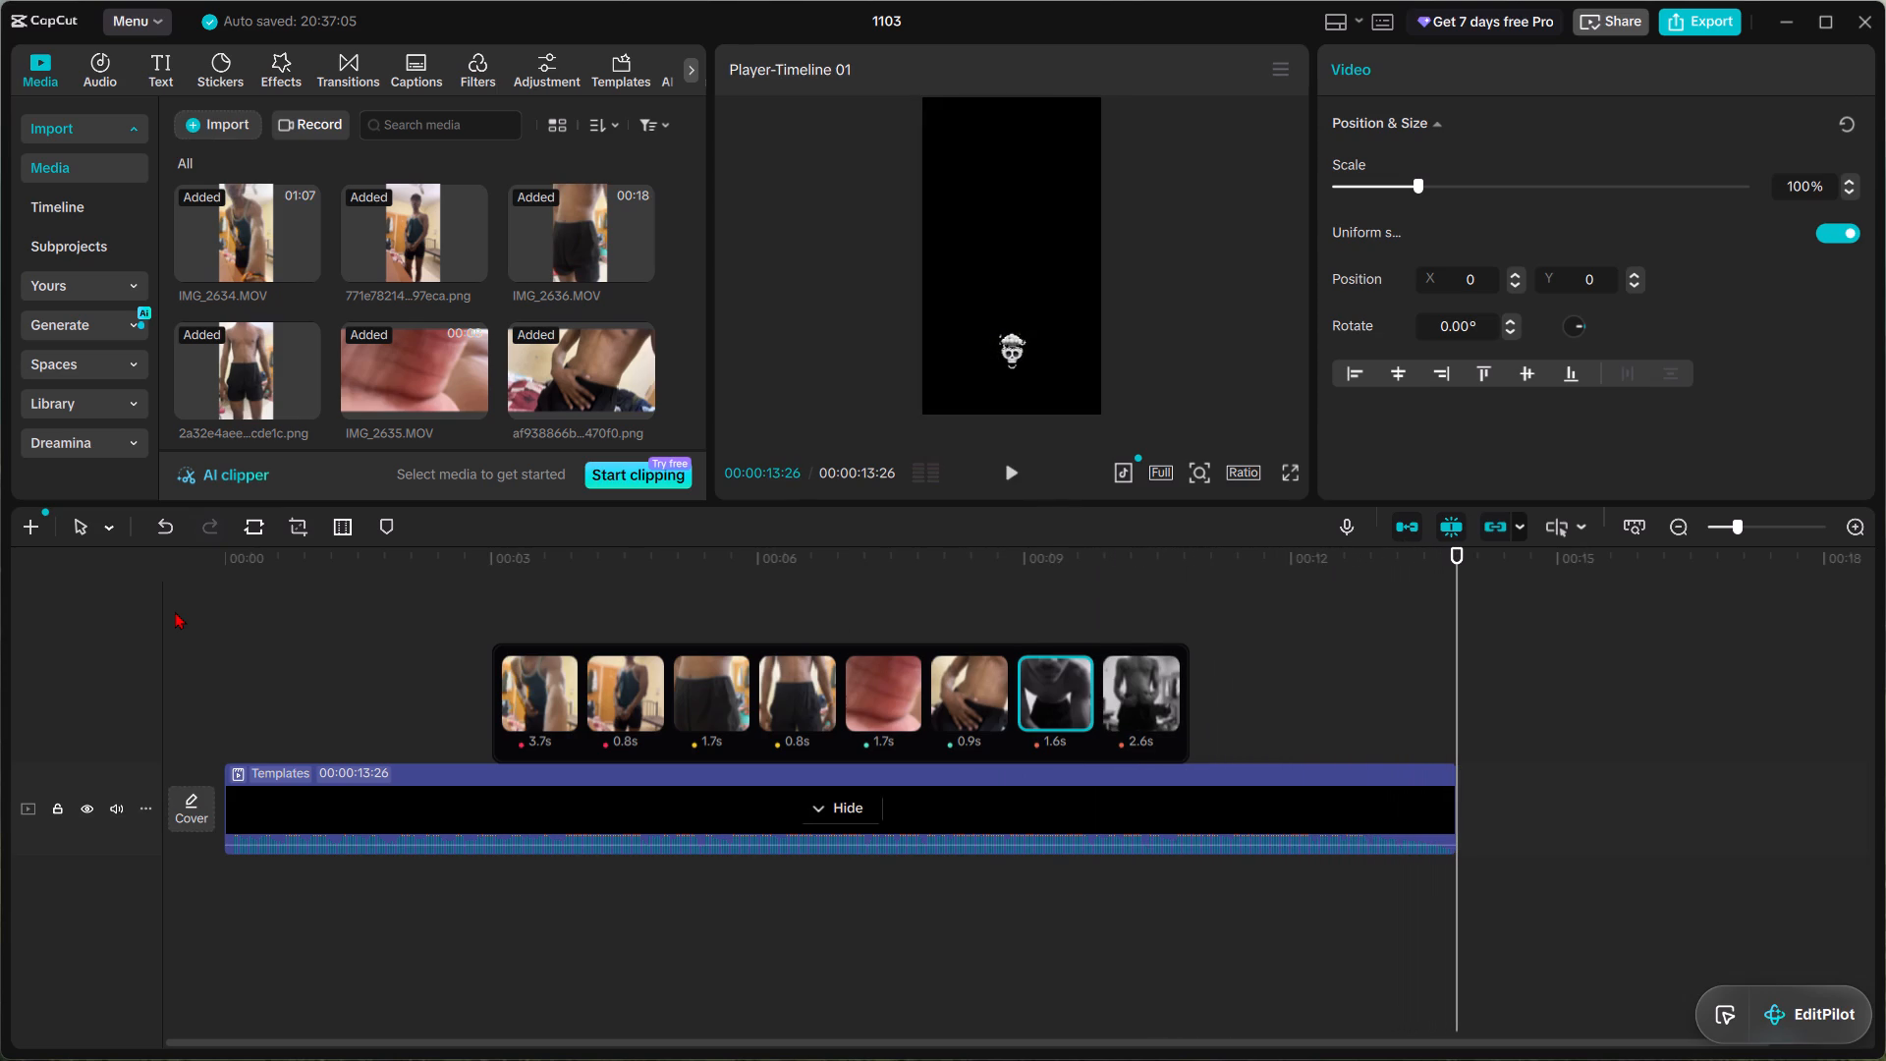
# Open the first clip for trimming and scrub through its currently selected 3.7 s segment.
pyautogui.click(527, 699)
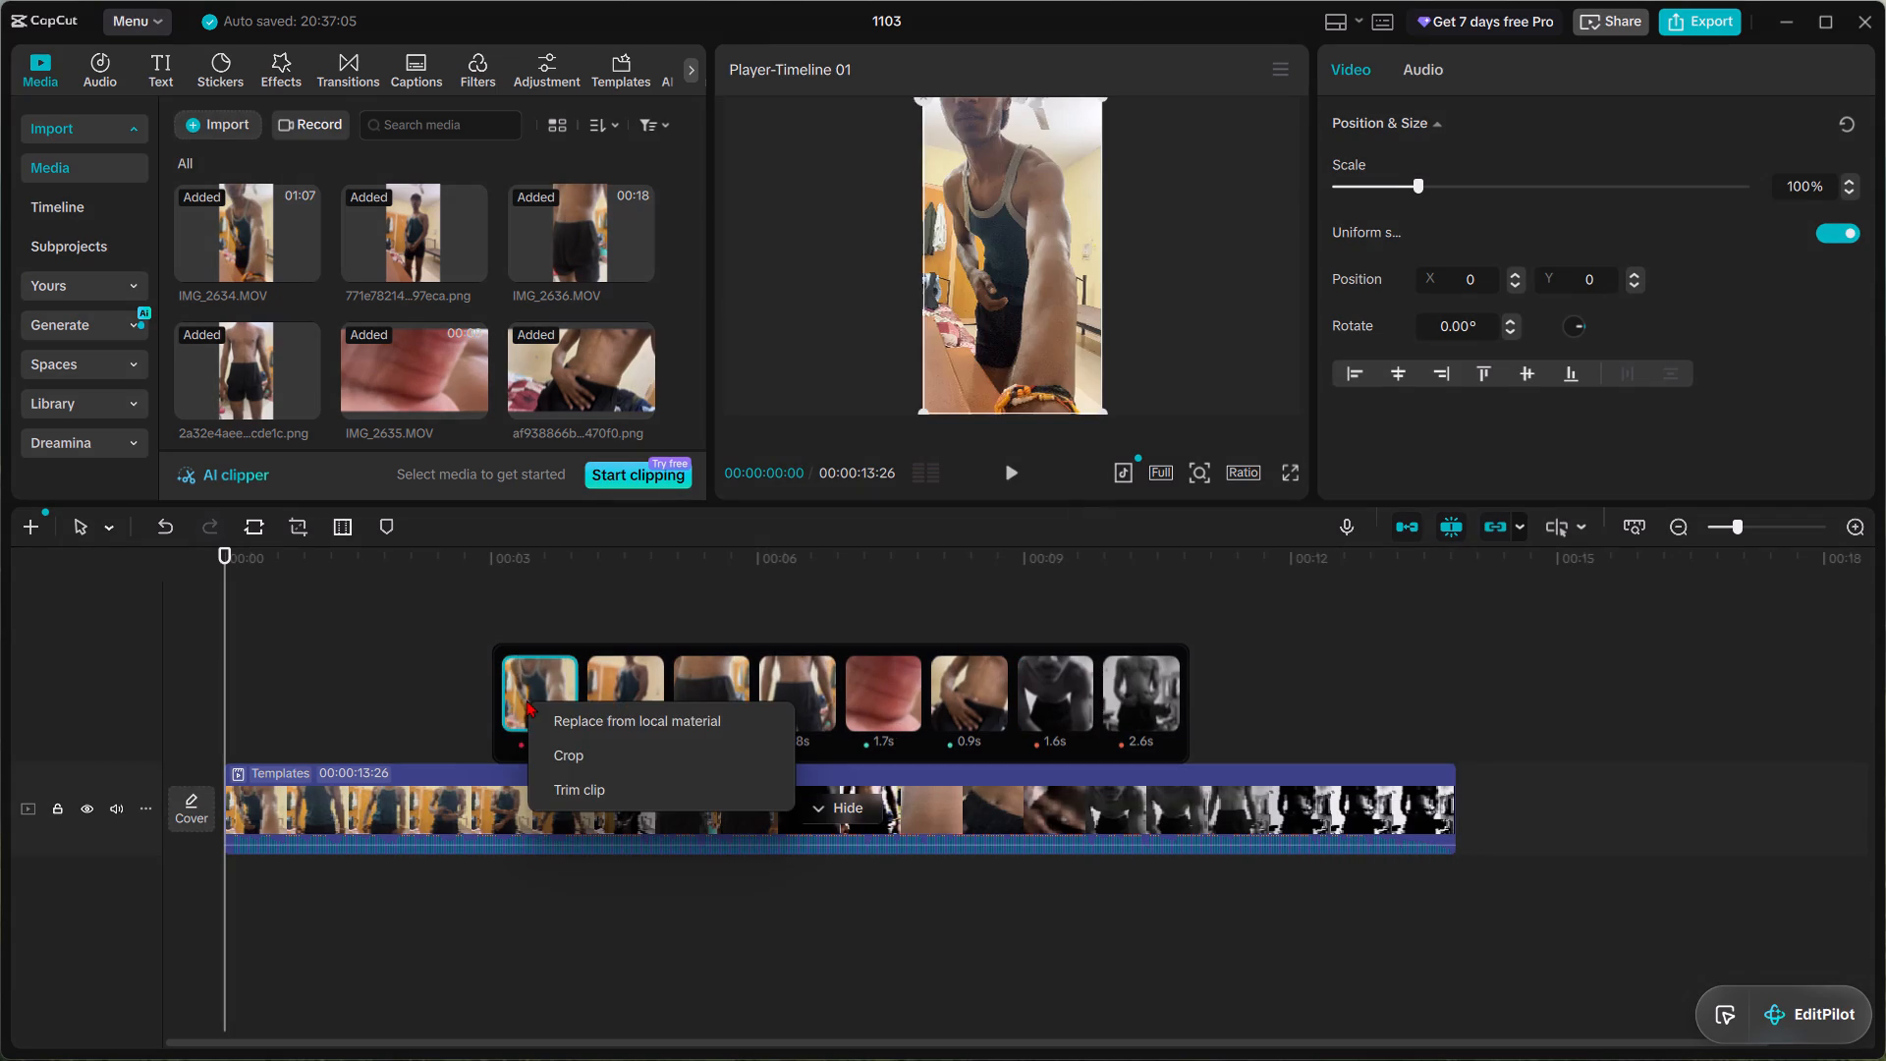
pyautogui.click(594, 784)
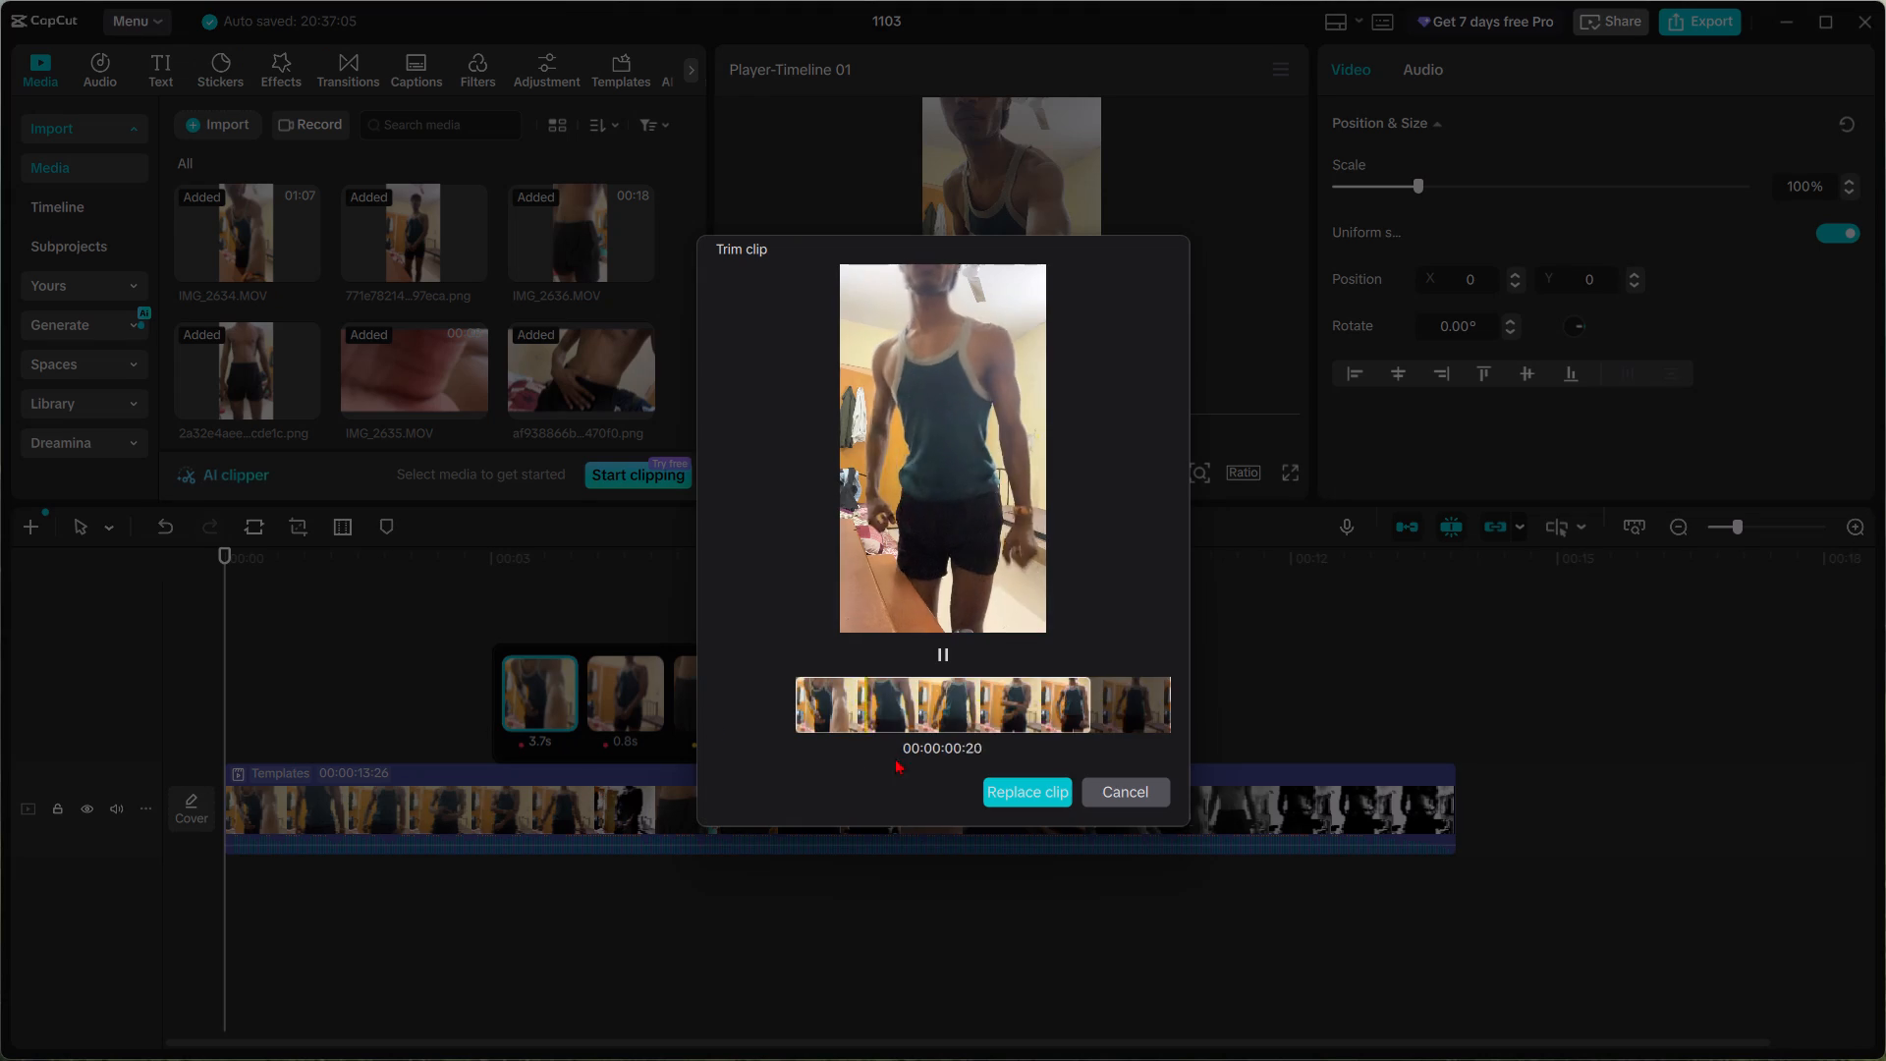
pyautogui.moveTo(870, 707); pyautogui.dragTo(1040, 713)
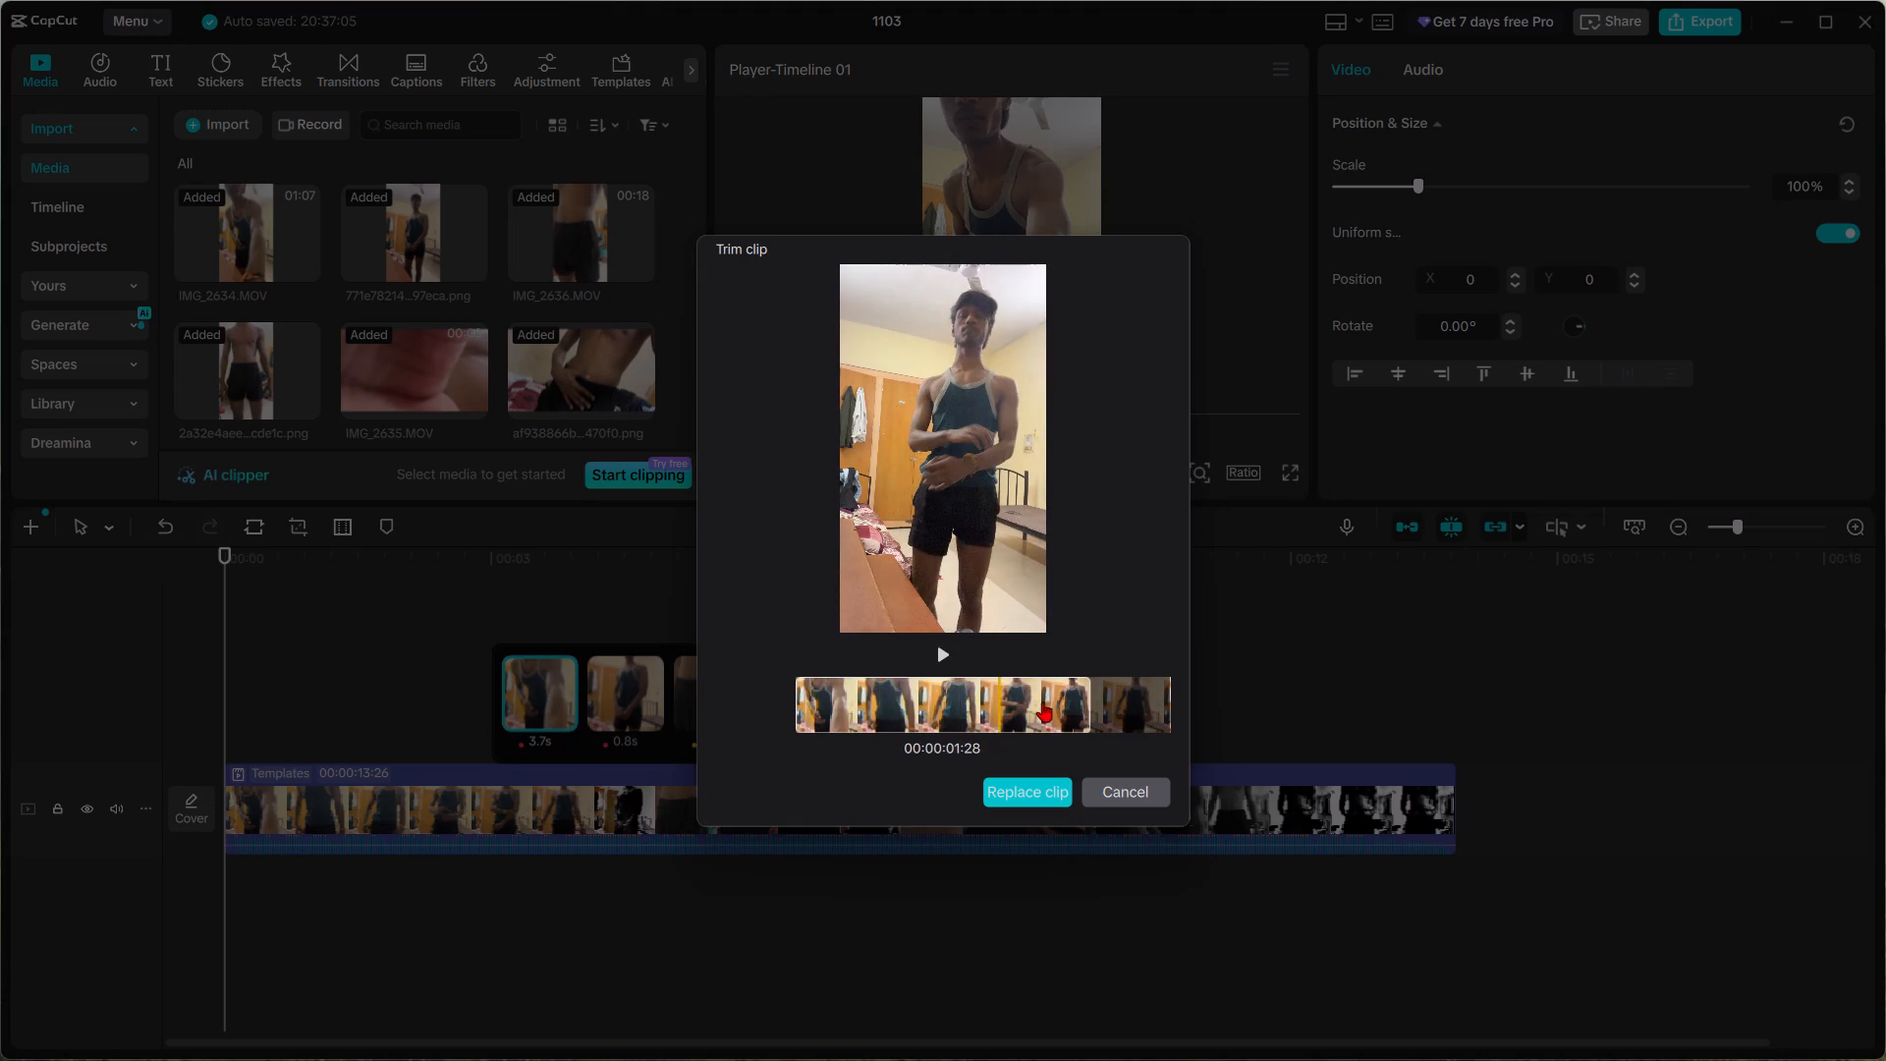
pyautogui.moveTo(1030, 702); pyautogui.dragTo(1091, 708)
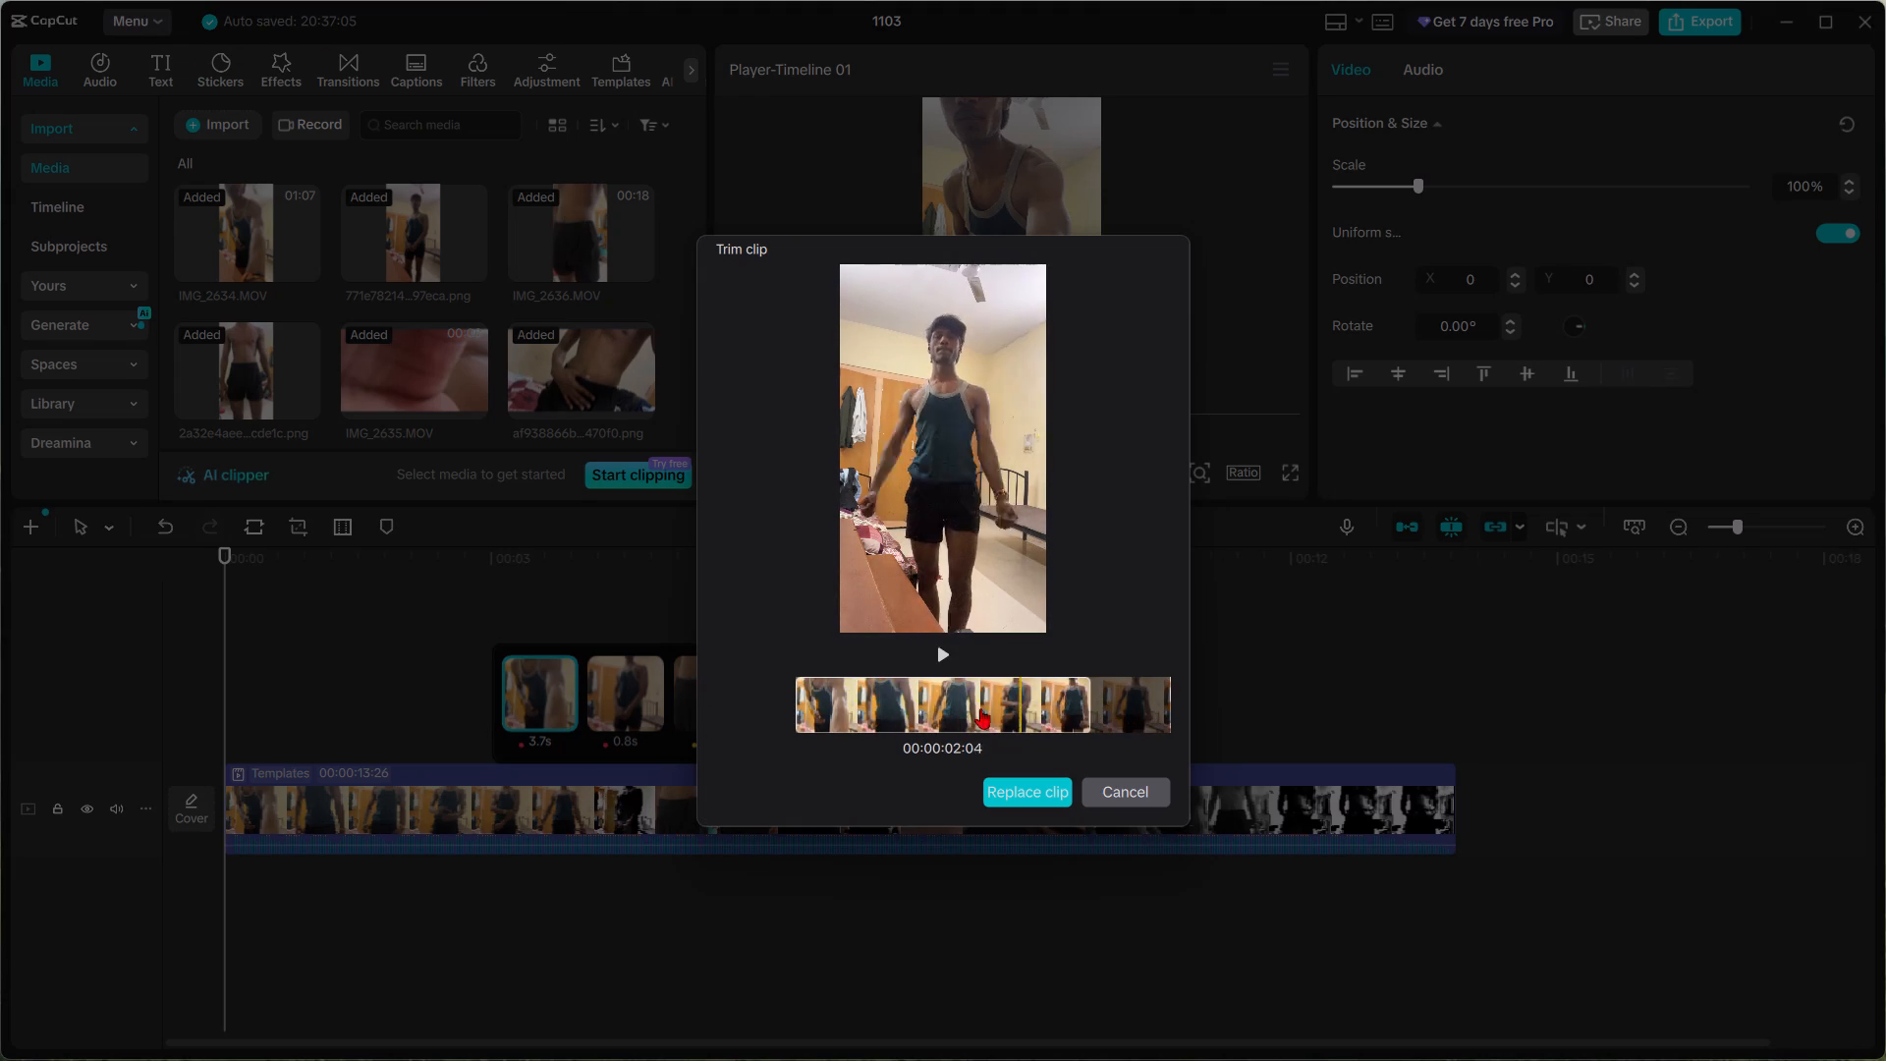
pyautogui.moveTo(794, 699); pyautogui.dragTo(859, 707)
pyautogui.click(1133, 698)
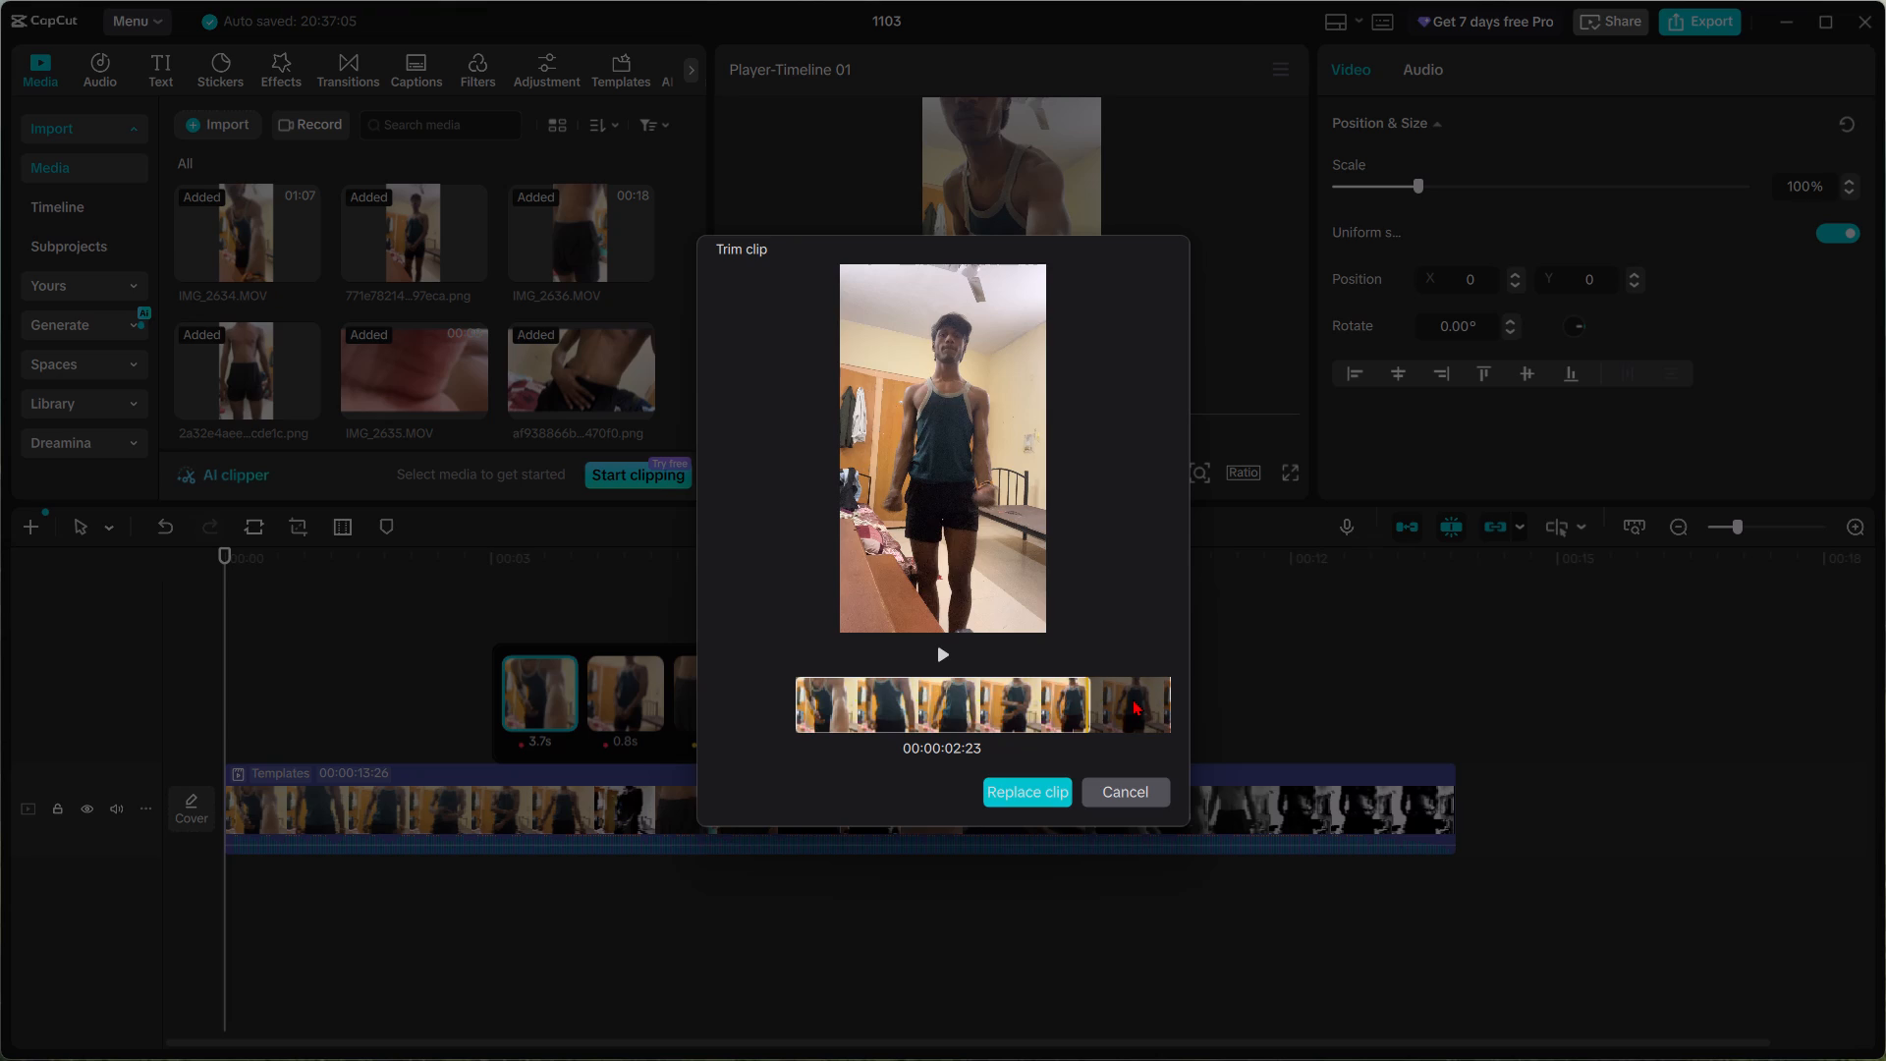
pyautogui.click(1133, 698)
pyautogui.moveTo(1089, 708); pyautogui.dragTo(1138, 719)
pyautogui.click(1018, 638)
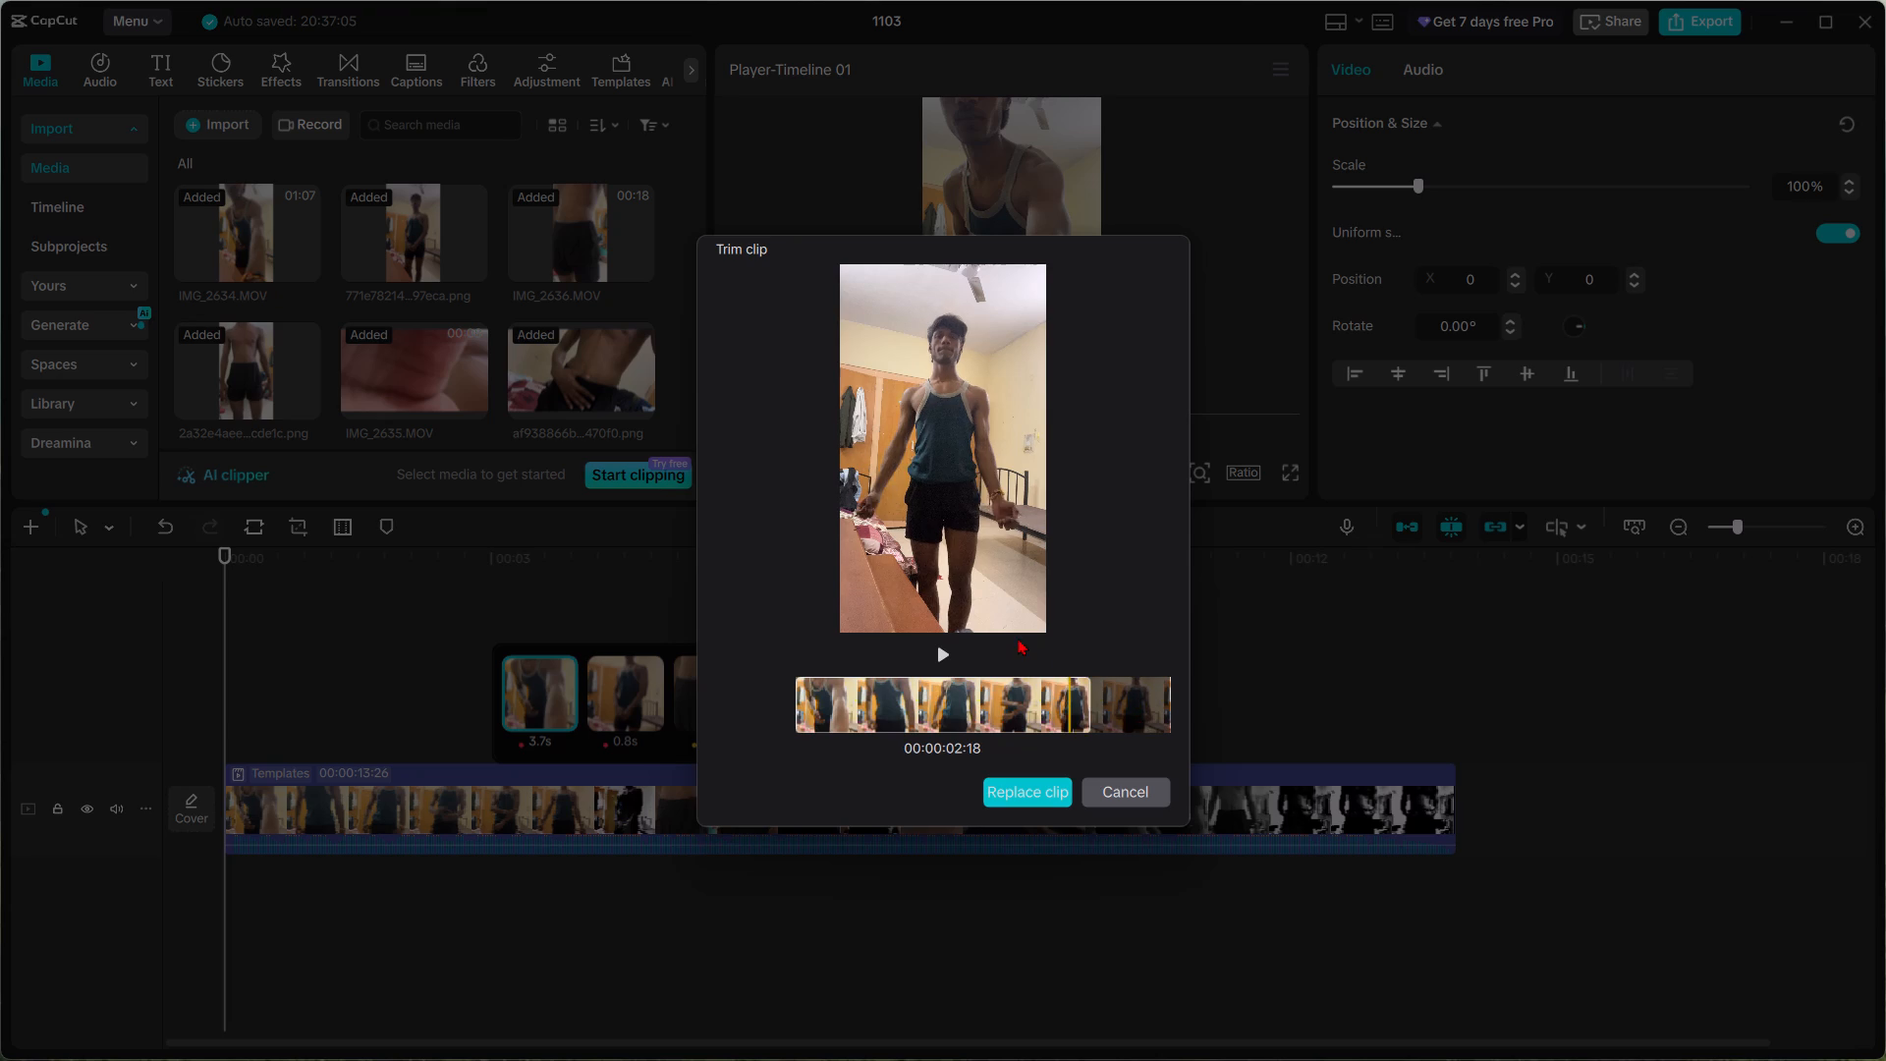
pyautogui.moveTo(846, 695); pyautogui.dragTo(1143, 730)
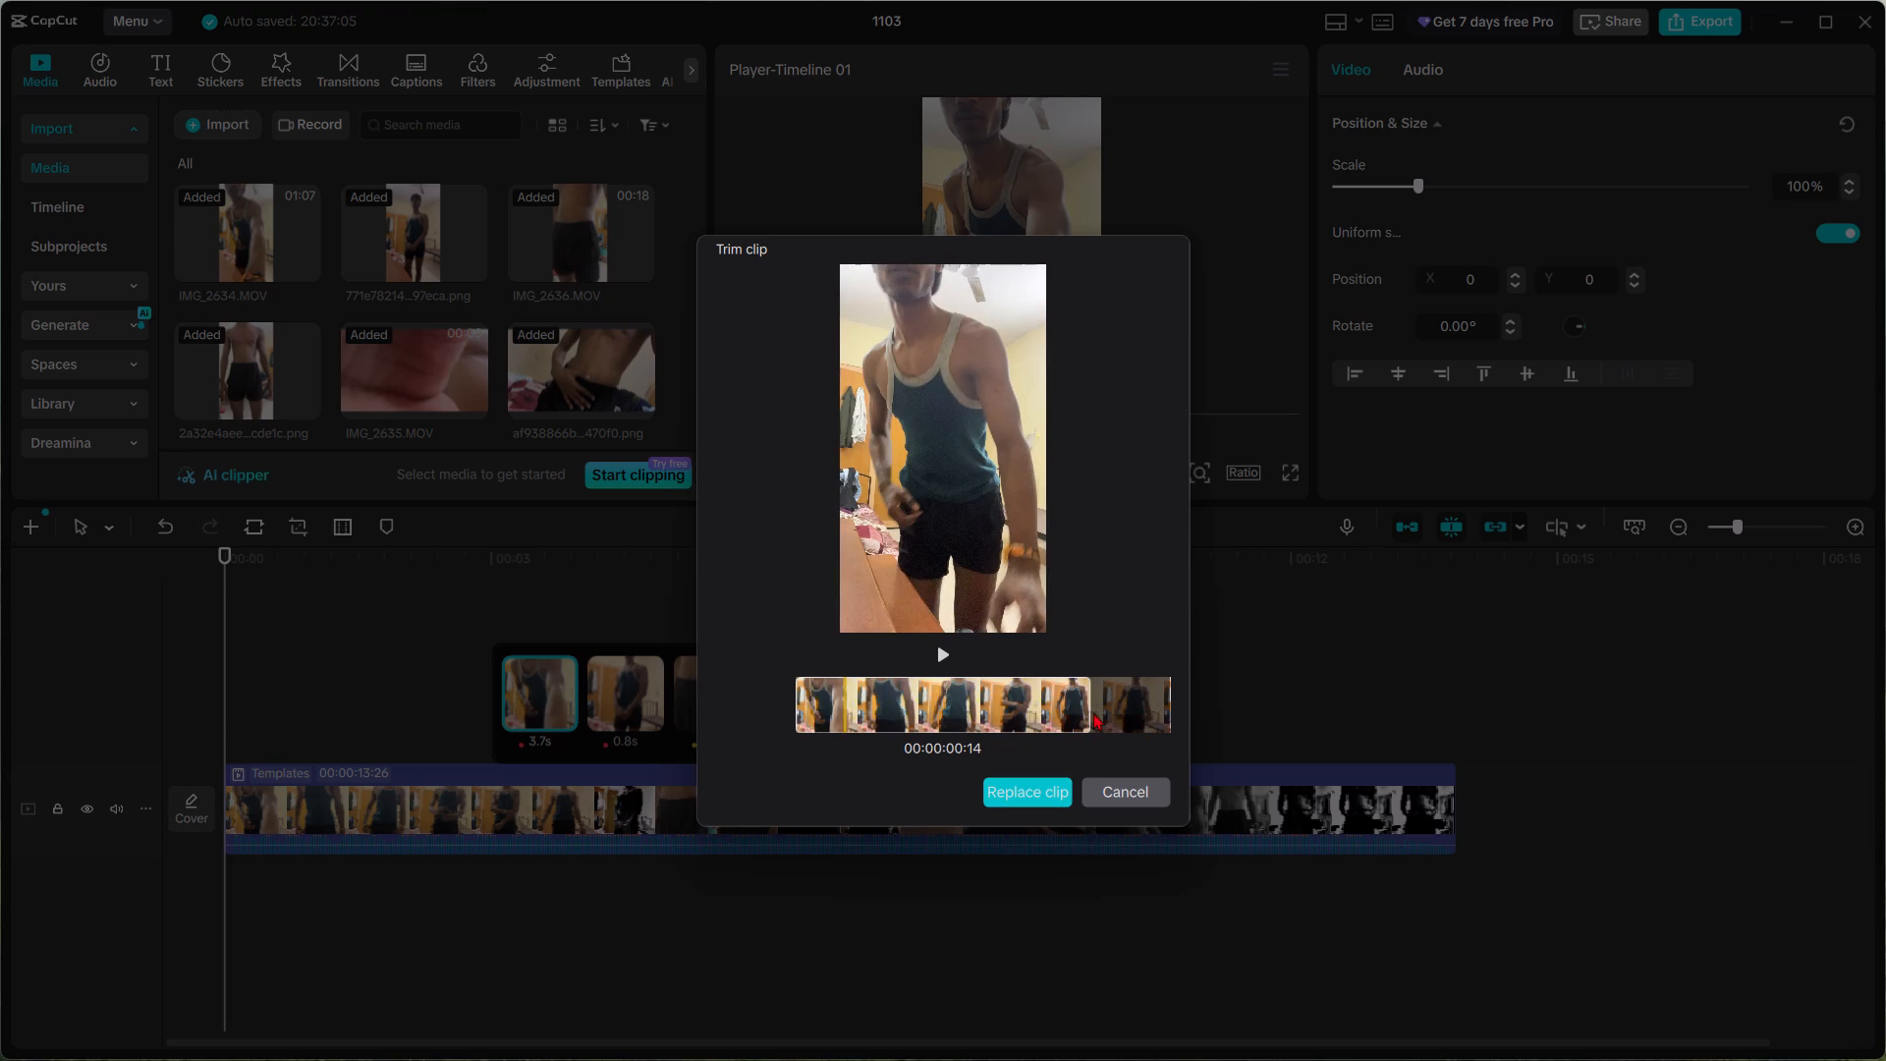
# Shift the first clip's trim window so it begins at the front double-biceps pose, and confirm replacing the clip.
pyautogui.moveTo(1088, 706); pyautogui.dragTo(1025, 706)
pyautogui.moveTo(1025, 706); pyautogui.dragTo(820, 707)
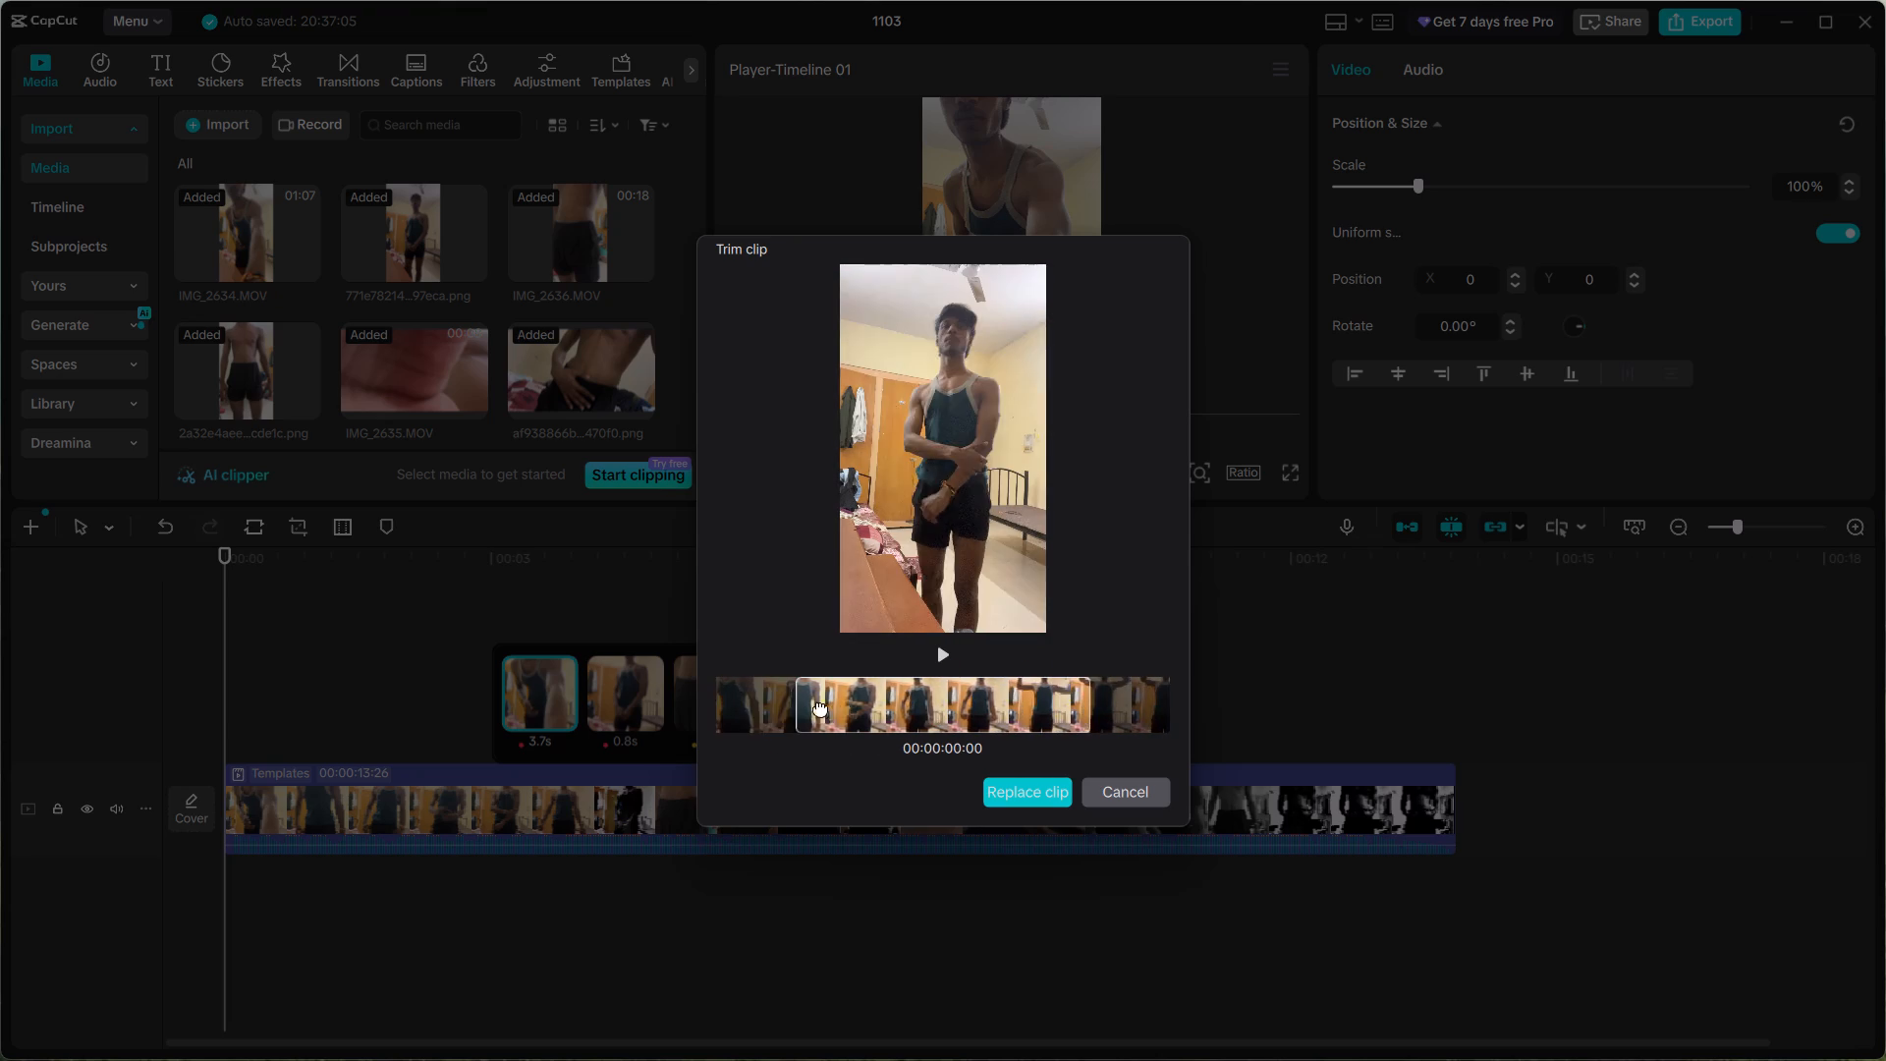
pyautogui.moveTo(820, 707); pyautogui.dragTo(779, 707)
pyautogui.moveTo(954, 700); pyautogui.dragTo(763, 692)
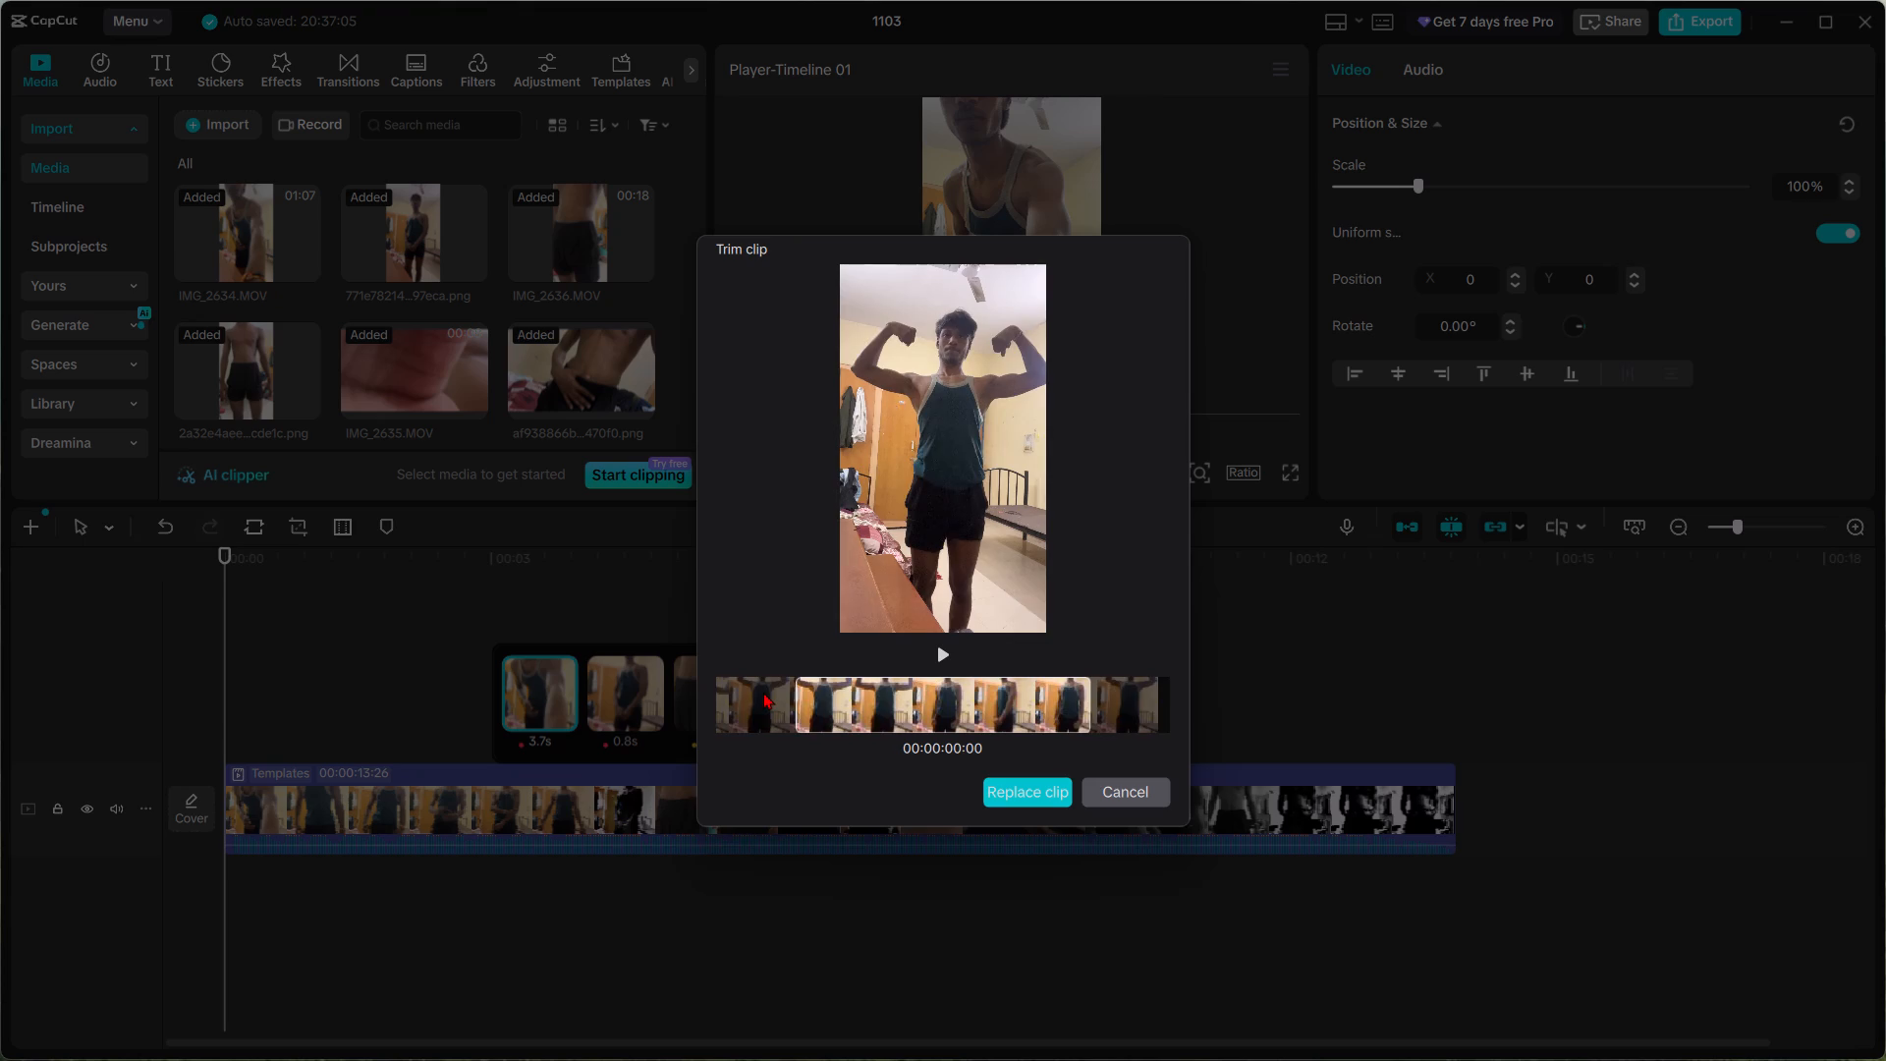
pyautogui.moveTo(763, 692); pyautogui.dragTo(702, 696)
pyautogui.moveTo(823, 704); pyautogui.dragTo(672, 704)
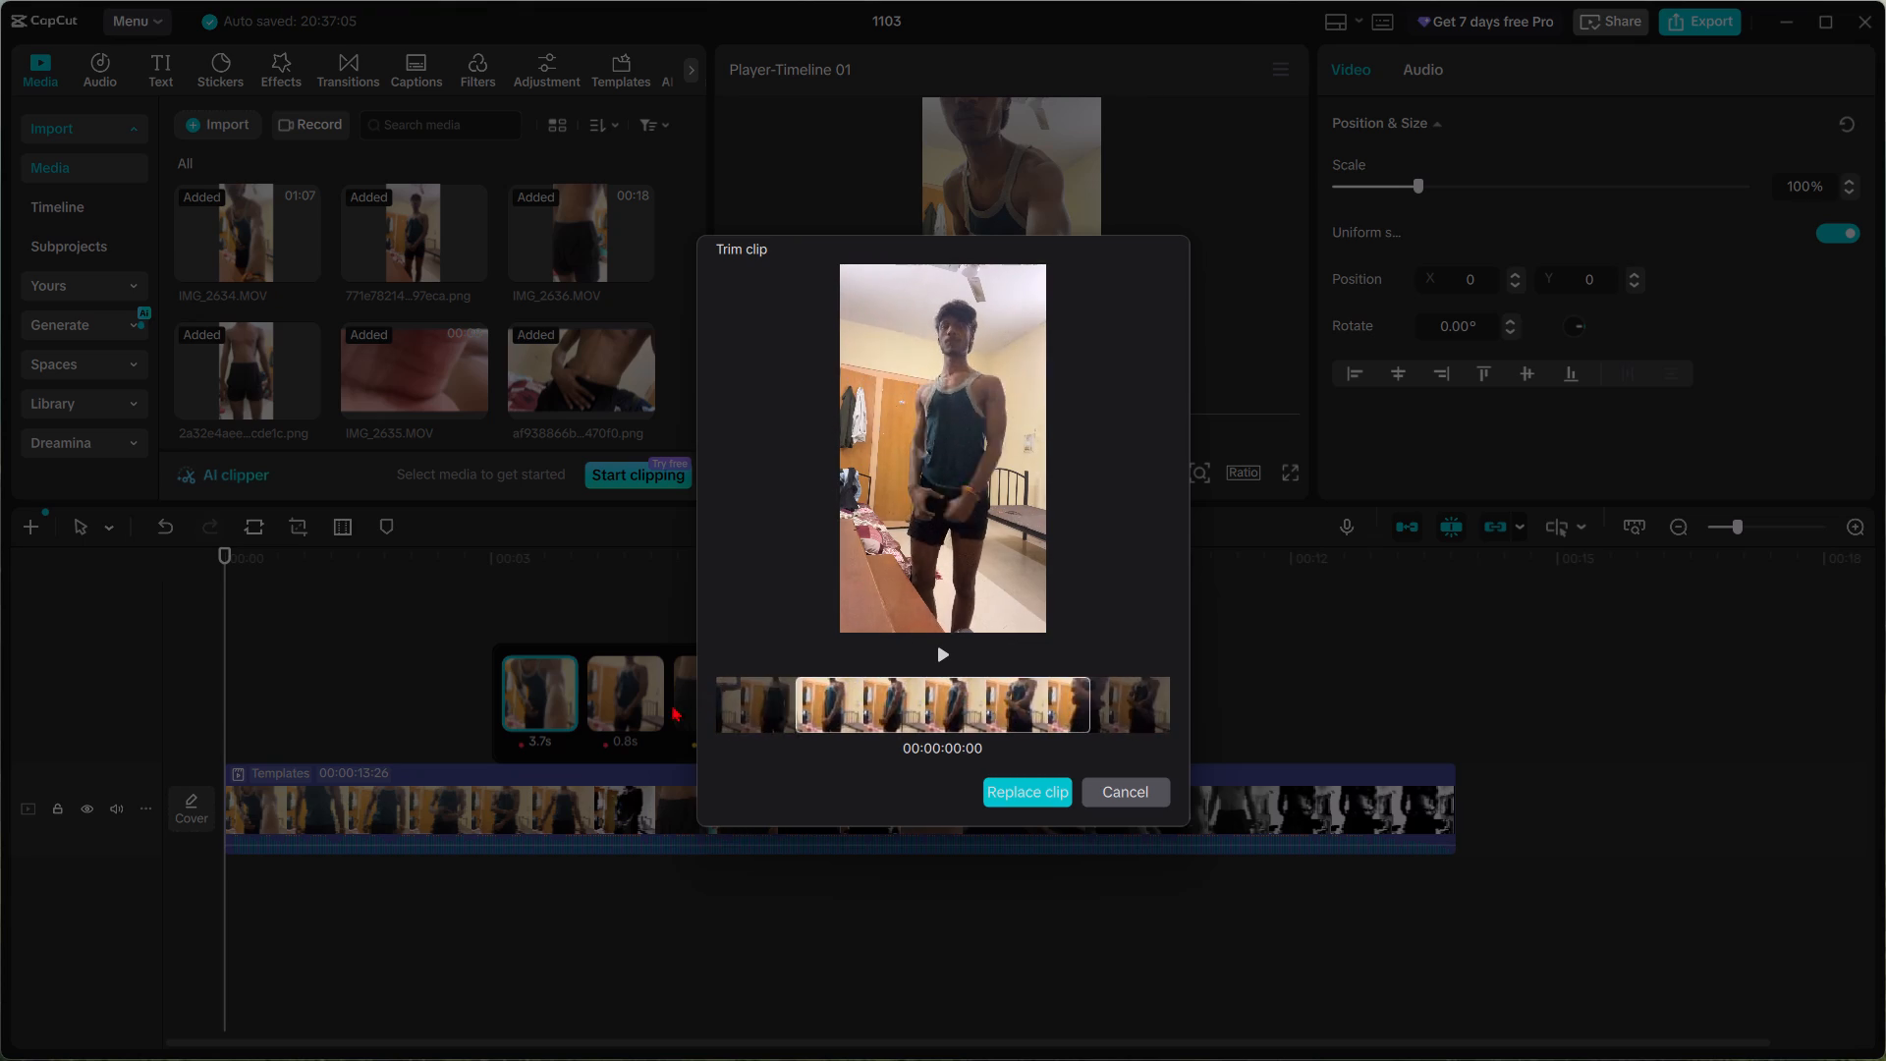
pyautogui.moveTo(672, 704); pyautogui.dragTo(661, 704)
pyautogui.moveTo(897, 693); pyautogui.dragTo(1031, 717)
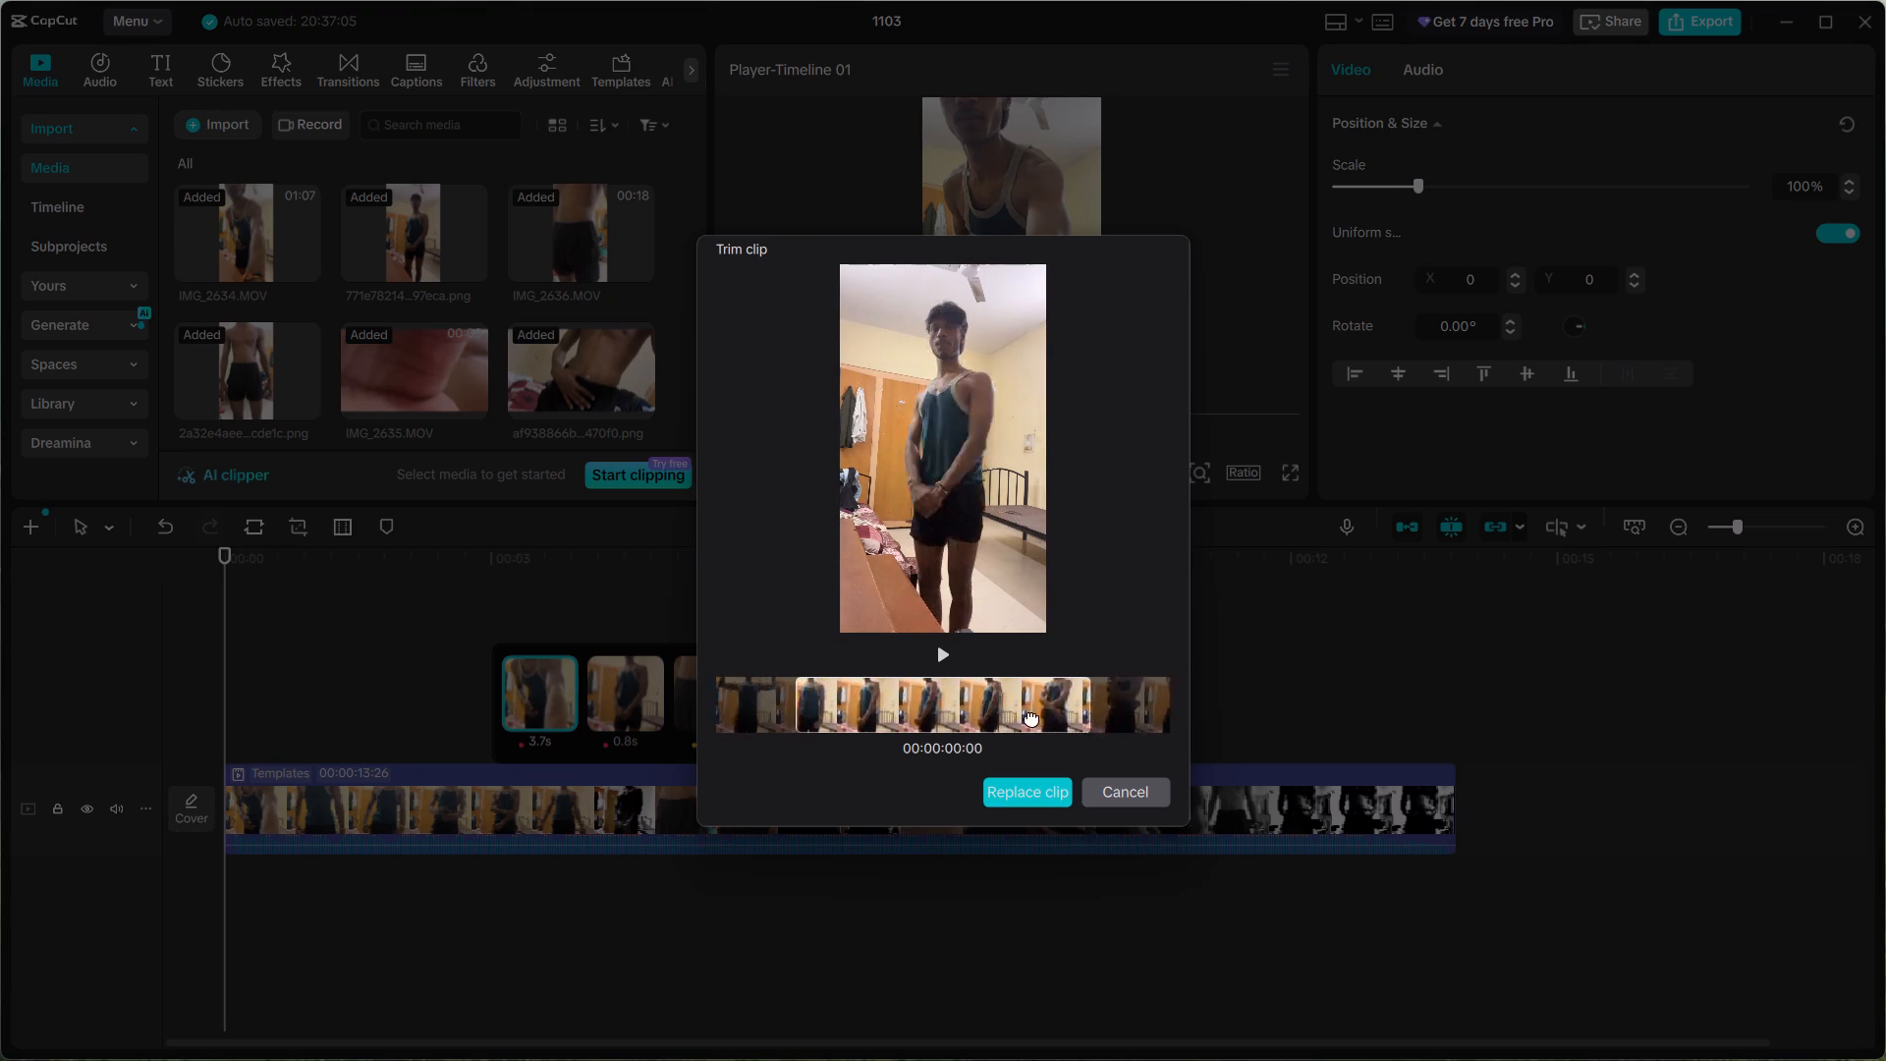
pyautogui.moveTo(1031, 717); pyautogui.dragTo(1129, 717)
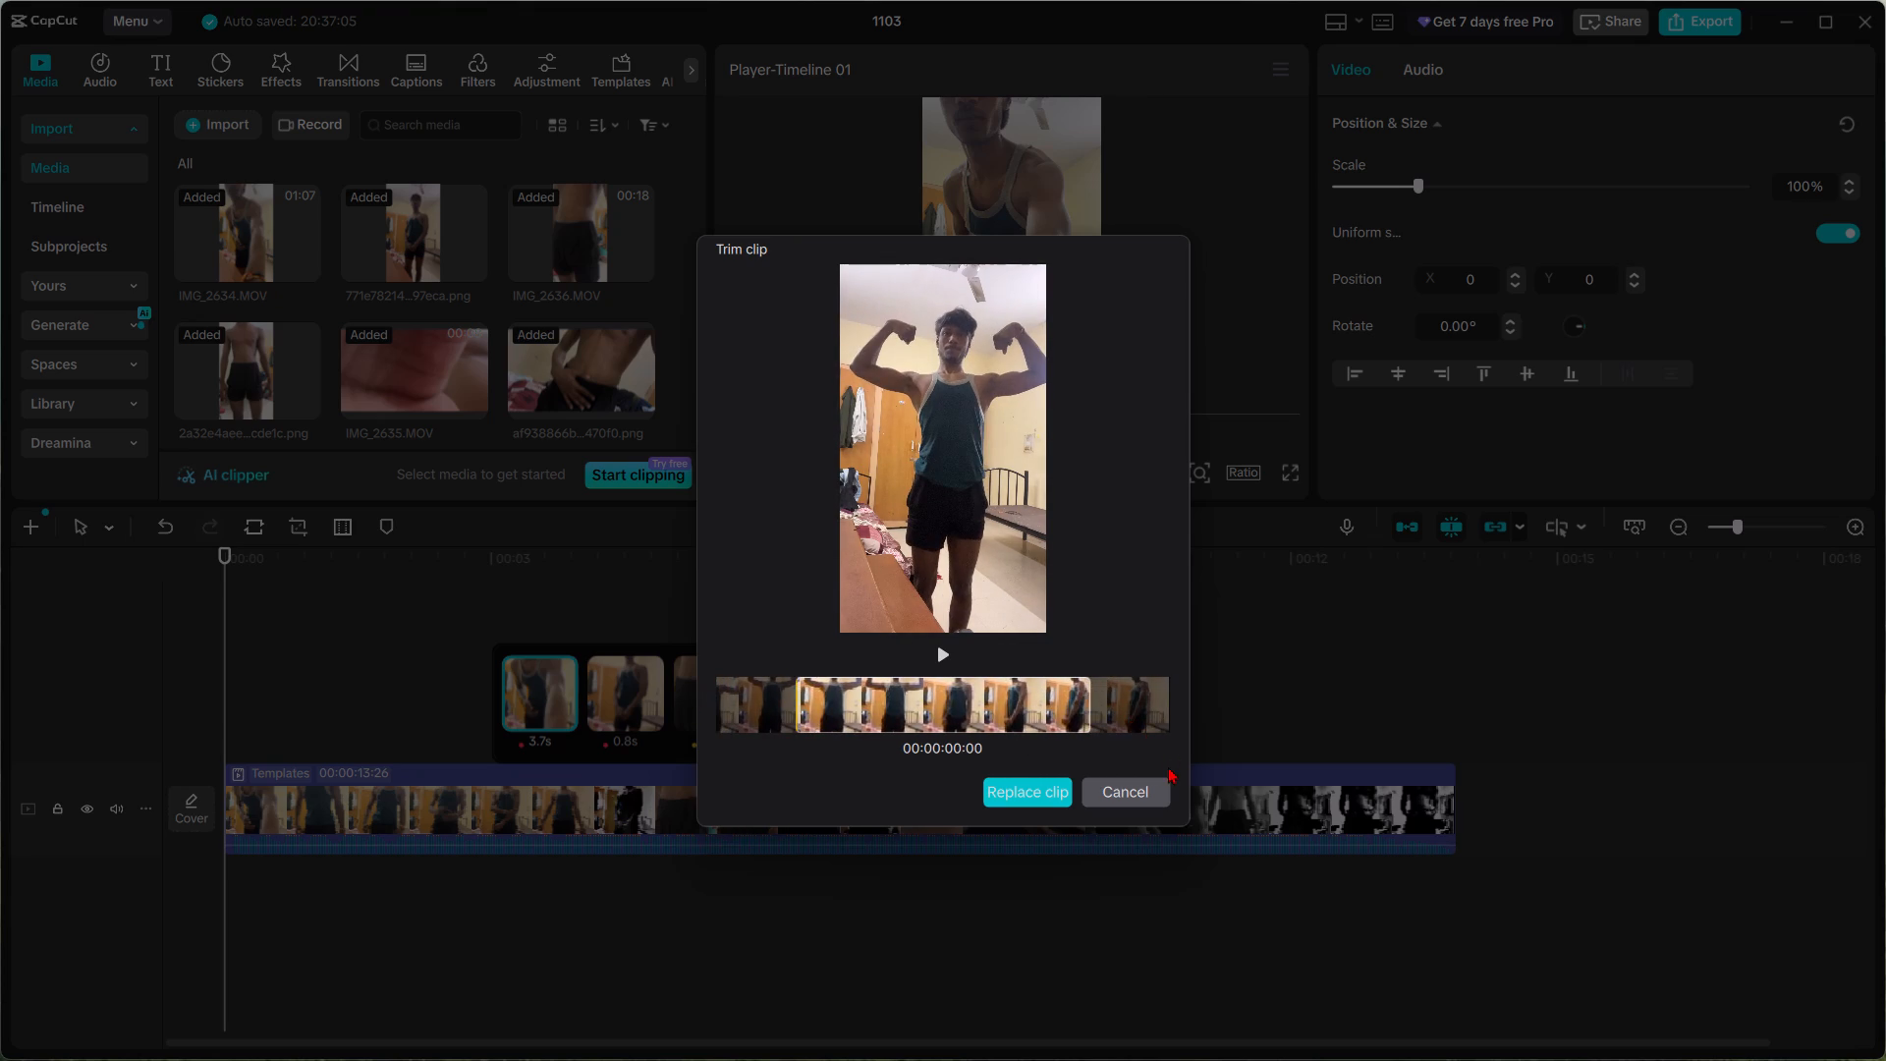
pyautogui.click(1056, 785)
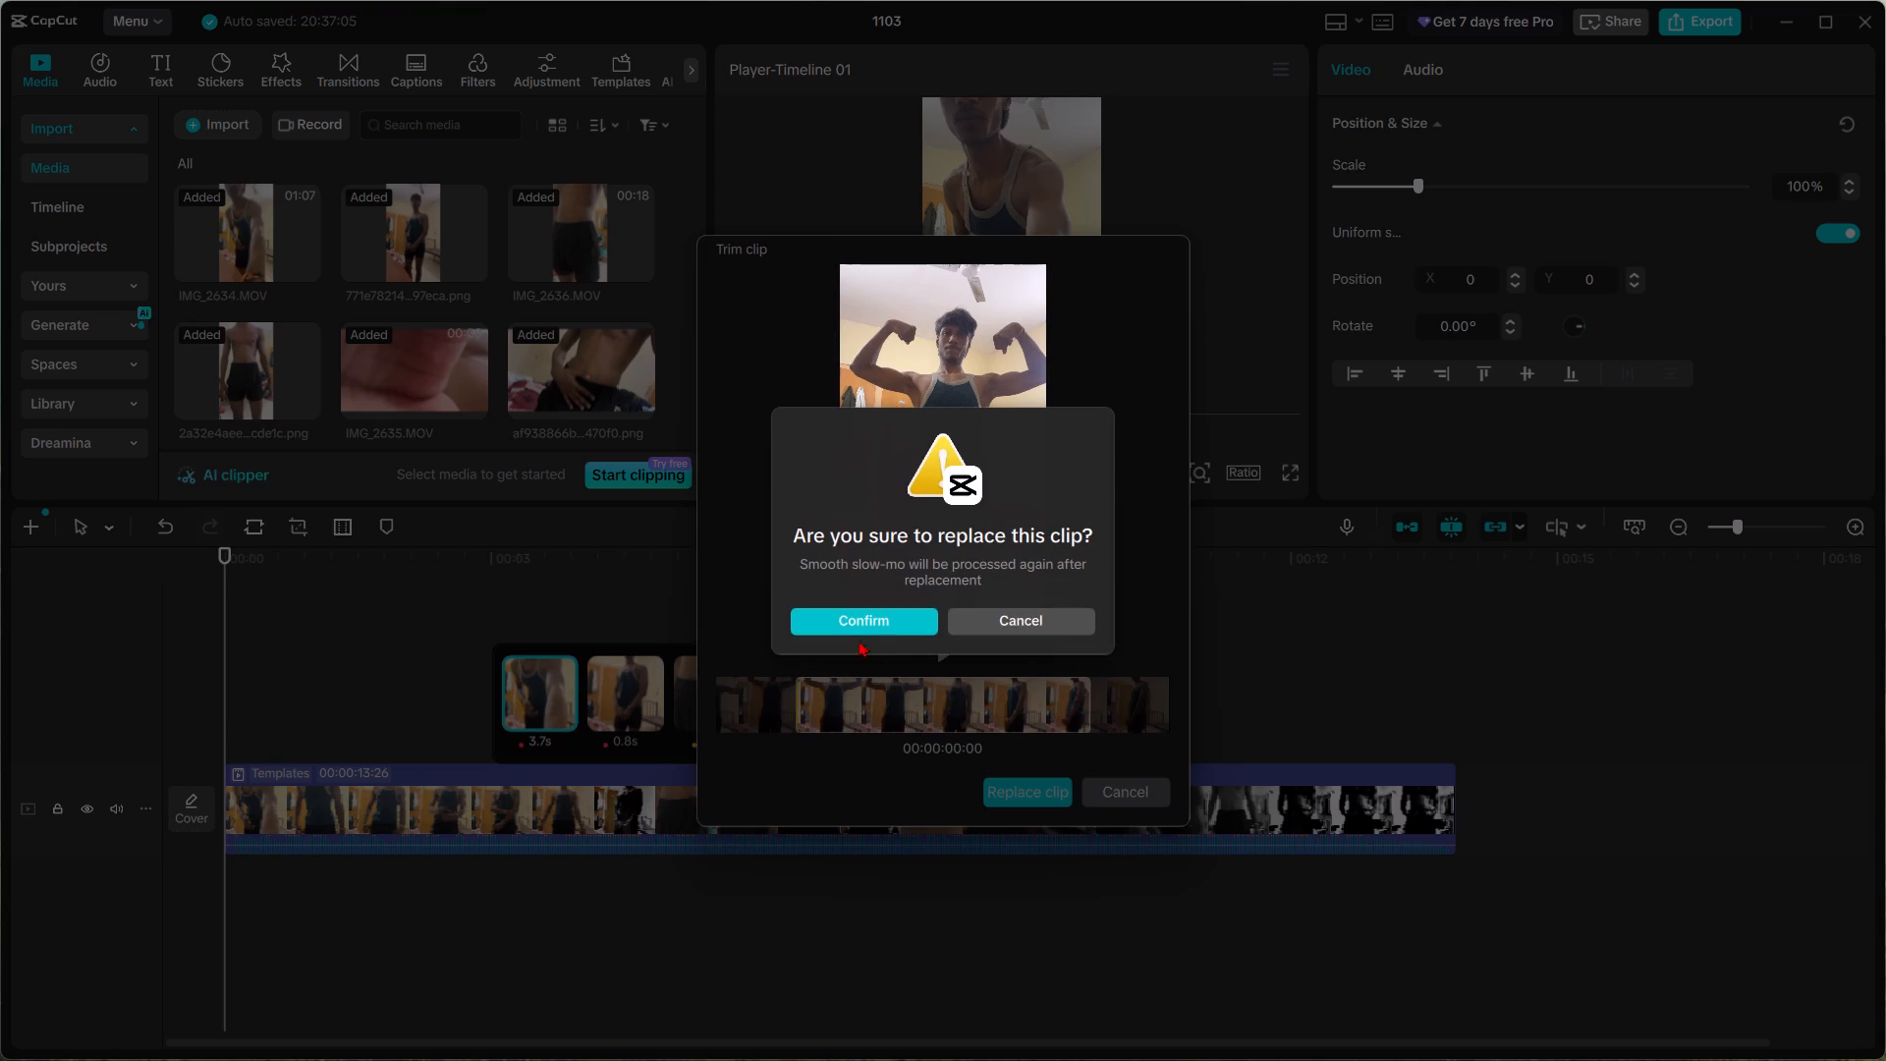
pyautogui.click(849, 624)
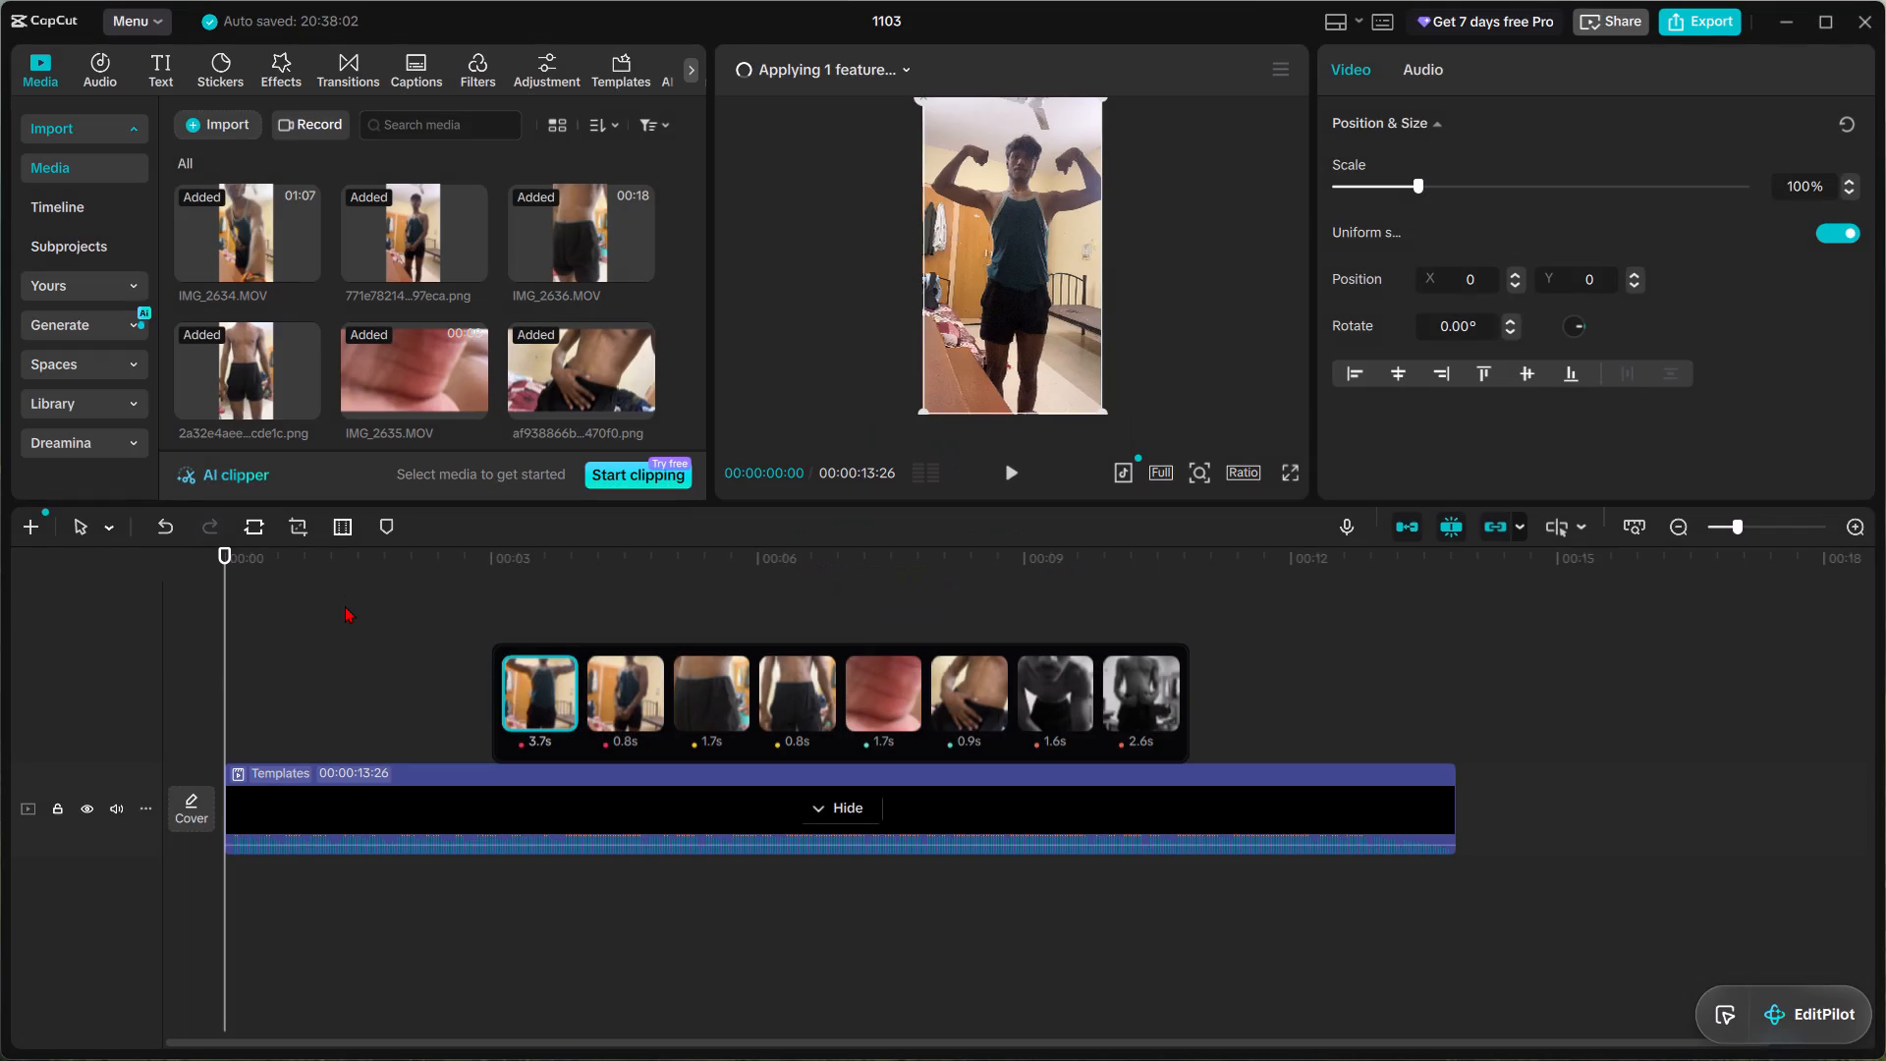
# Play the re-trimmed opening up to the third clip, and go back to about 00:00:02:18 to check it.
pyautogui.press('space')
pyautogui.press('space')
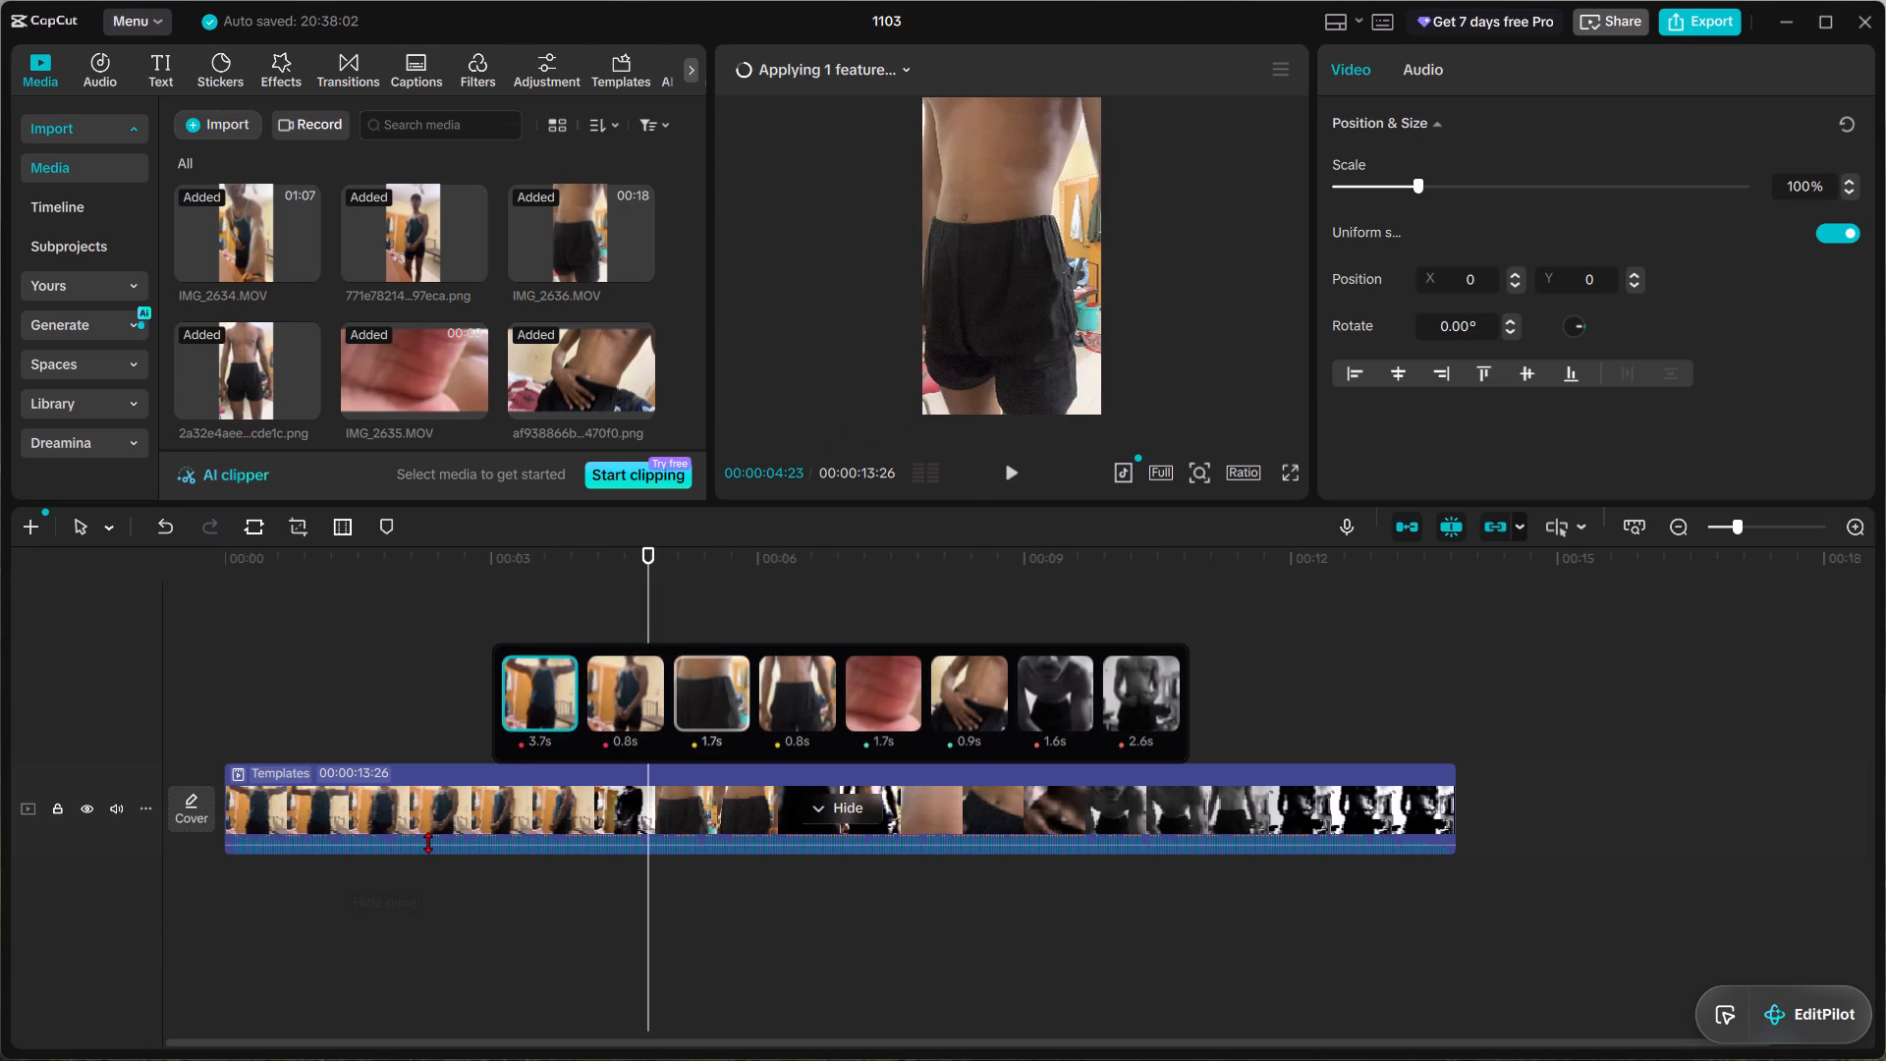
pyautogui.click(503, 798)
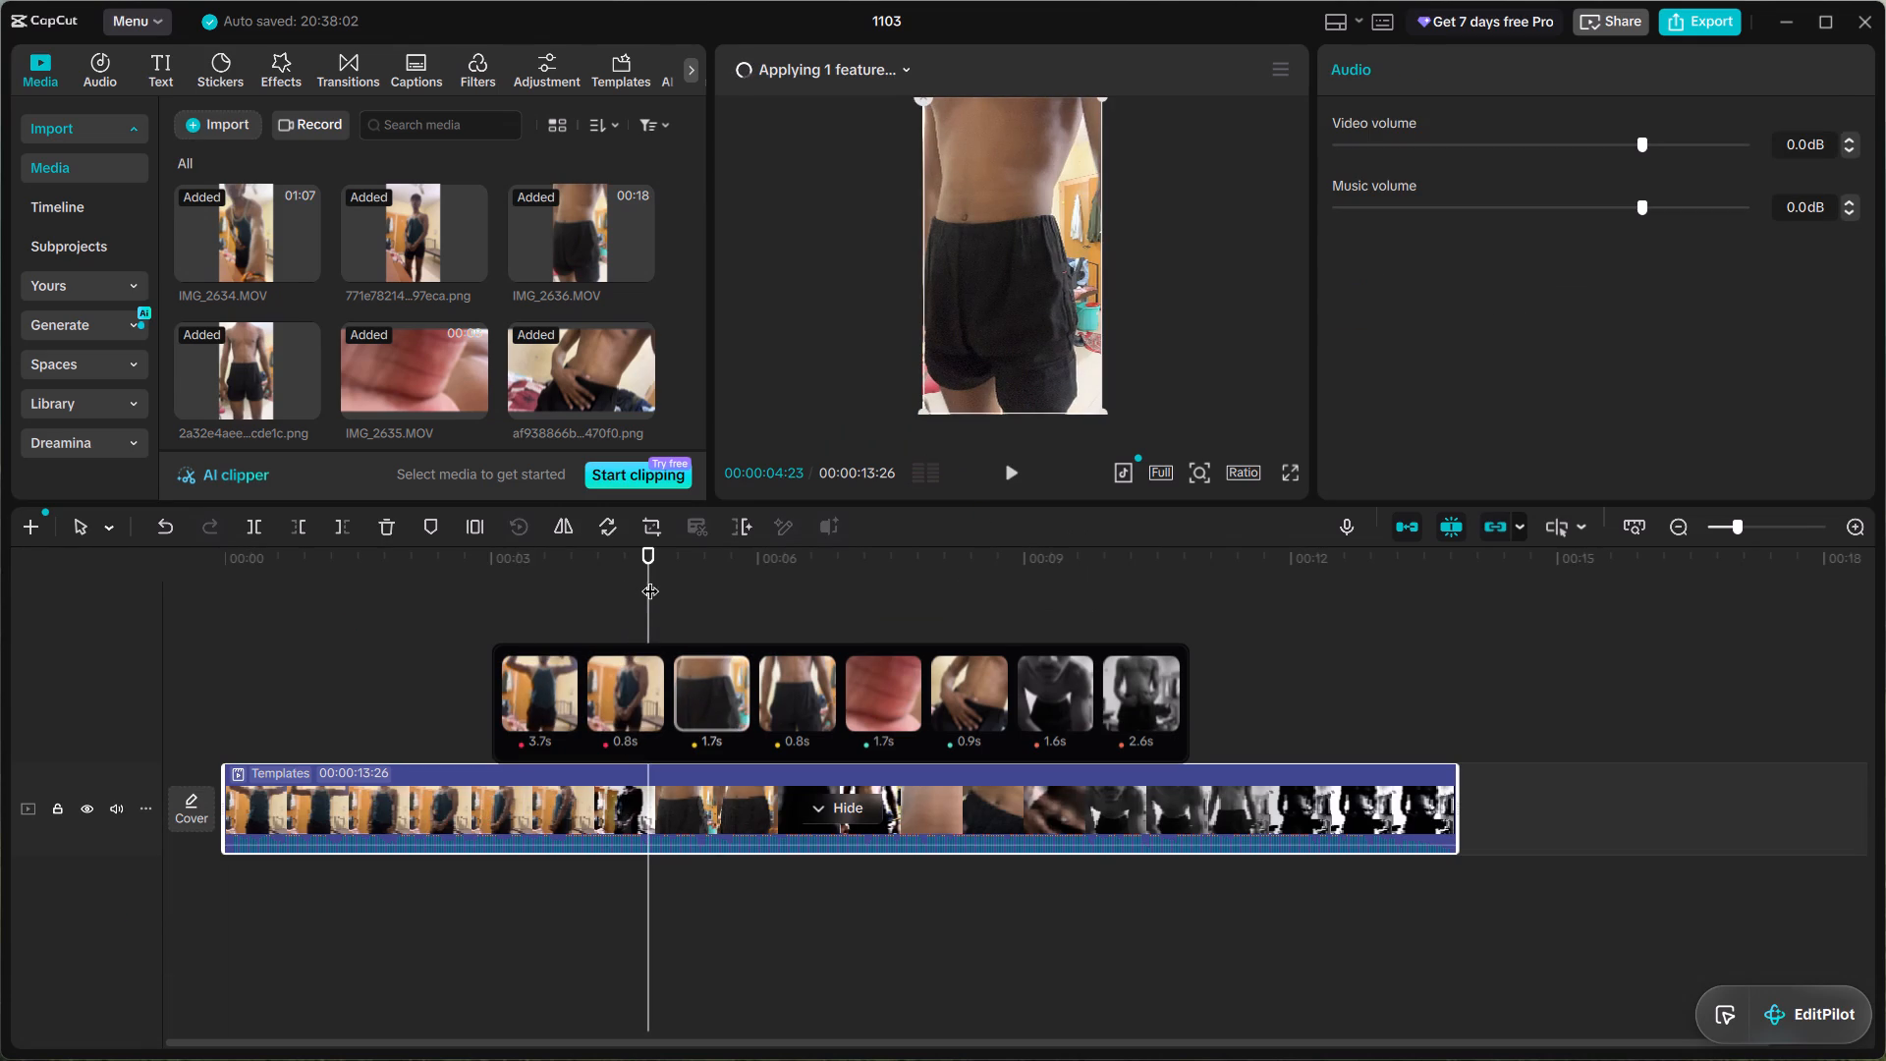
pyautogui.moveTo(652, 579); pyautogui.dragTo(455, 596)
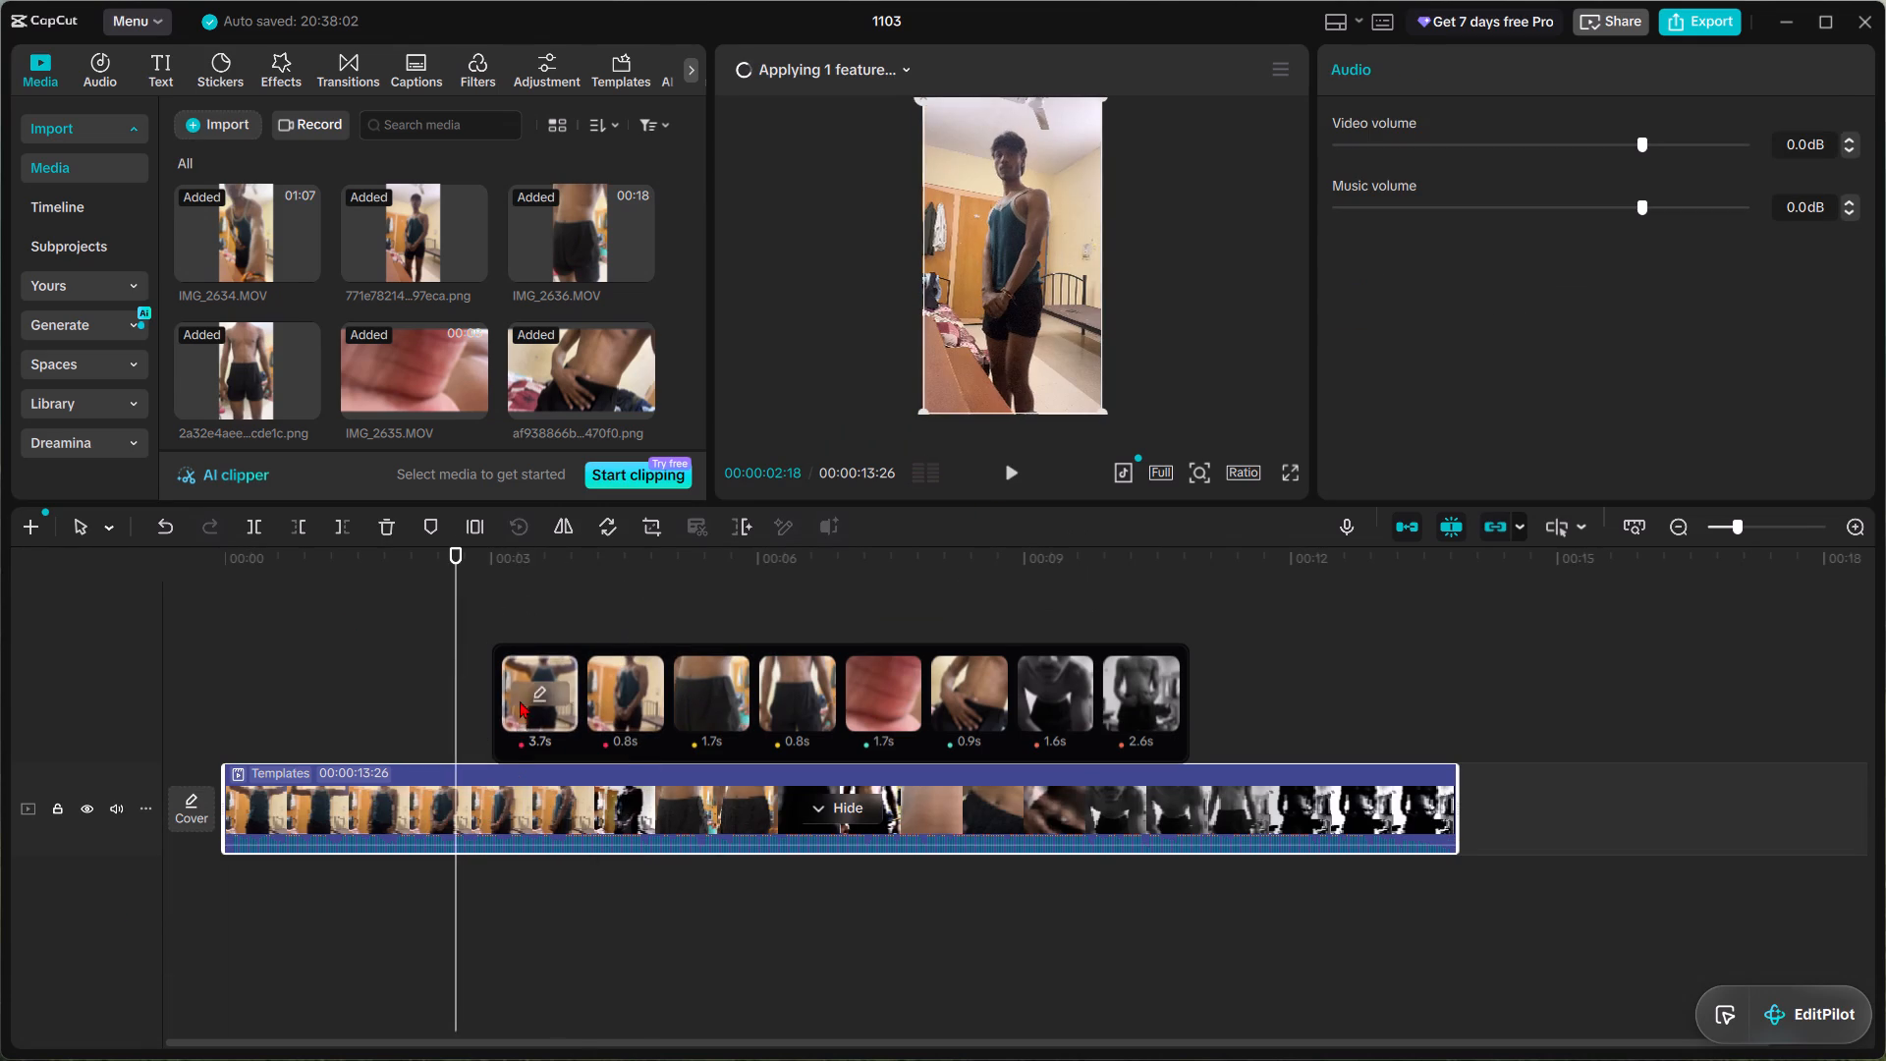
# Re-trim the first clip so its 3.7 s window starts with the approach and ends in the front double-biceps pose, and confirm replacing it.
pyautogui.click(543, 689)
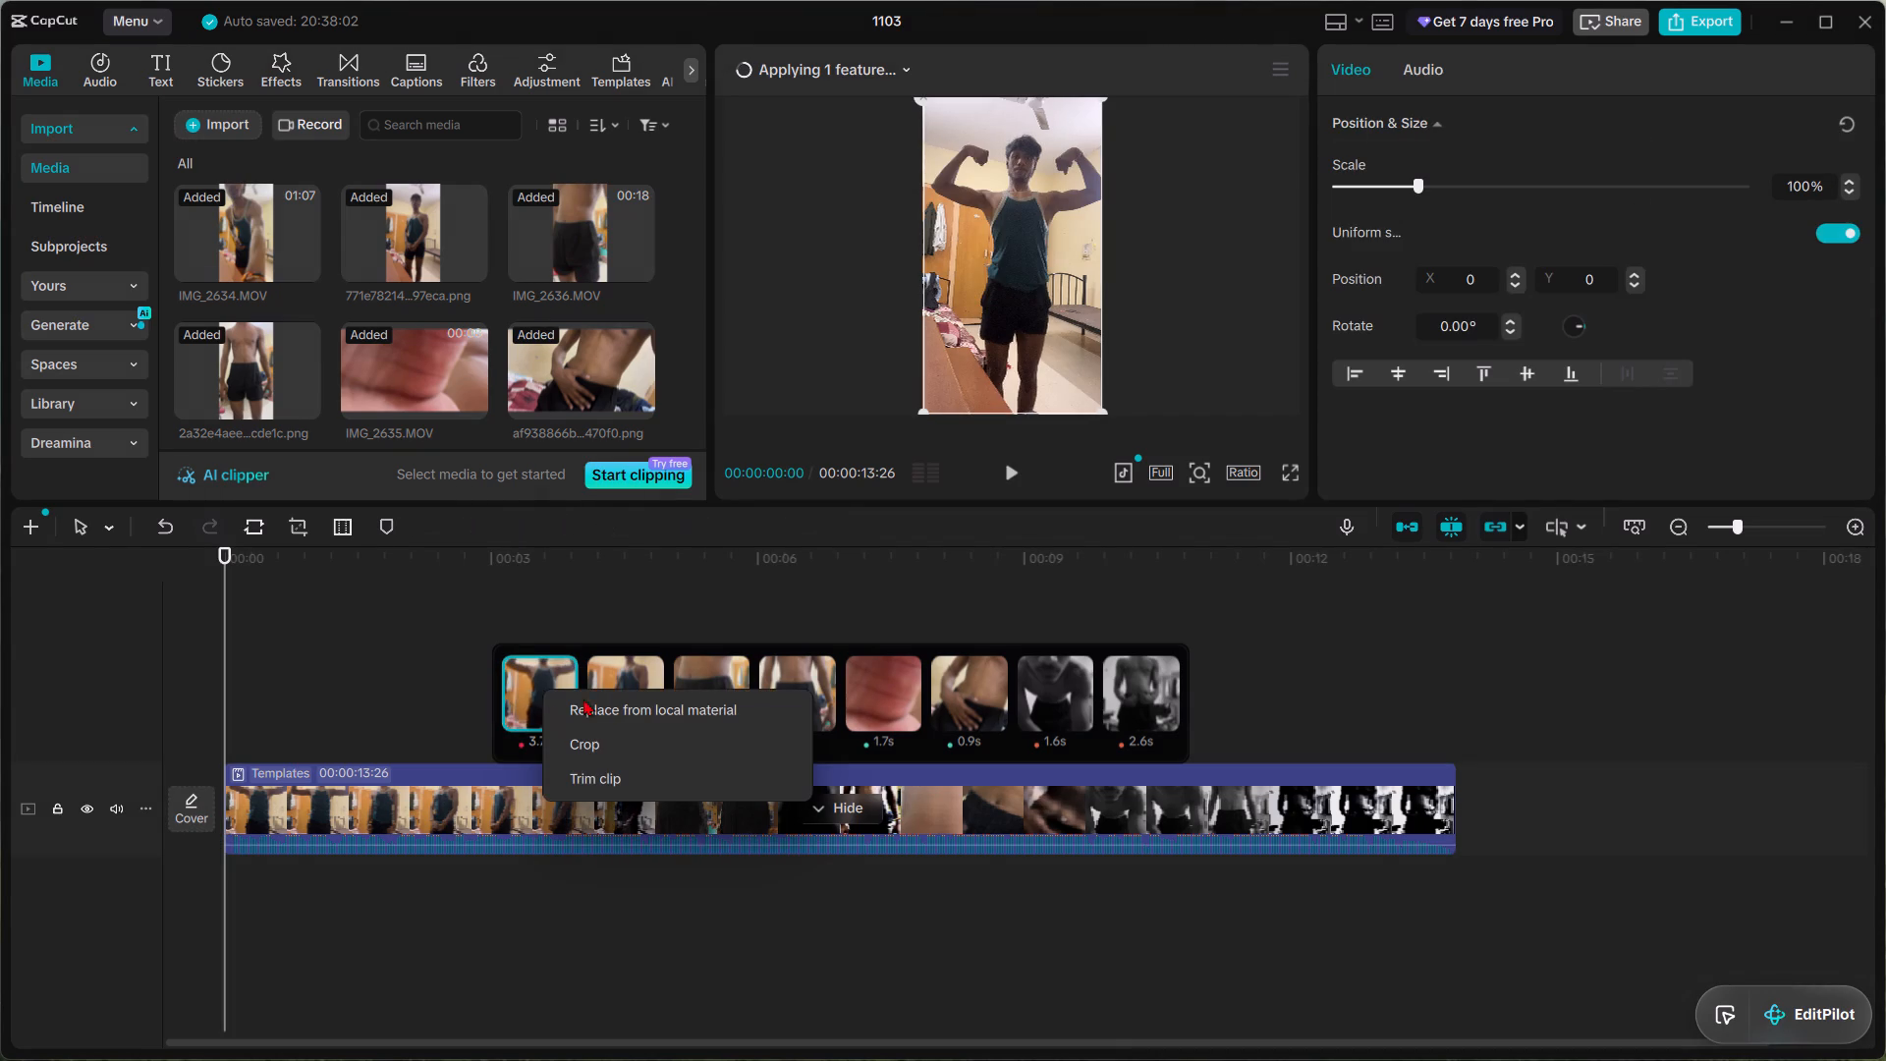
pyautogui.click(621, 779)
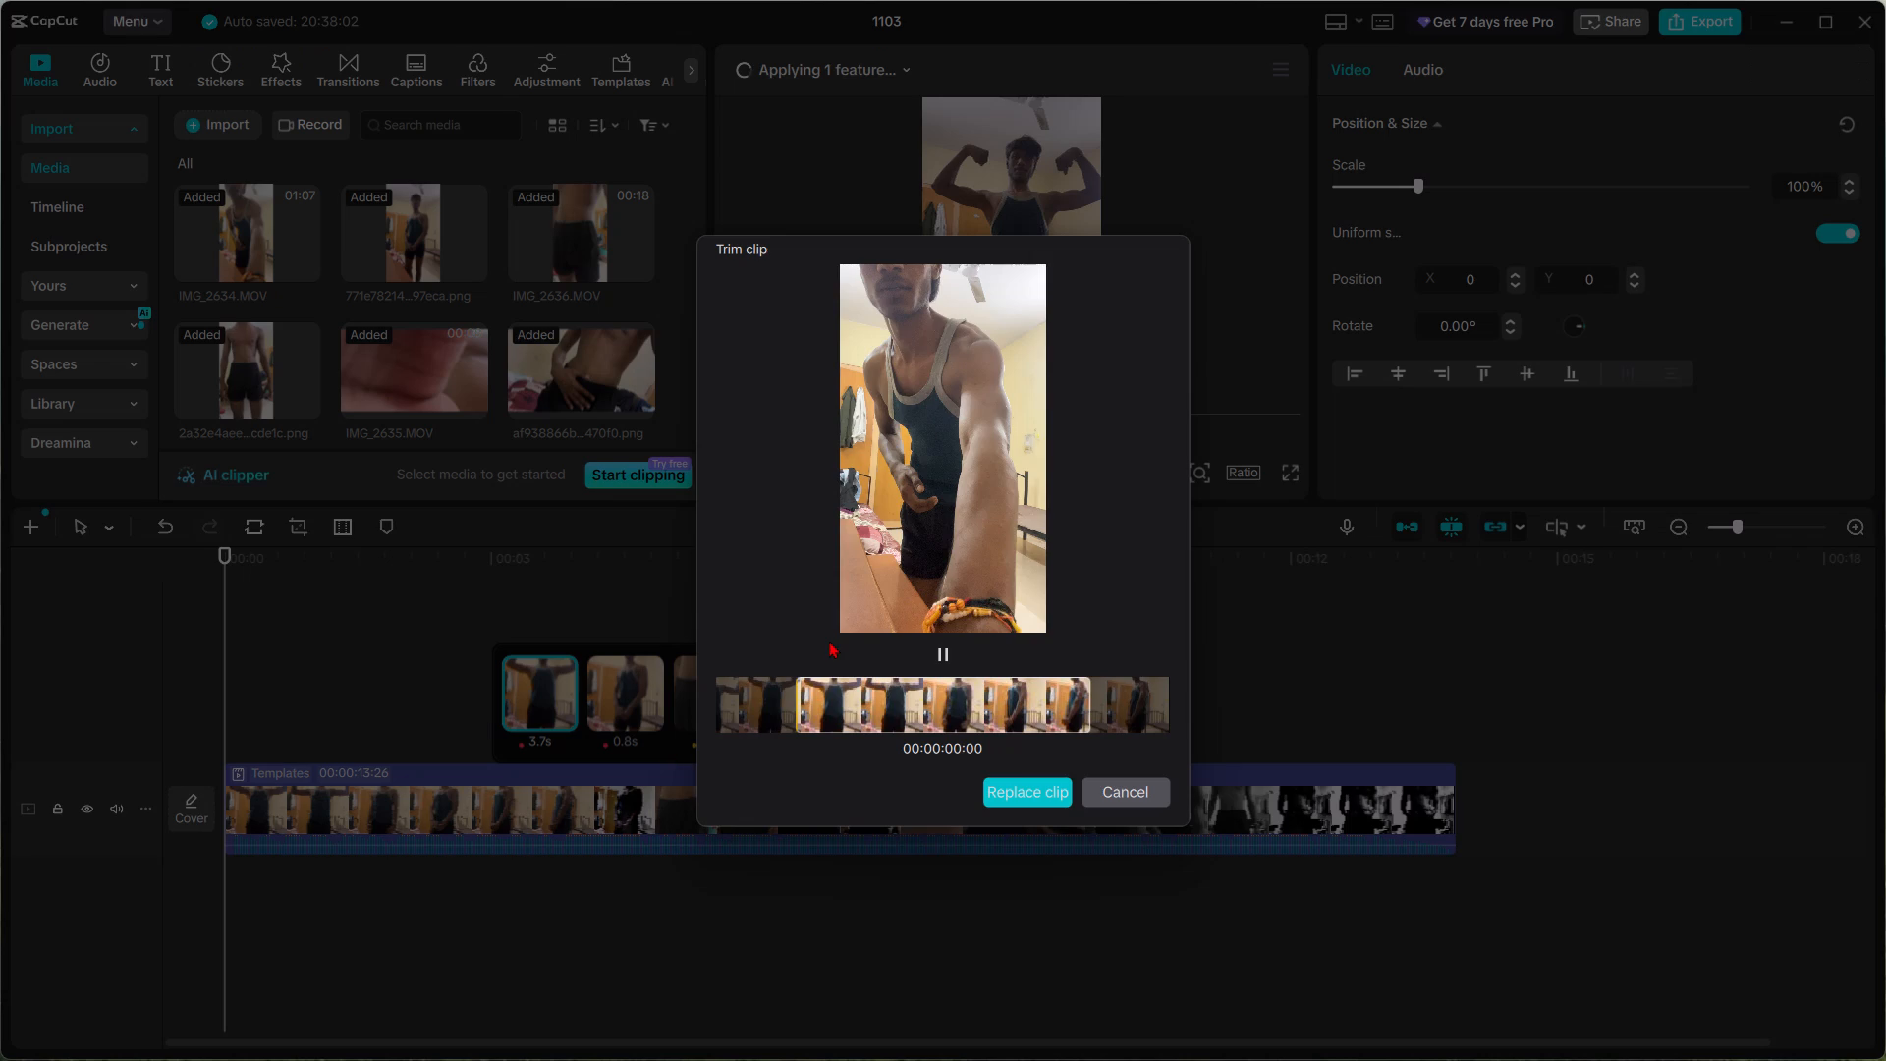
pyautogui.moveTo(964, 704); pyautogui.dragTo(787, 710)
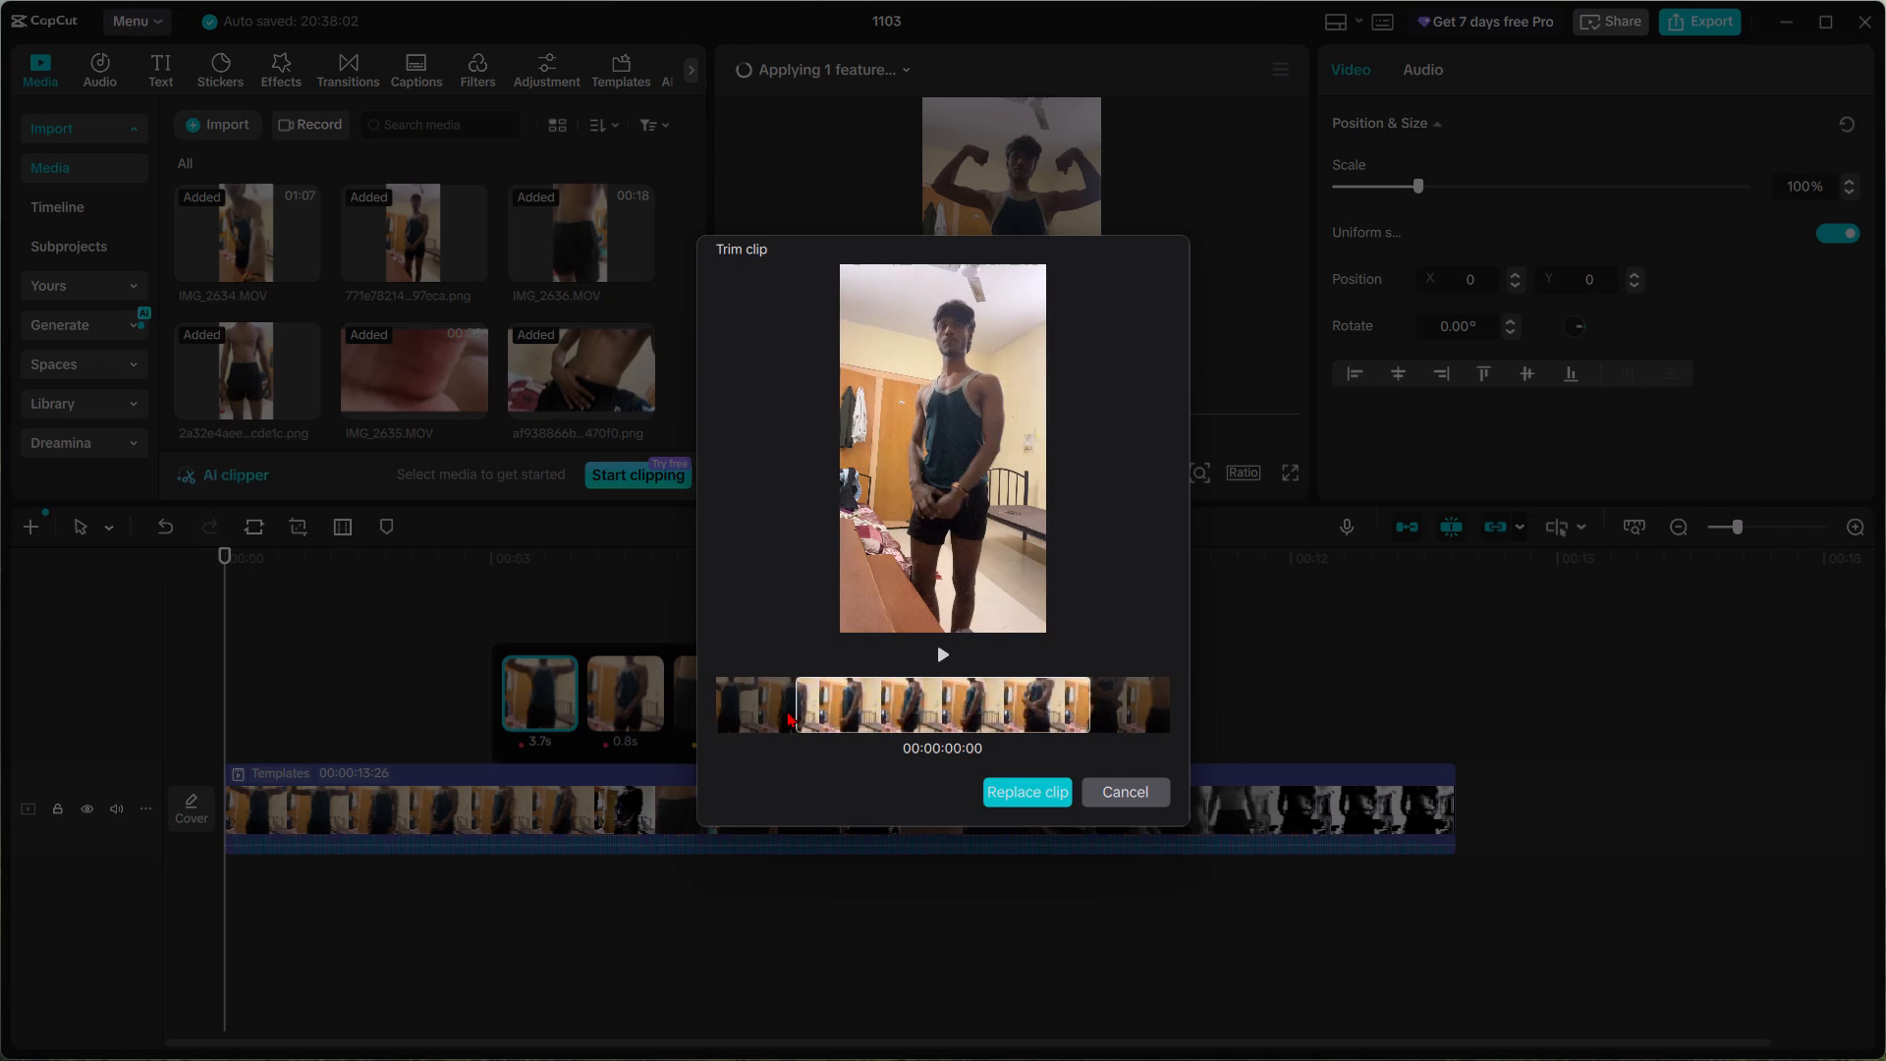
pyautogui.moveTo(787, 710); pyautogui.dragTo(1061, 704)
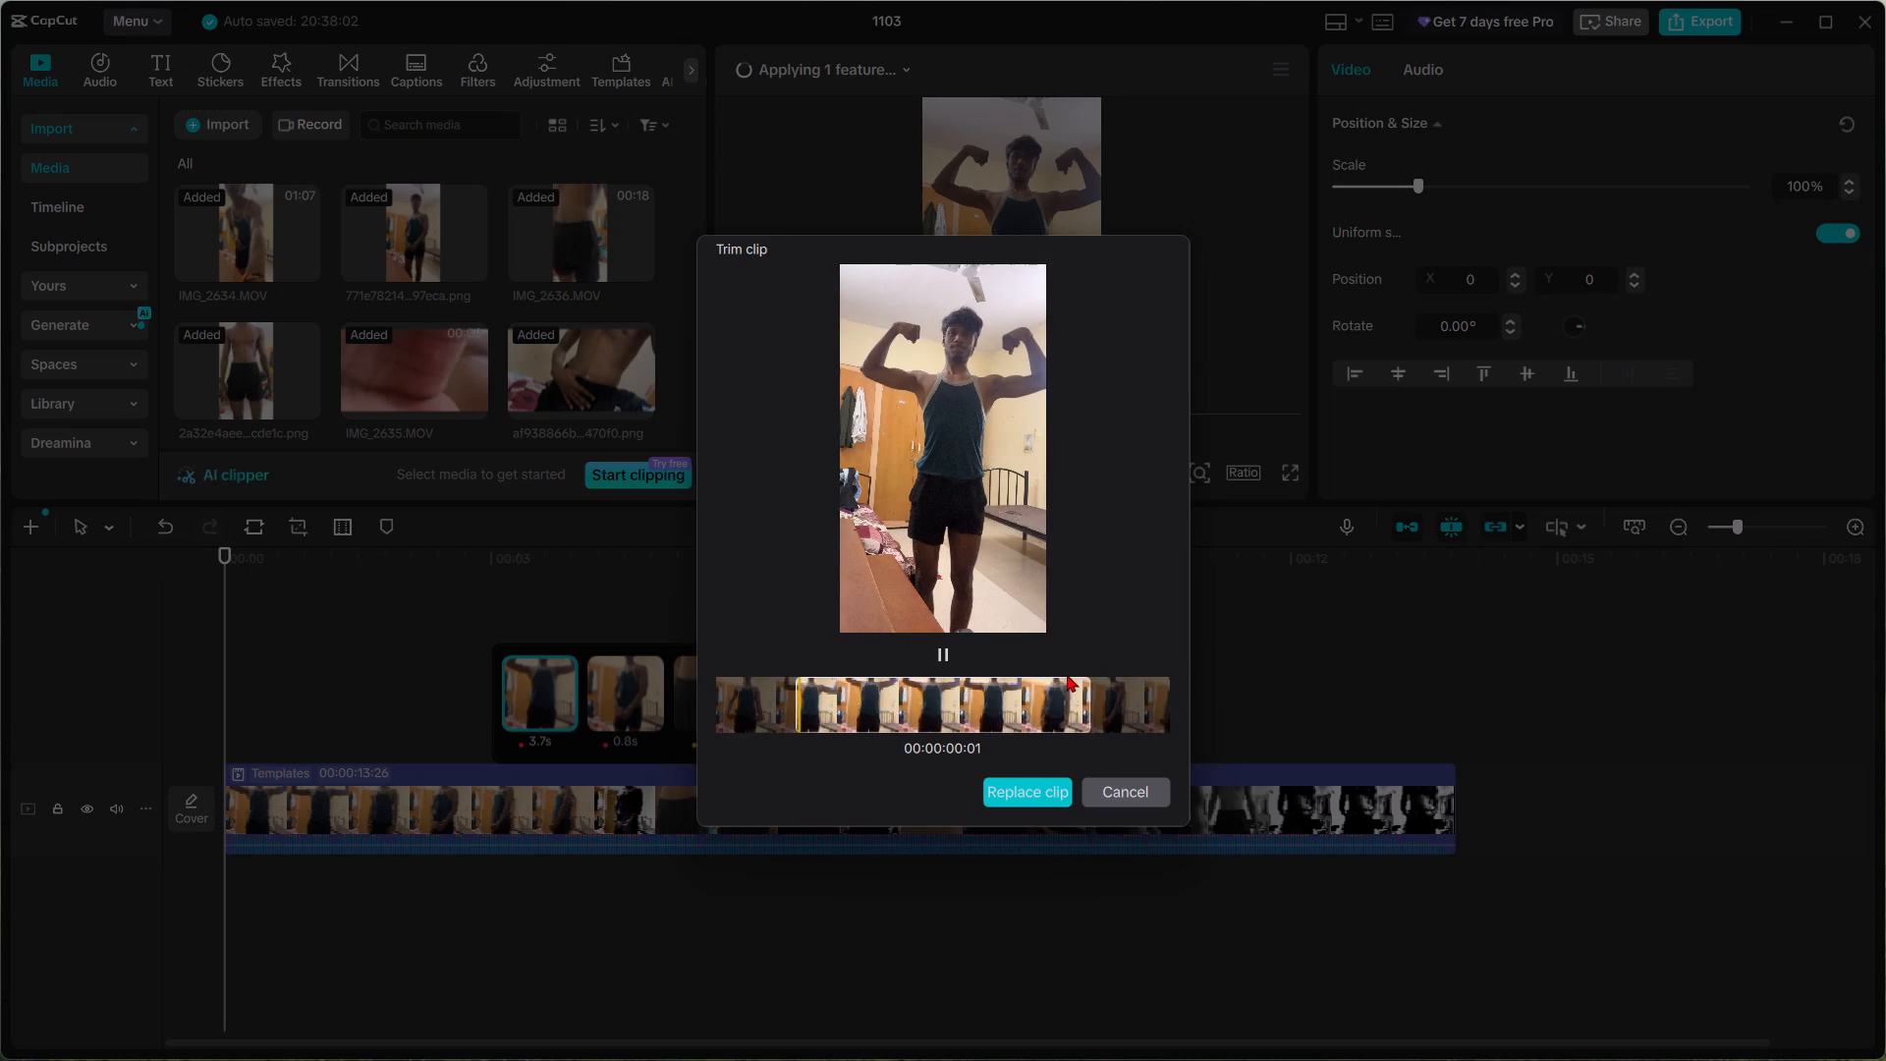
pyautogui.moveTo(1004, 692); pyautogui.dragTo(1067, 674)
pyautogui.moveTo(1067, 674); pyautogui.dragTo(1304, 710)
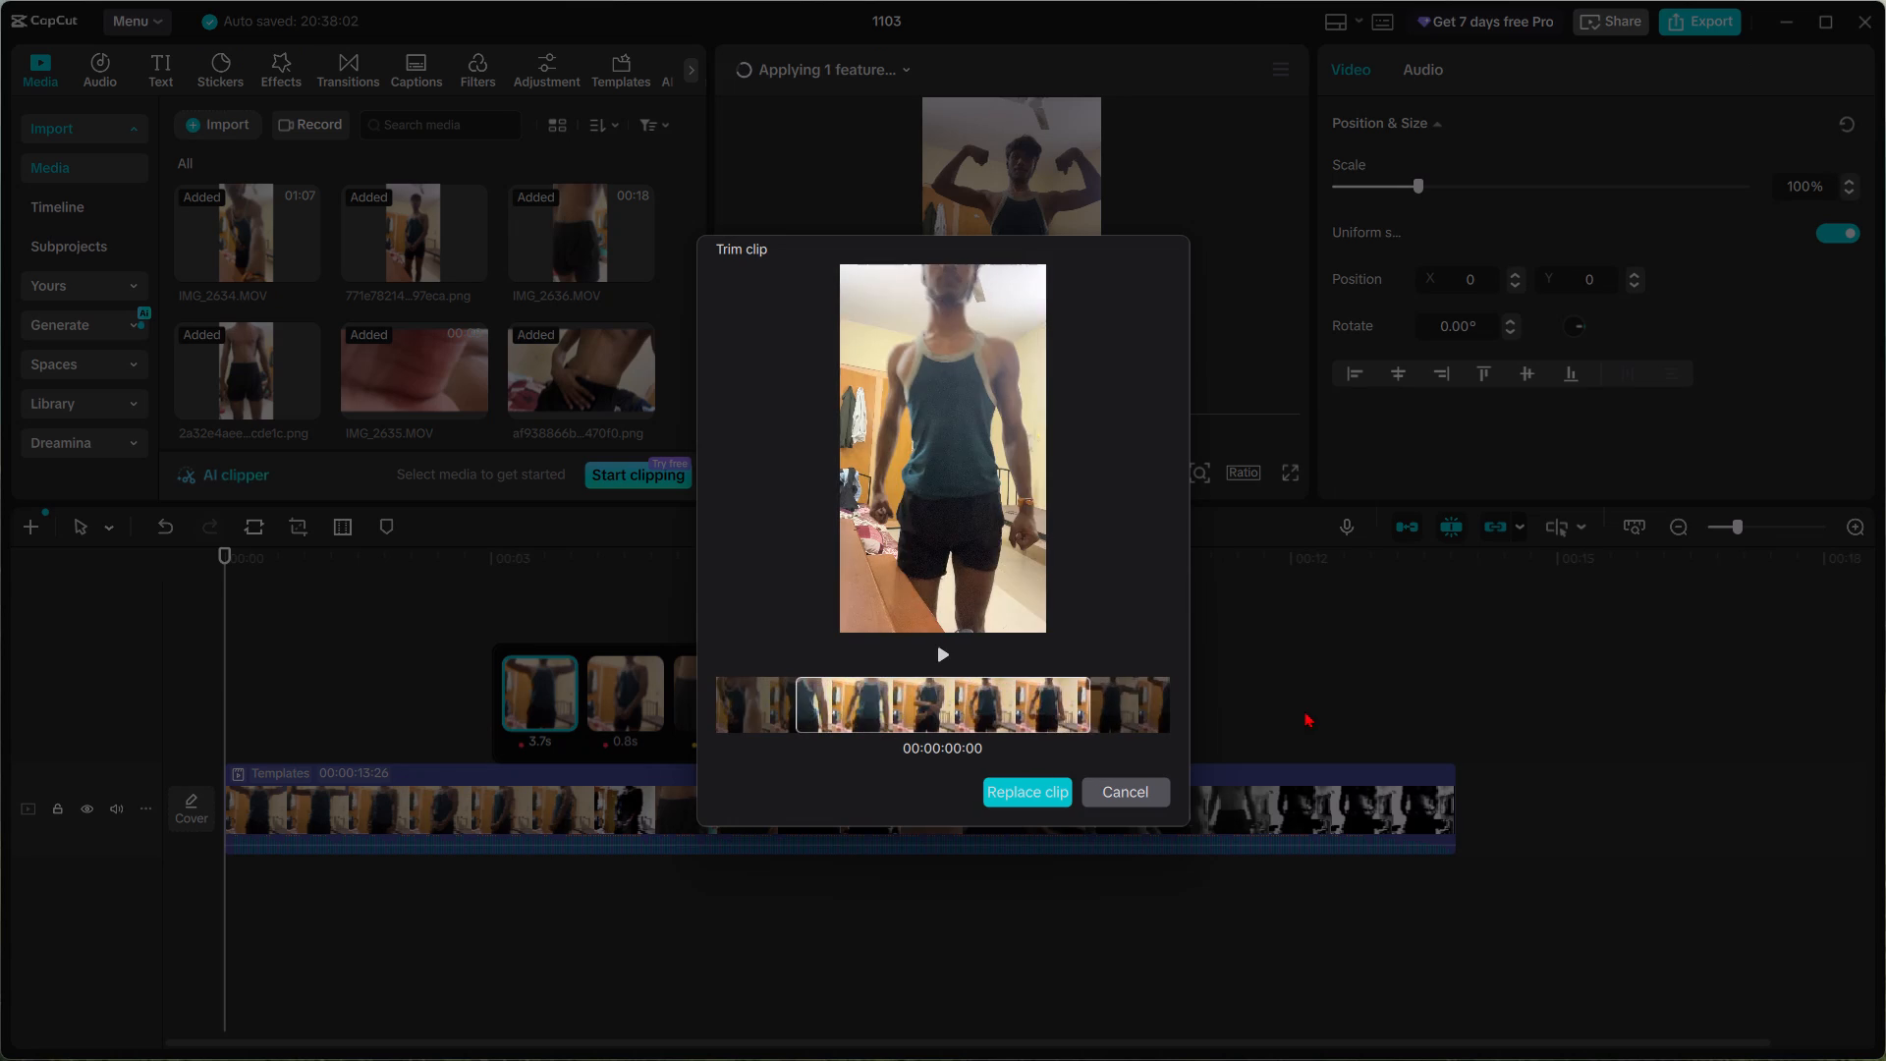
pyautogui.moveTo(1304, 710); pyautogui.dragTo(1247, 720)
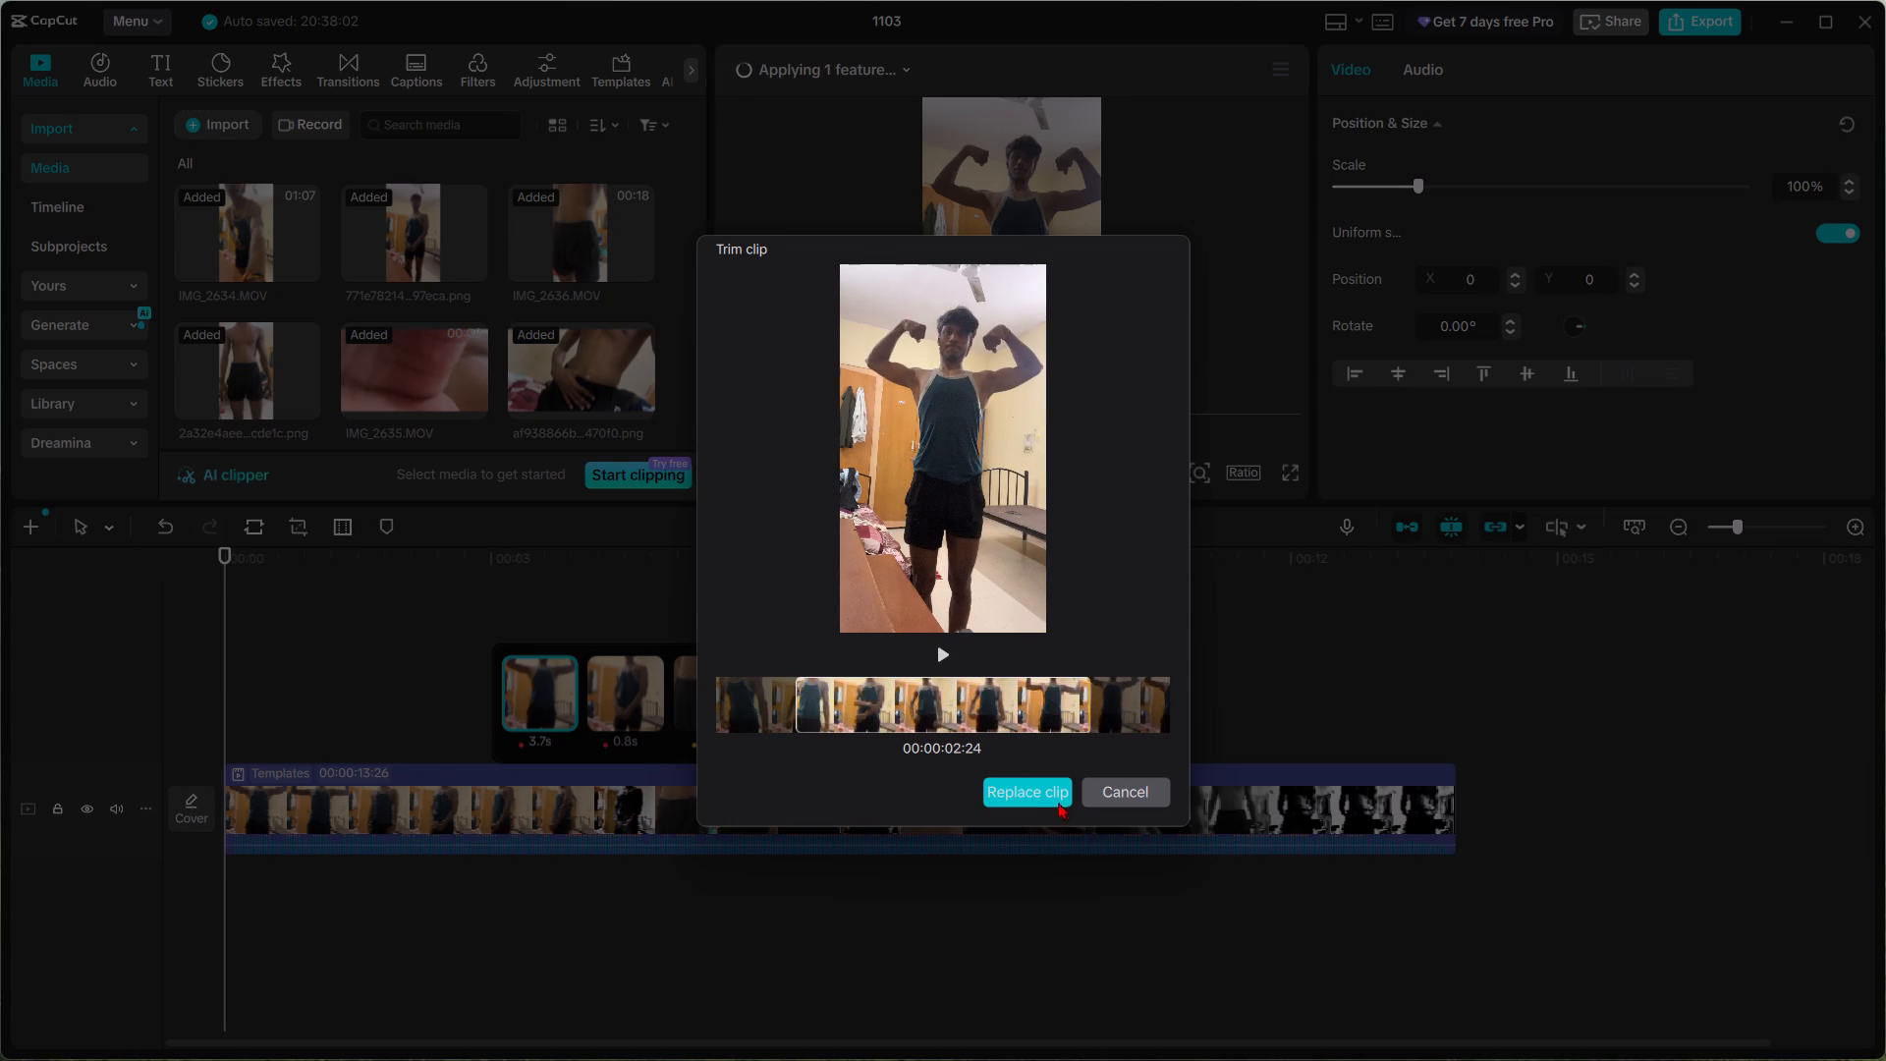
pyautogui.click(1026, 793)
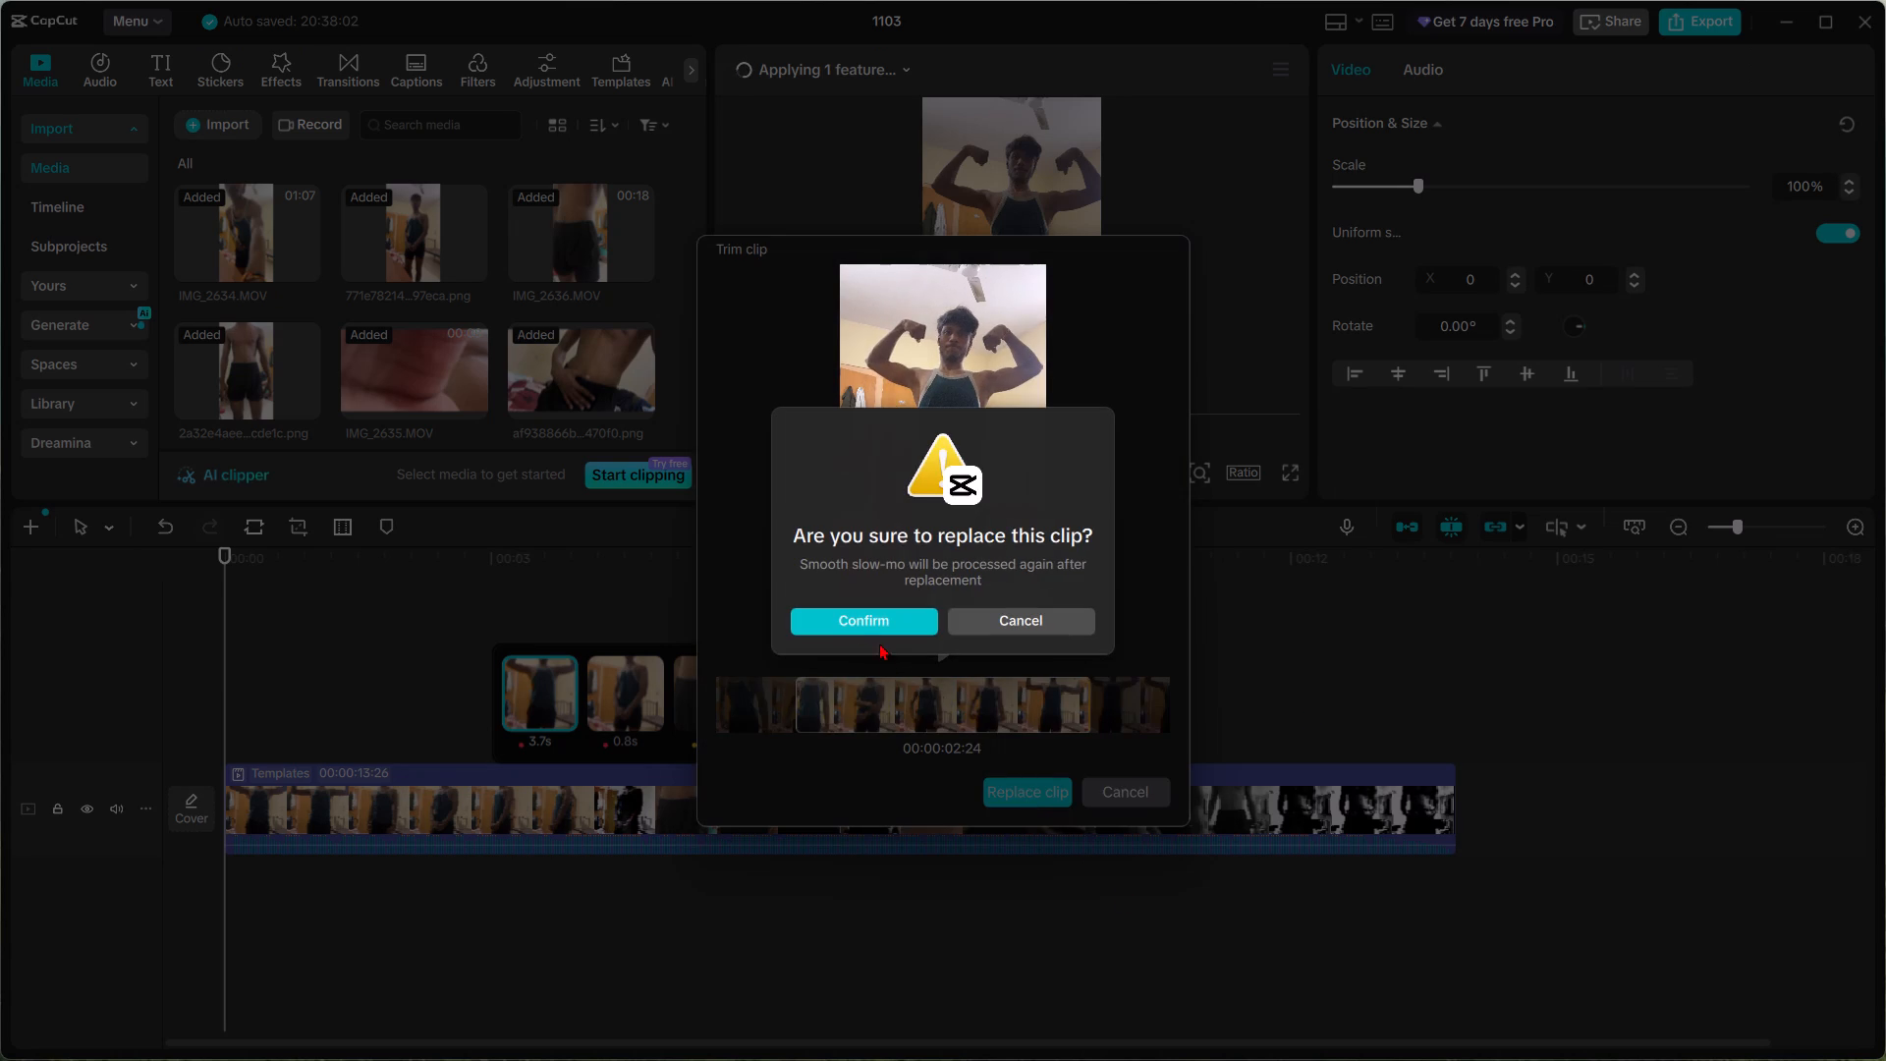
pyautogui.click(854, 617)
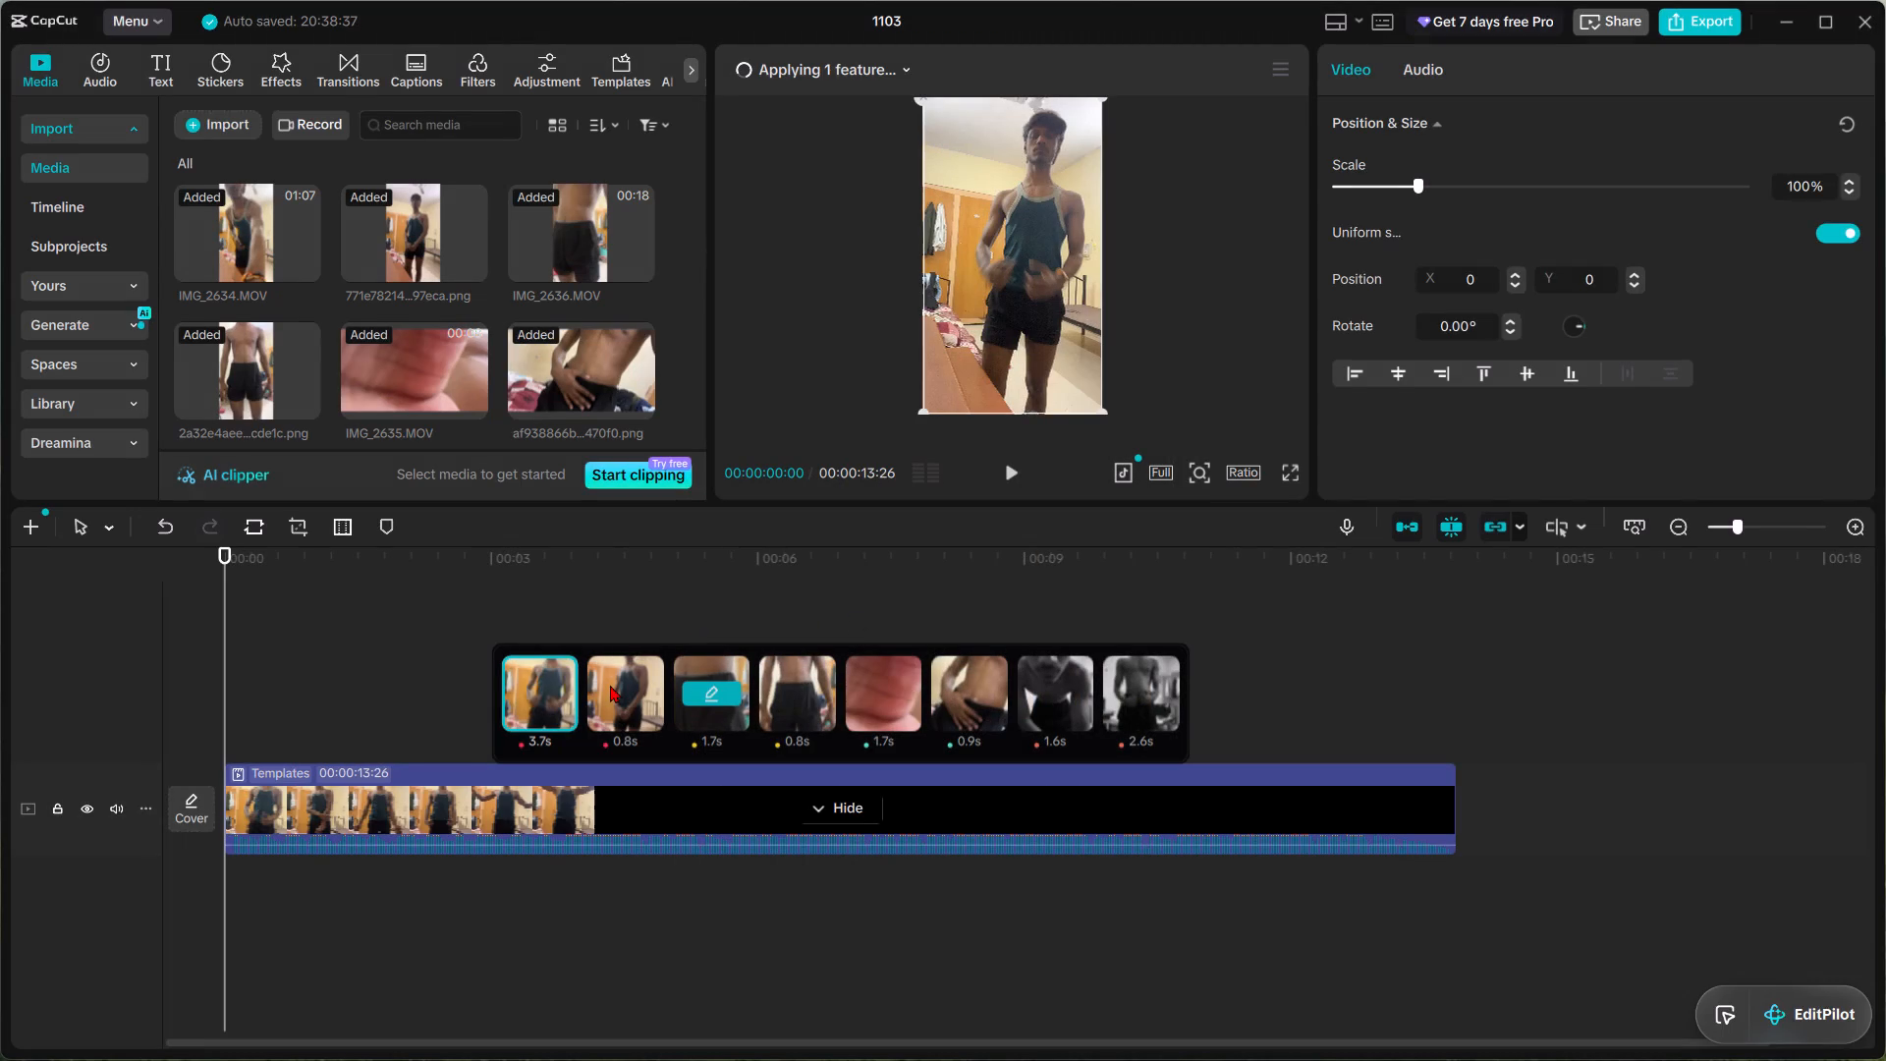
# Play the re-trimmed opening from the start into the second clip to check it.
pyautogui.press('space')
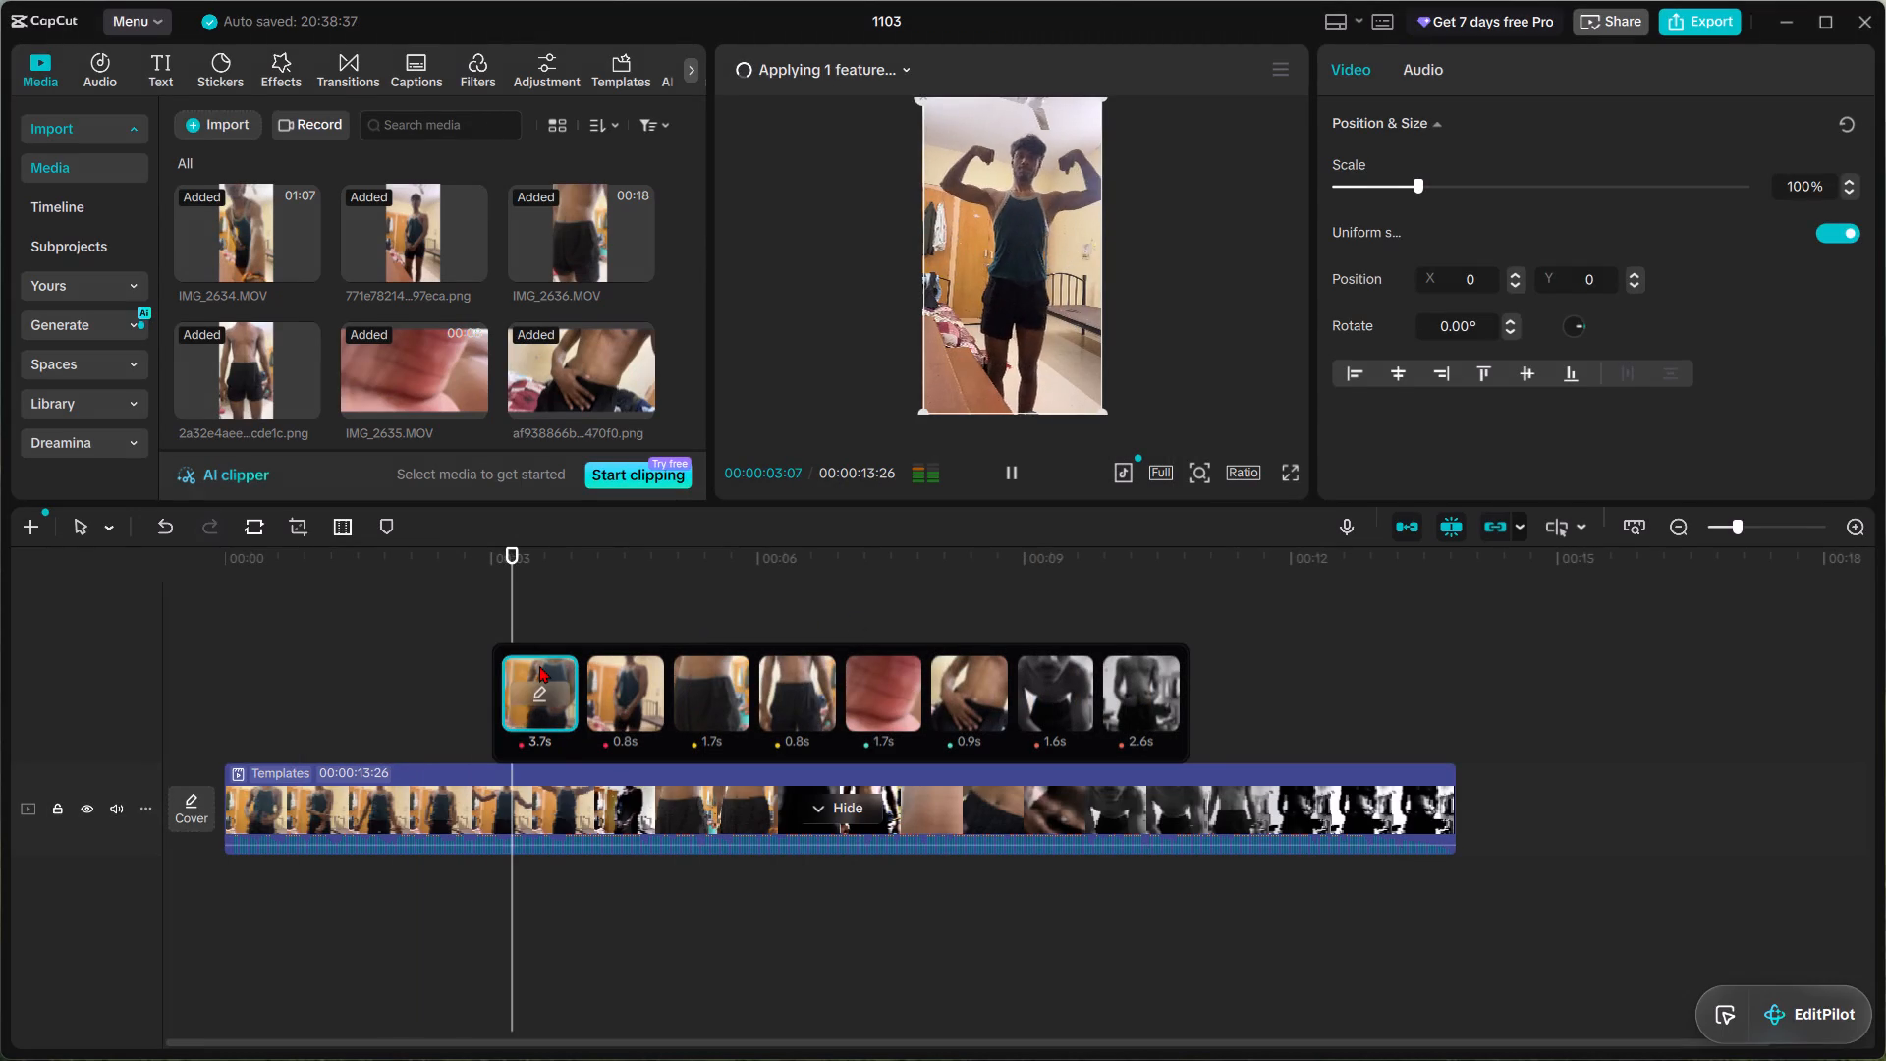
pyautogui.press('space')
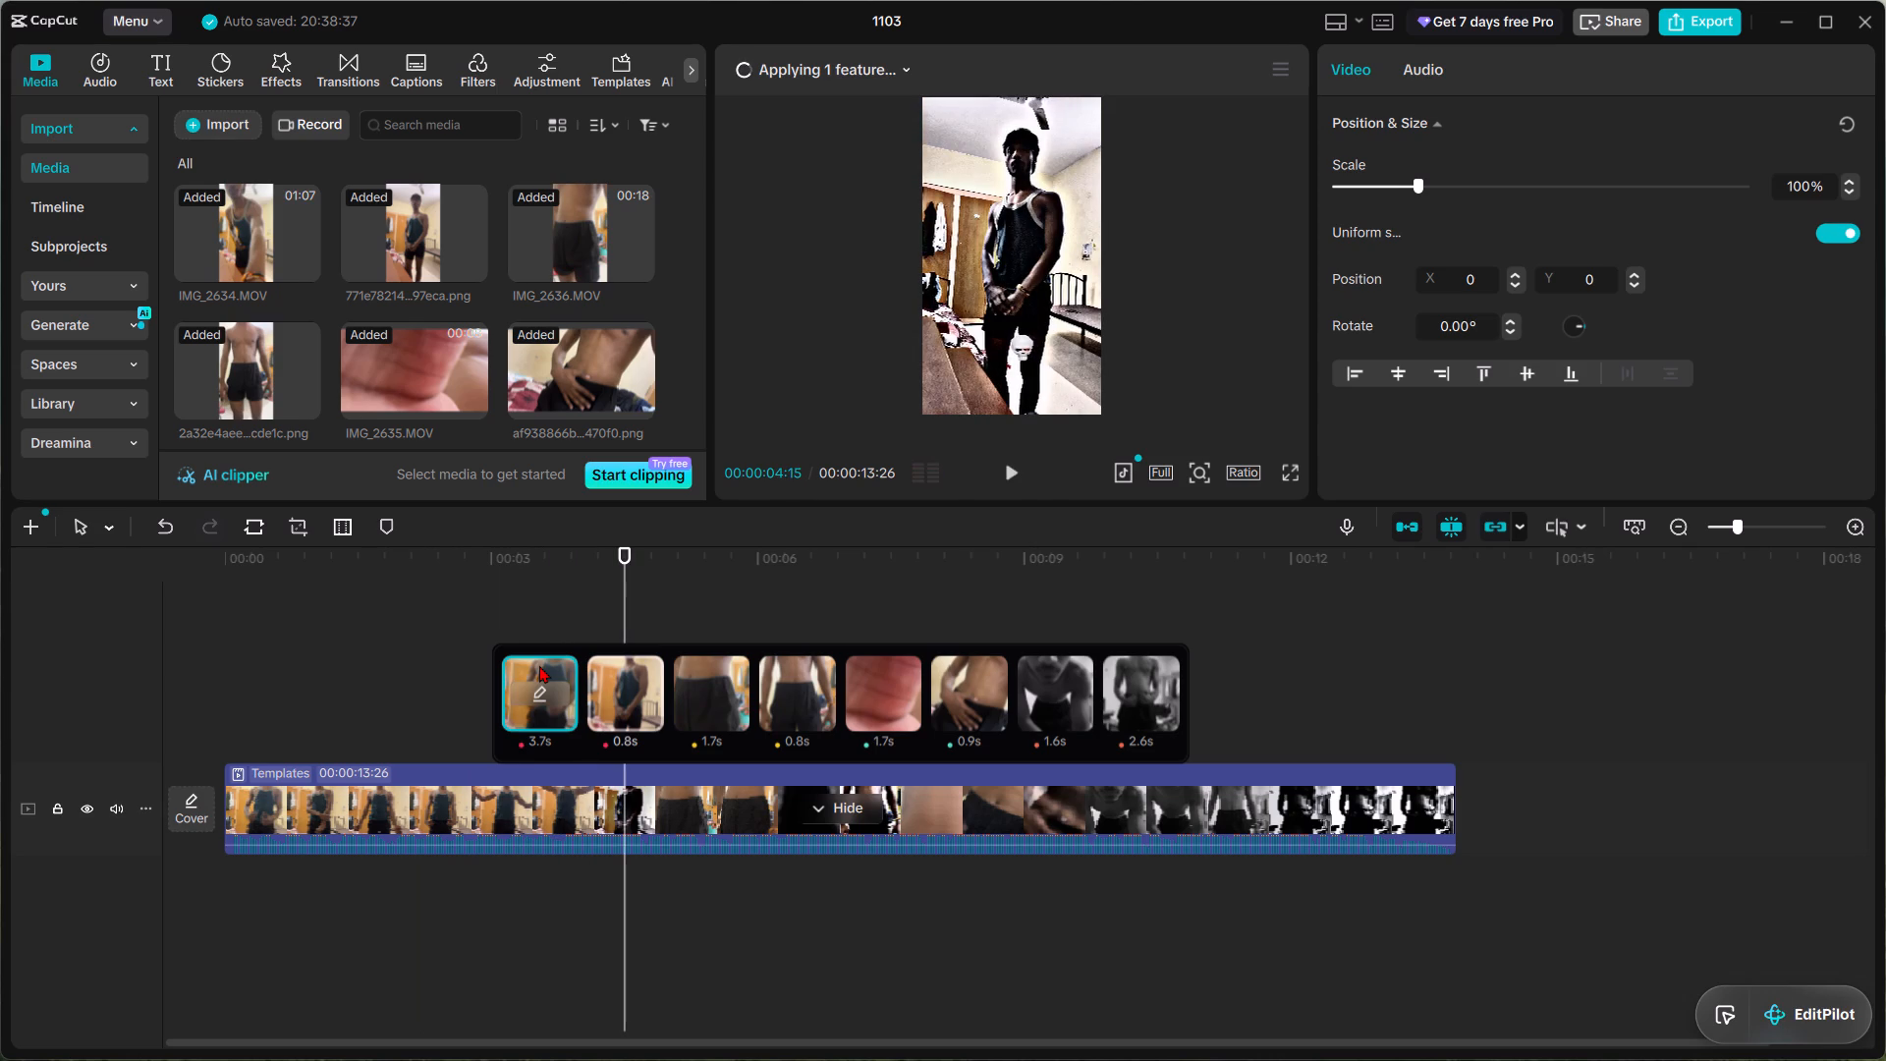
# Open the freeze-frame selection for the second clip and sample poses across its source footage.
pyautogui.click(634, 696)
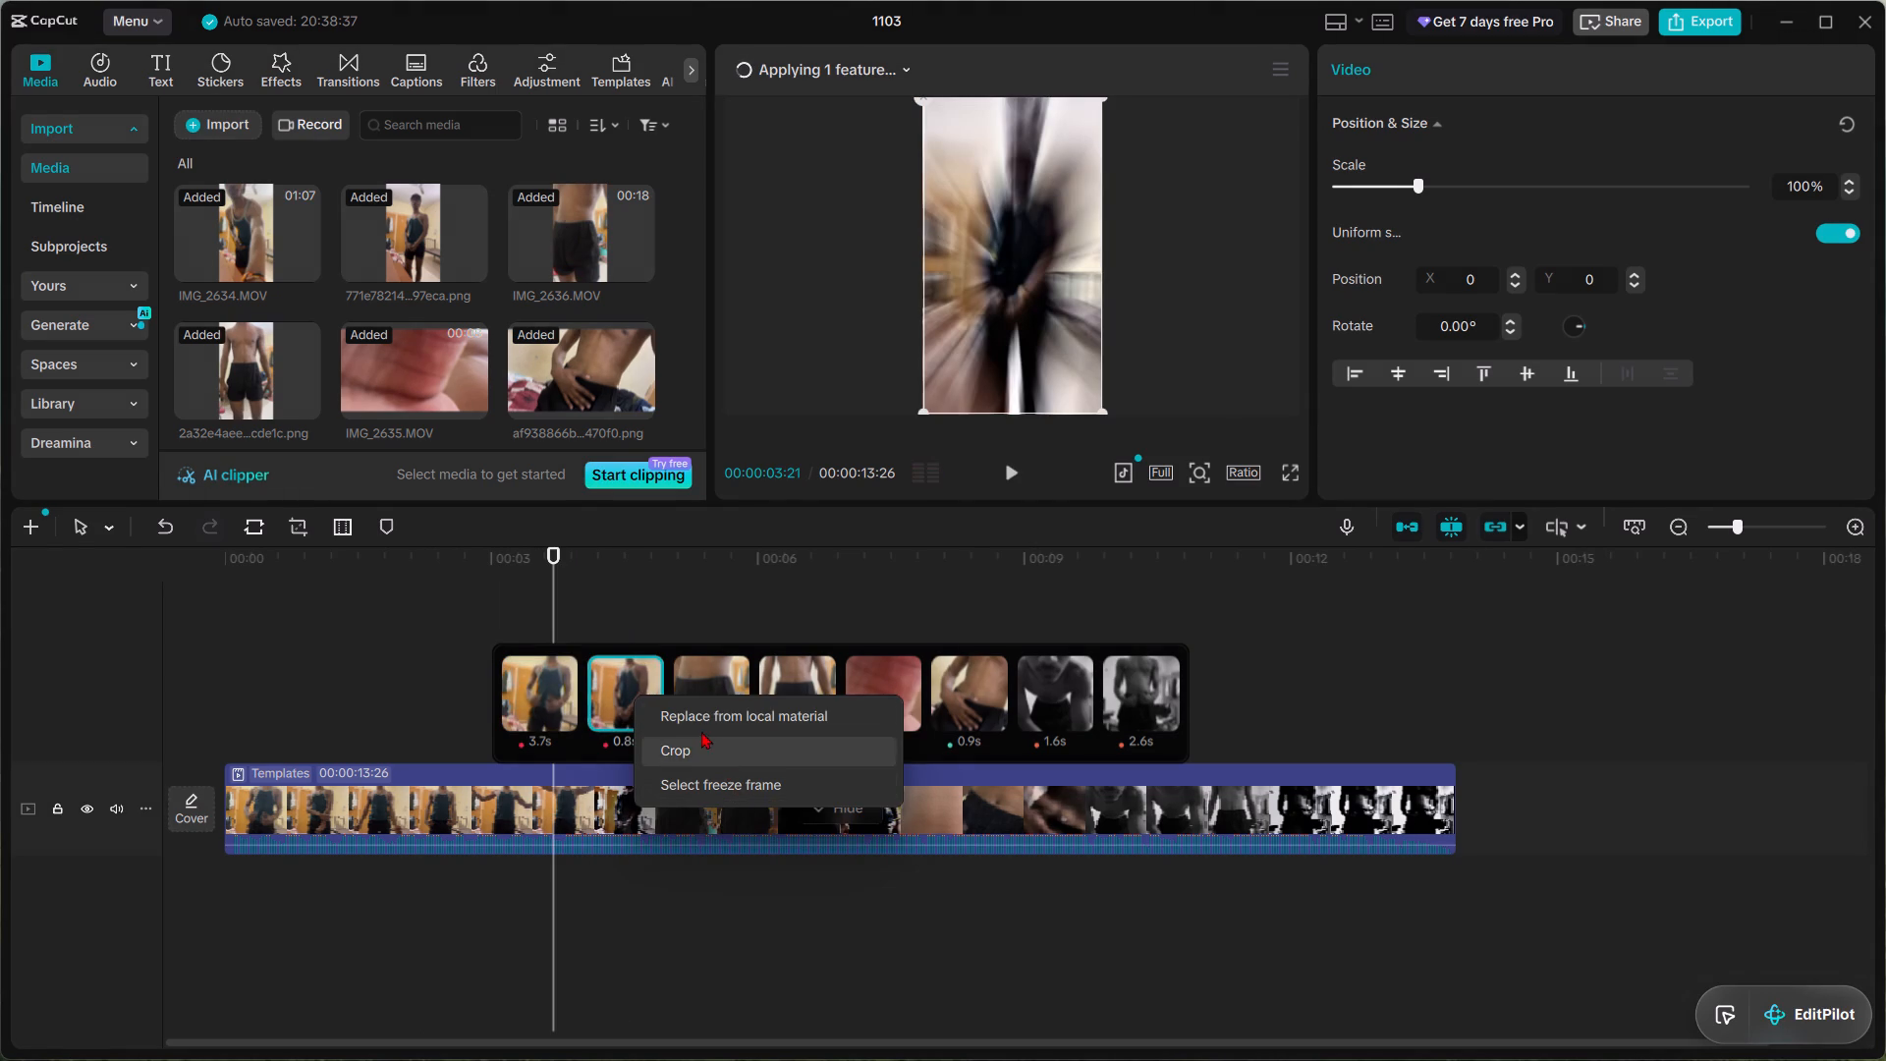
pyautogui.click(749, 788)
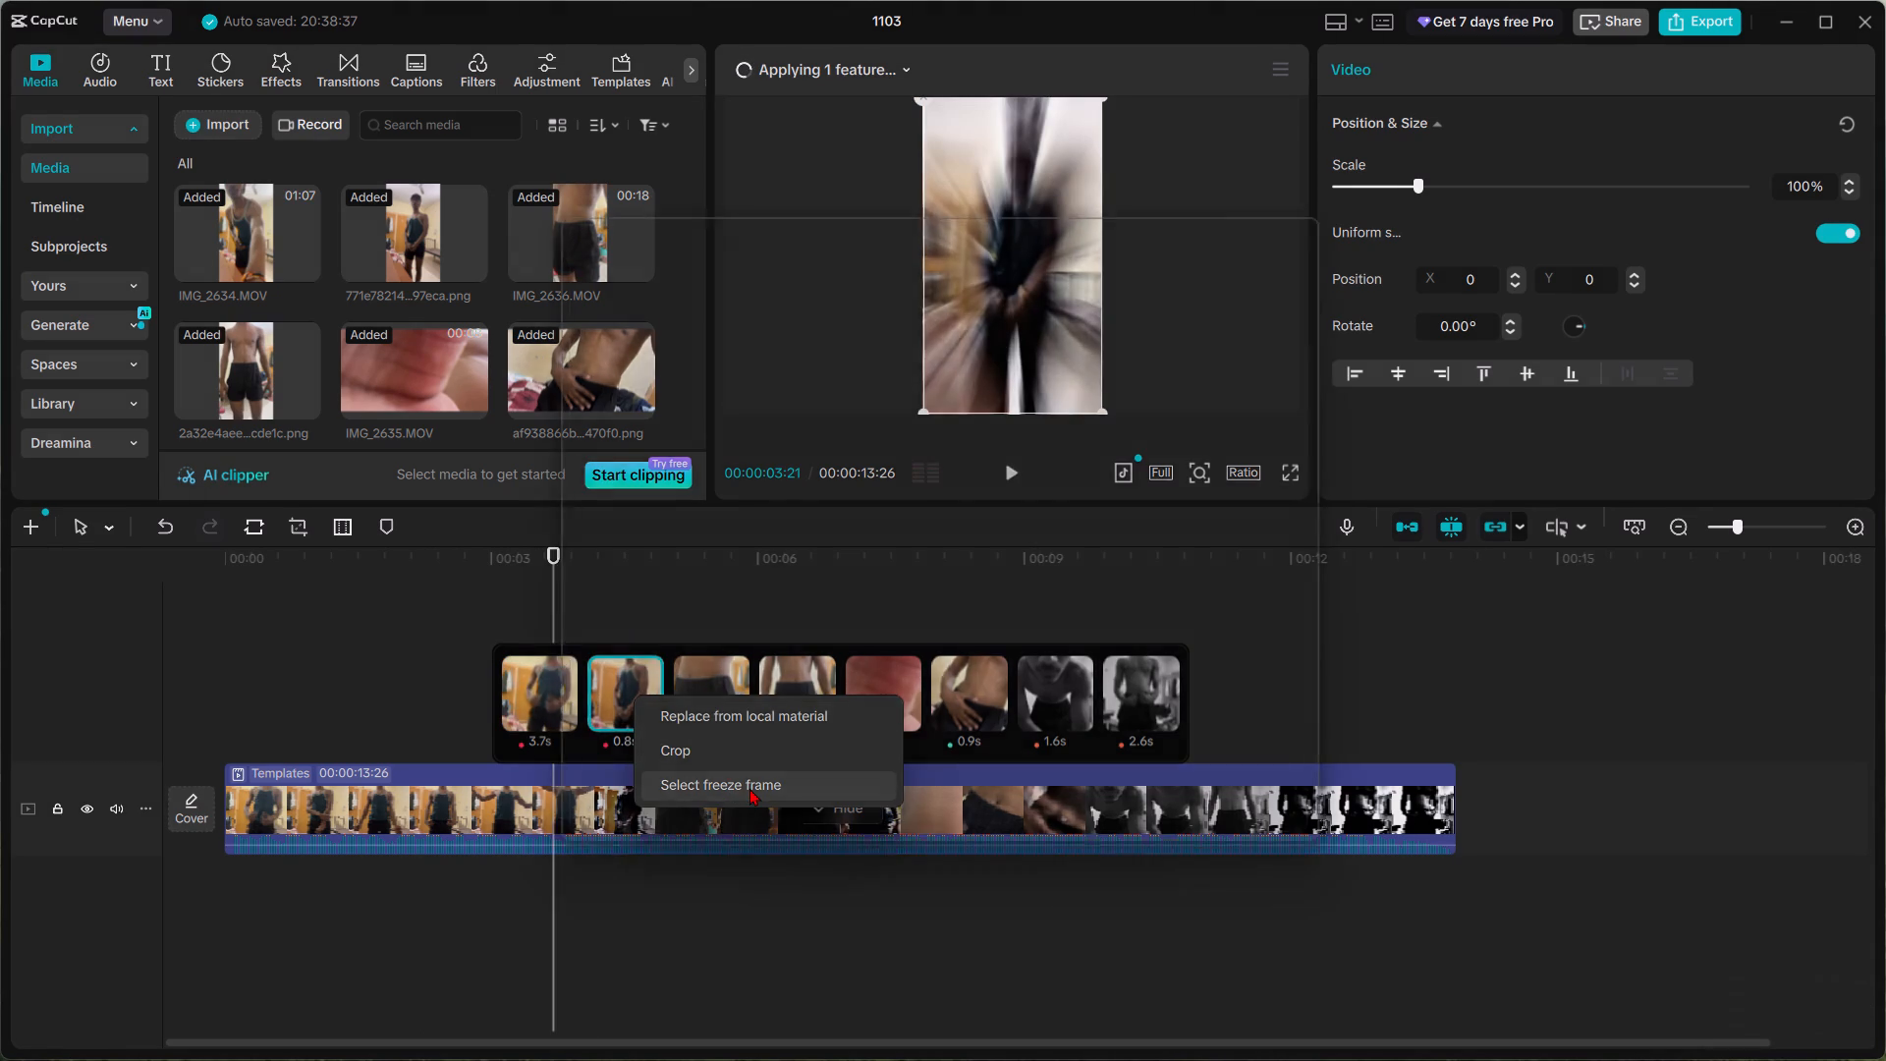
pyautogui.click(694, 726)
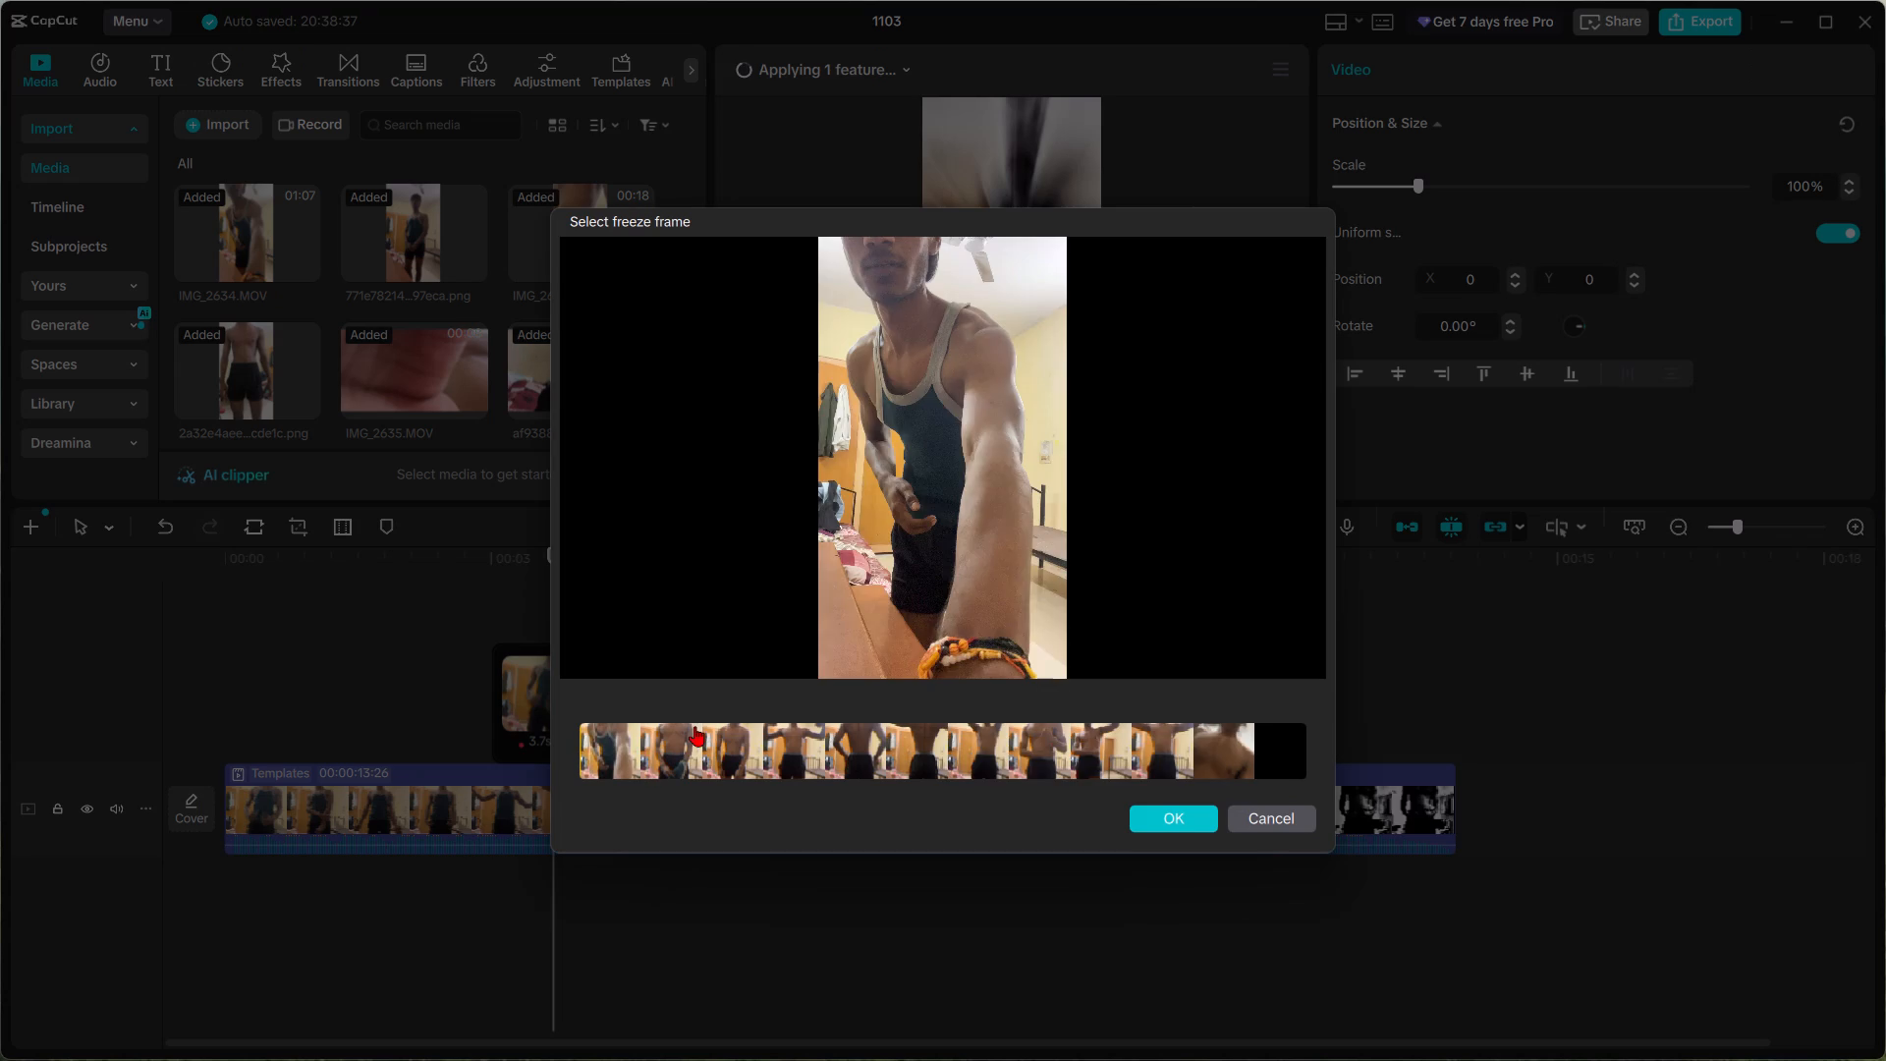
pyautogui.click(744, 740)
pyautogui.click(915, 754)
pyautogui.click(987, 754)
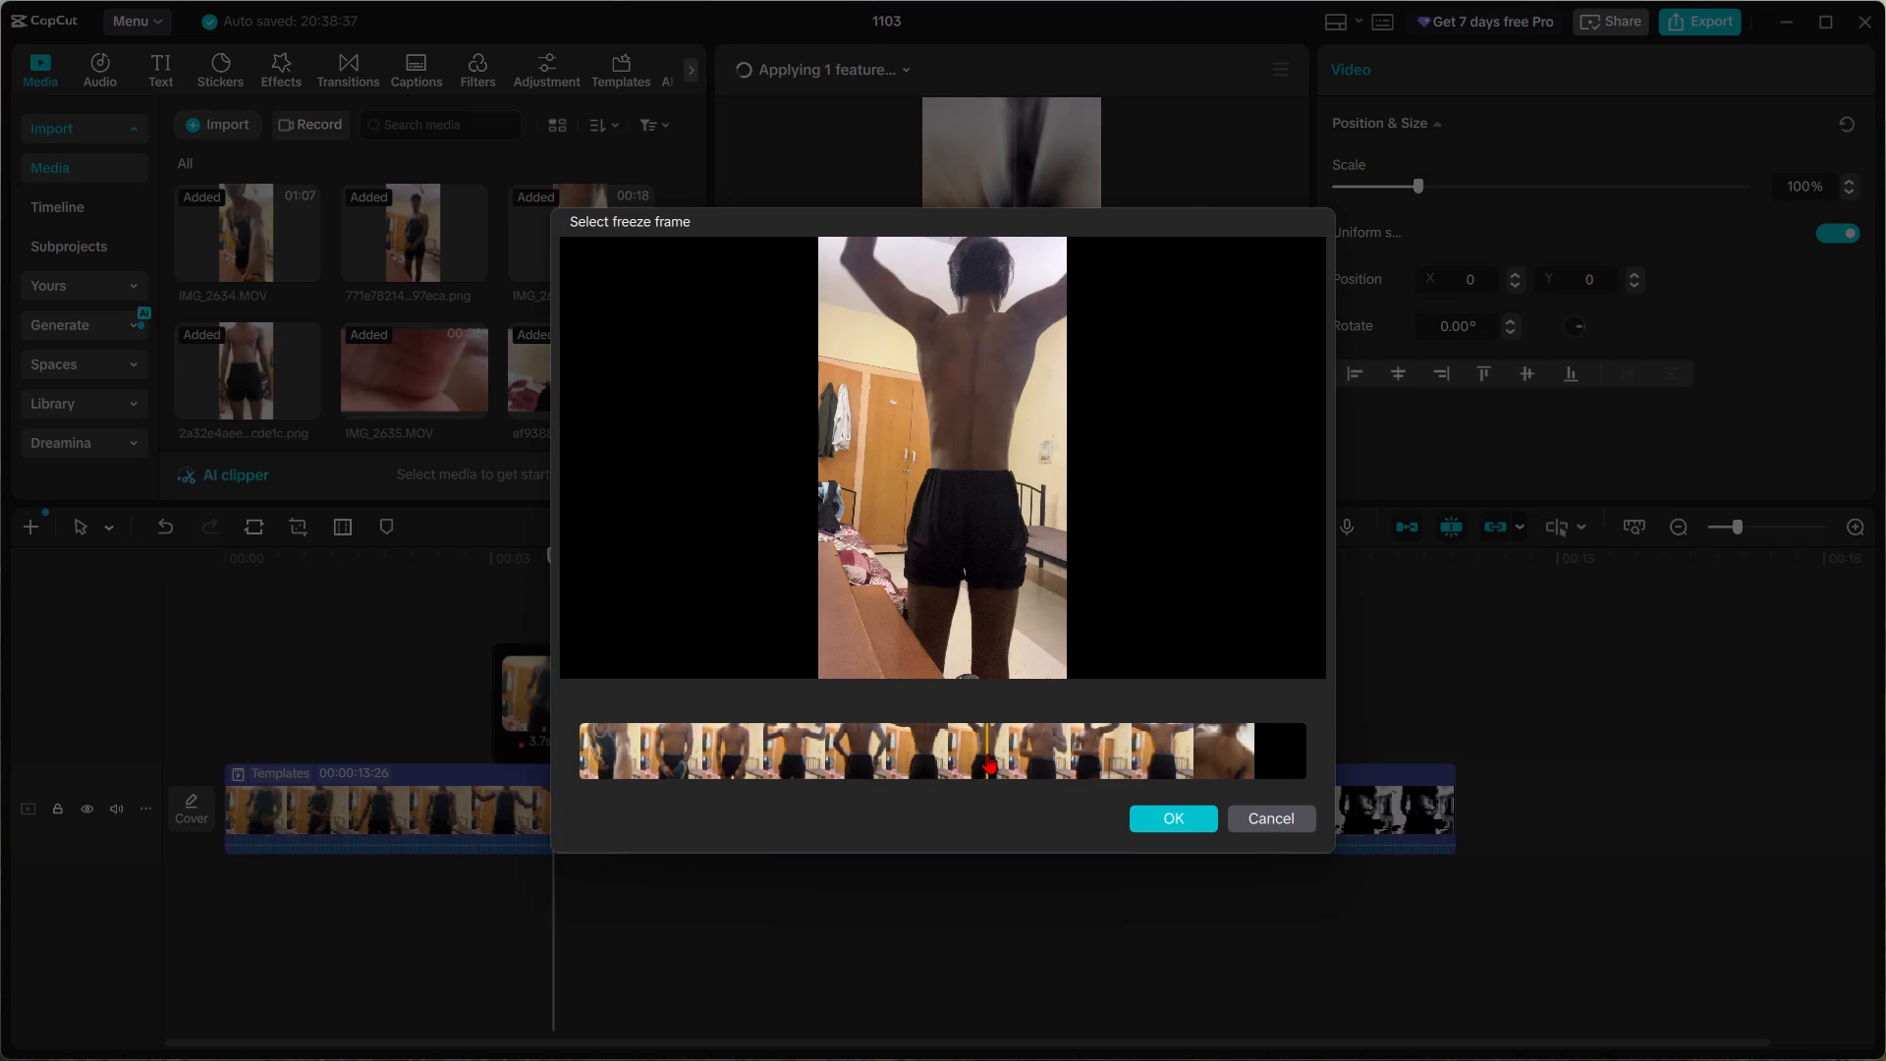
pyautogui.click(1080, 754)
pyautogui.click(891, 754)
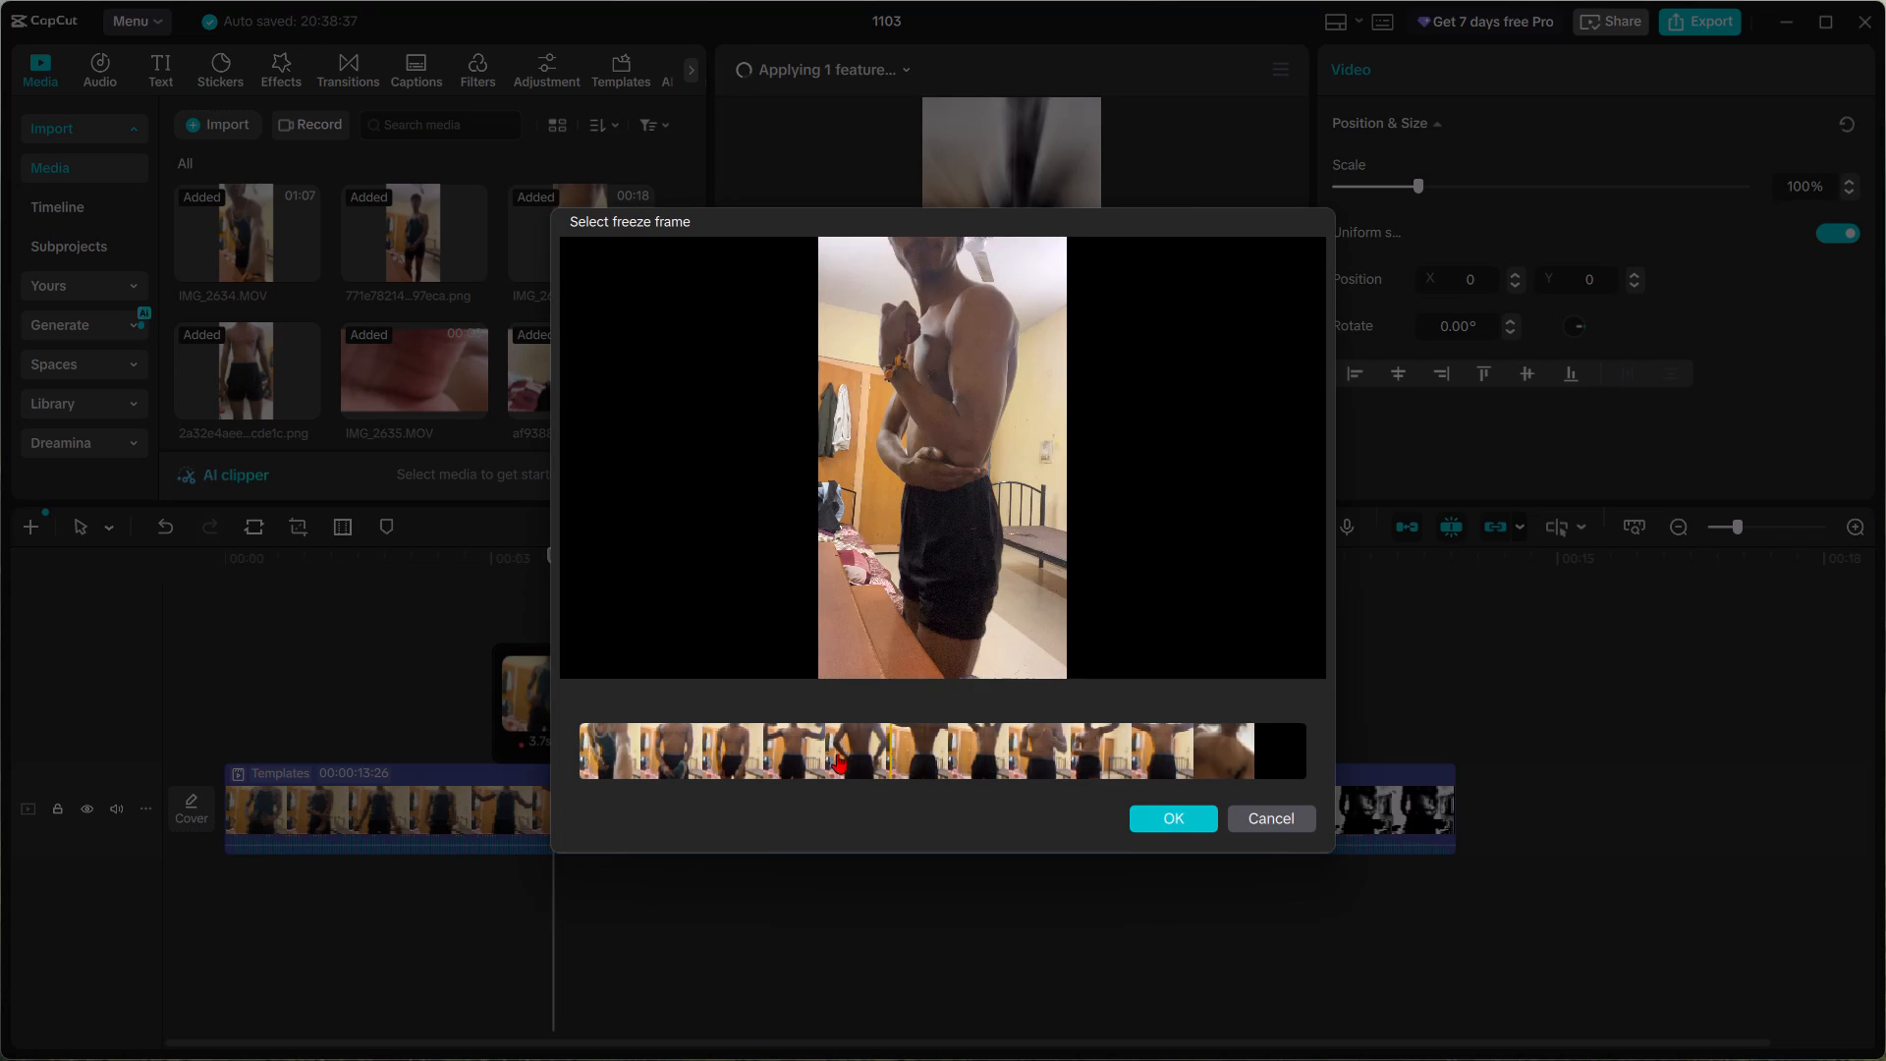
pyautogui.click(794, 754)
pyautogui.click(787, 765)
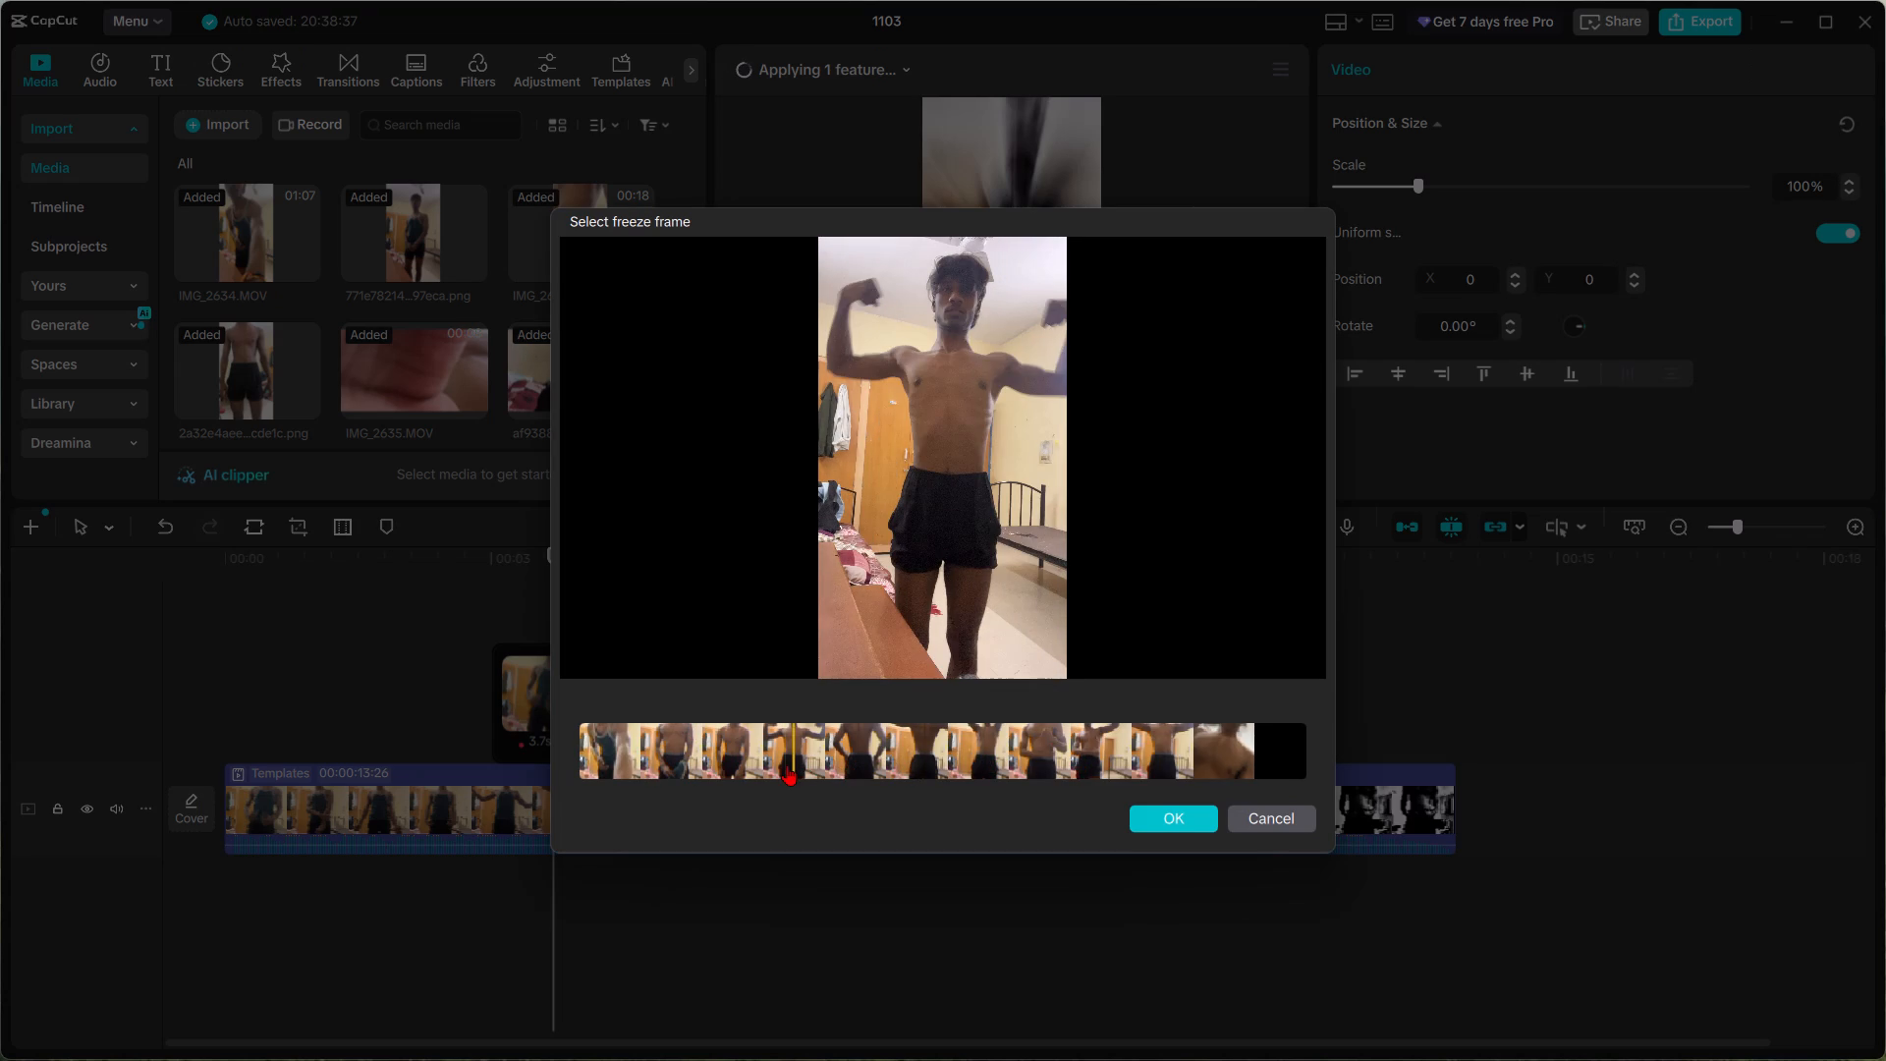
pyautogui.moveTo(787, 765); pyautogui.dragTo(714, 765)
pyautogui.click(738, 749)
pyautogui.click(722, 749)
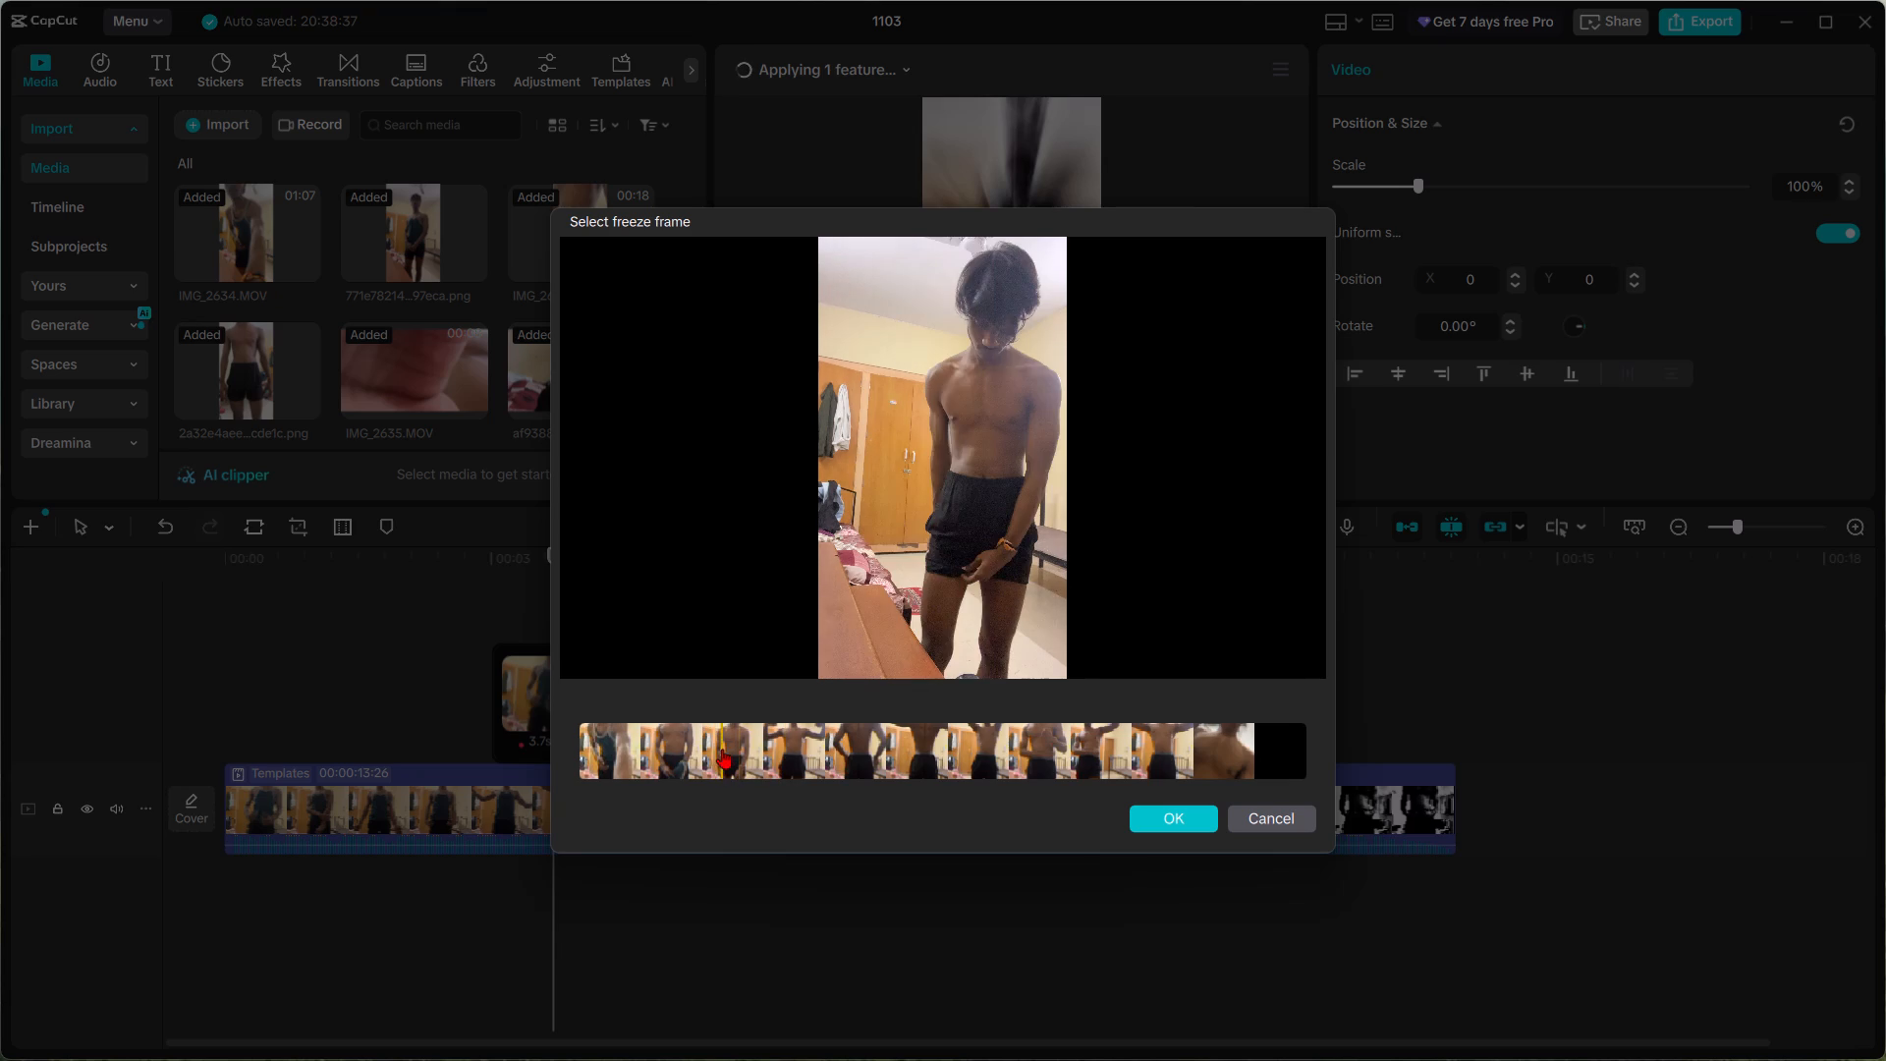
pyautogui.click(692, 749)
# Examine the second half of the footage for a freeze frame, comparing its poses with the back double-biceps pose.
pyautogui.click(786, 754)
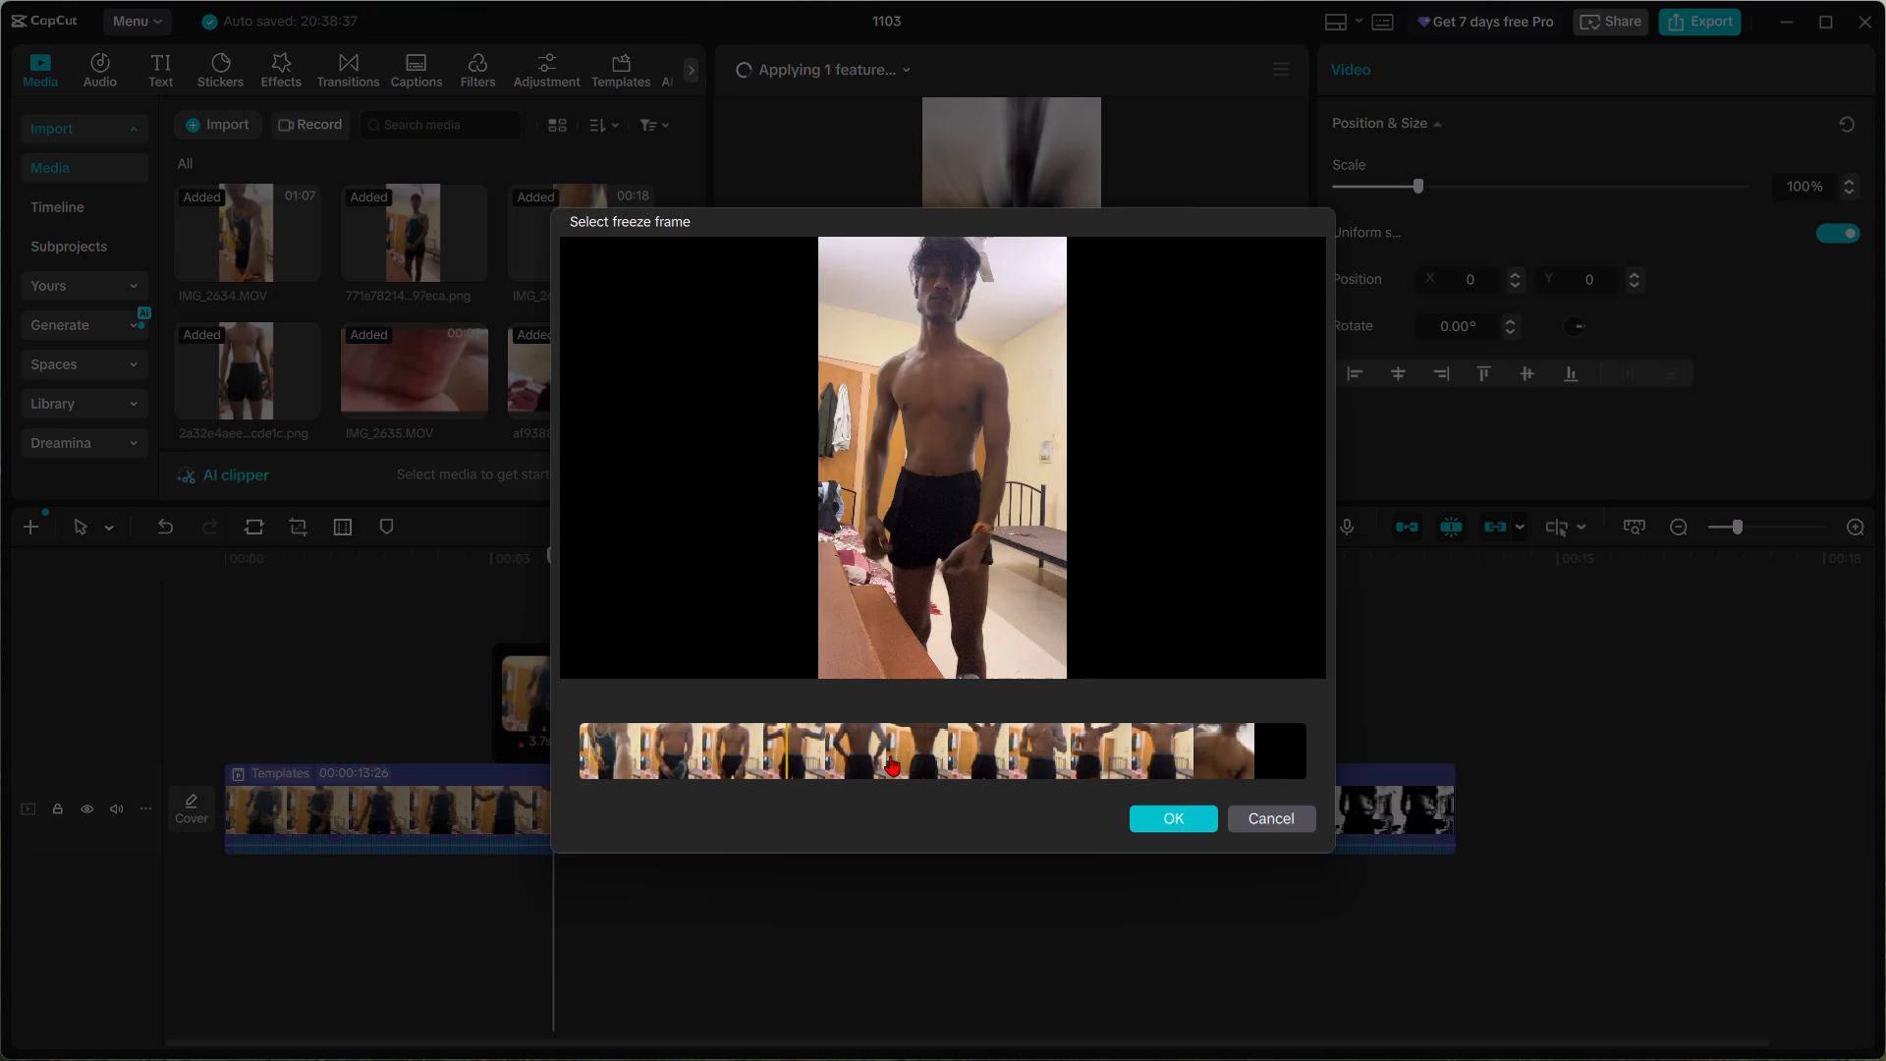
pyautogui.click(890, 755)
pyautogui.click(972, 760)
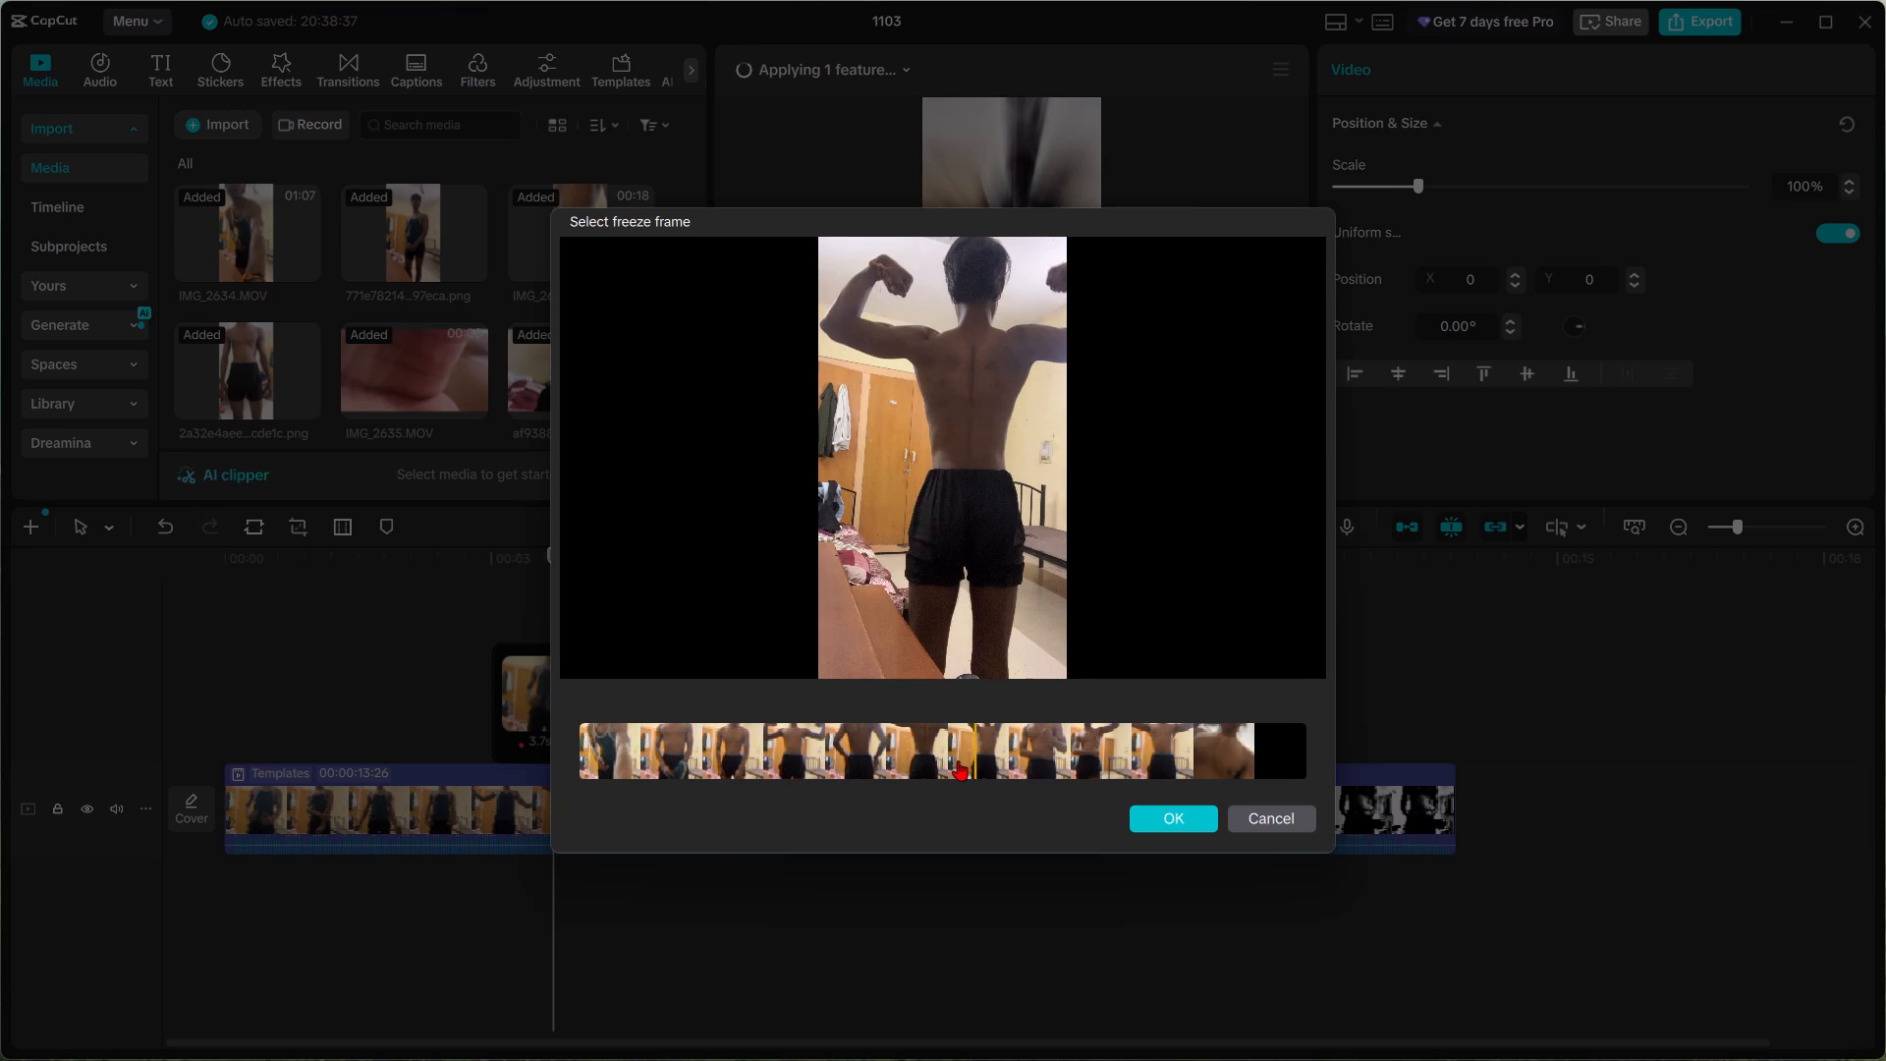
pyautogui.click(925, 759)
pyautogui.click(925, 759)
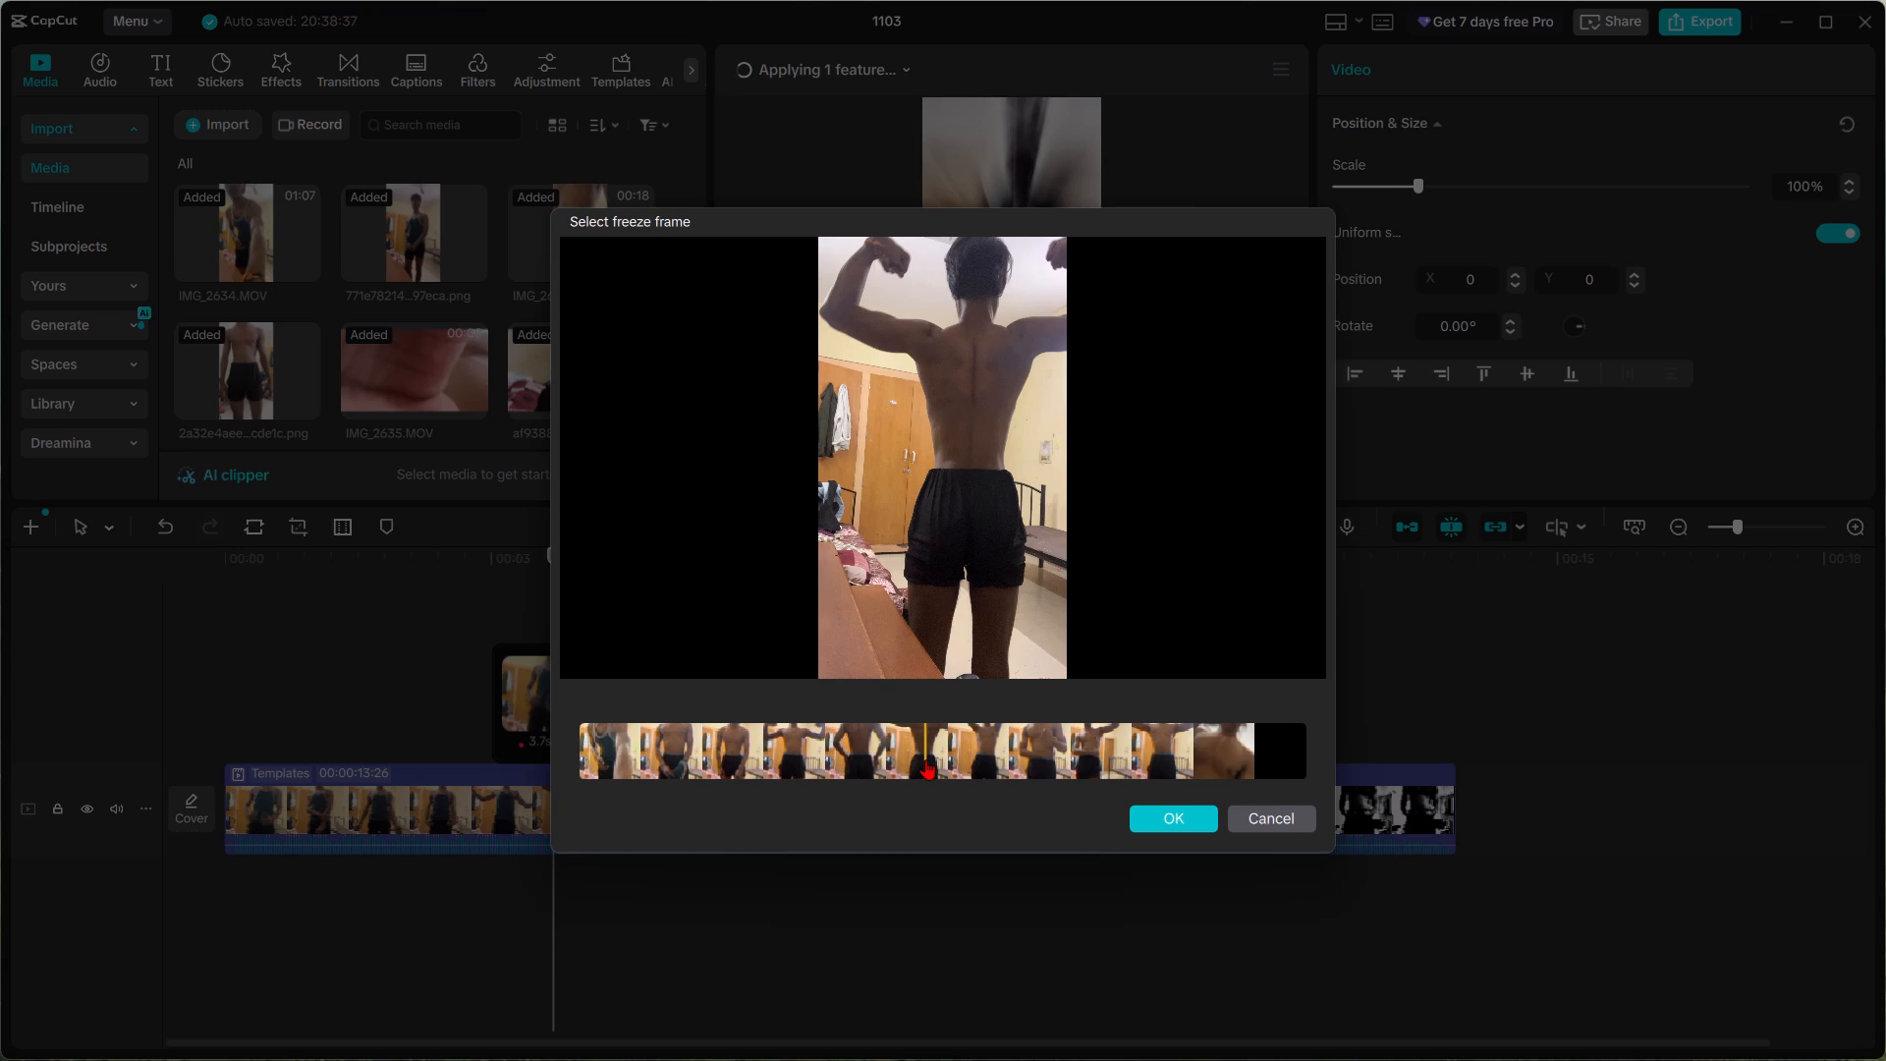
pyautogui.click(988, 766)
pyautogui.click(1040, 768)
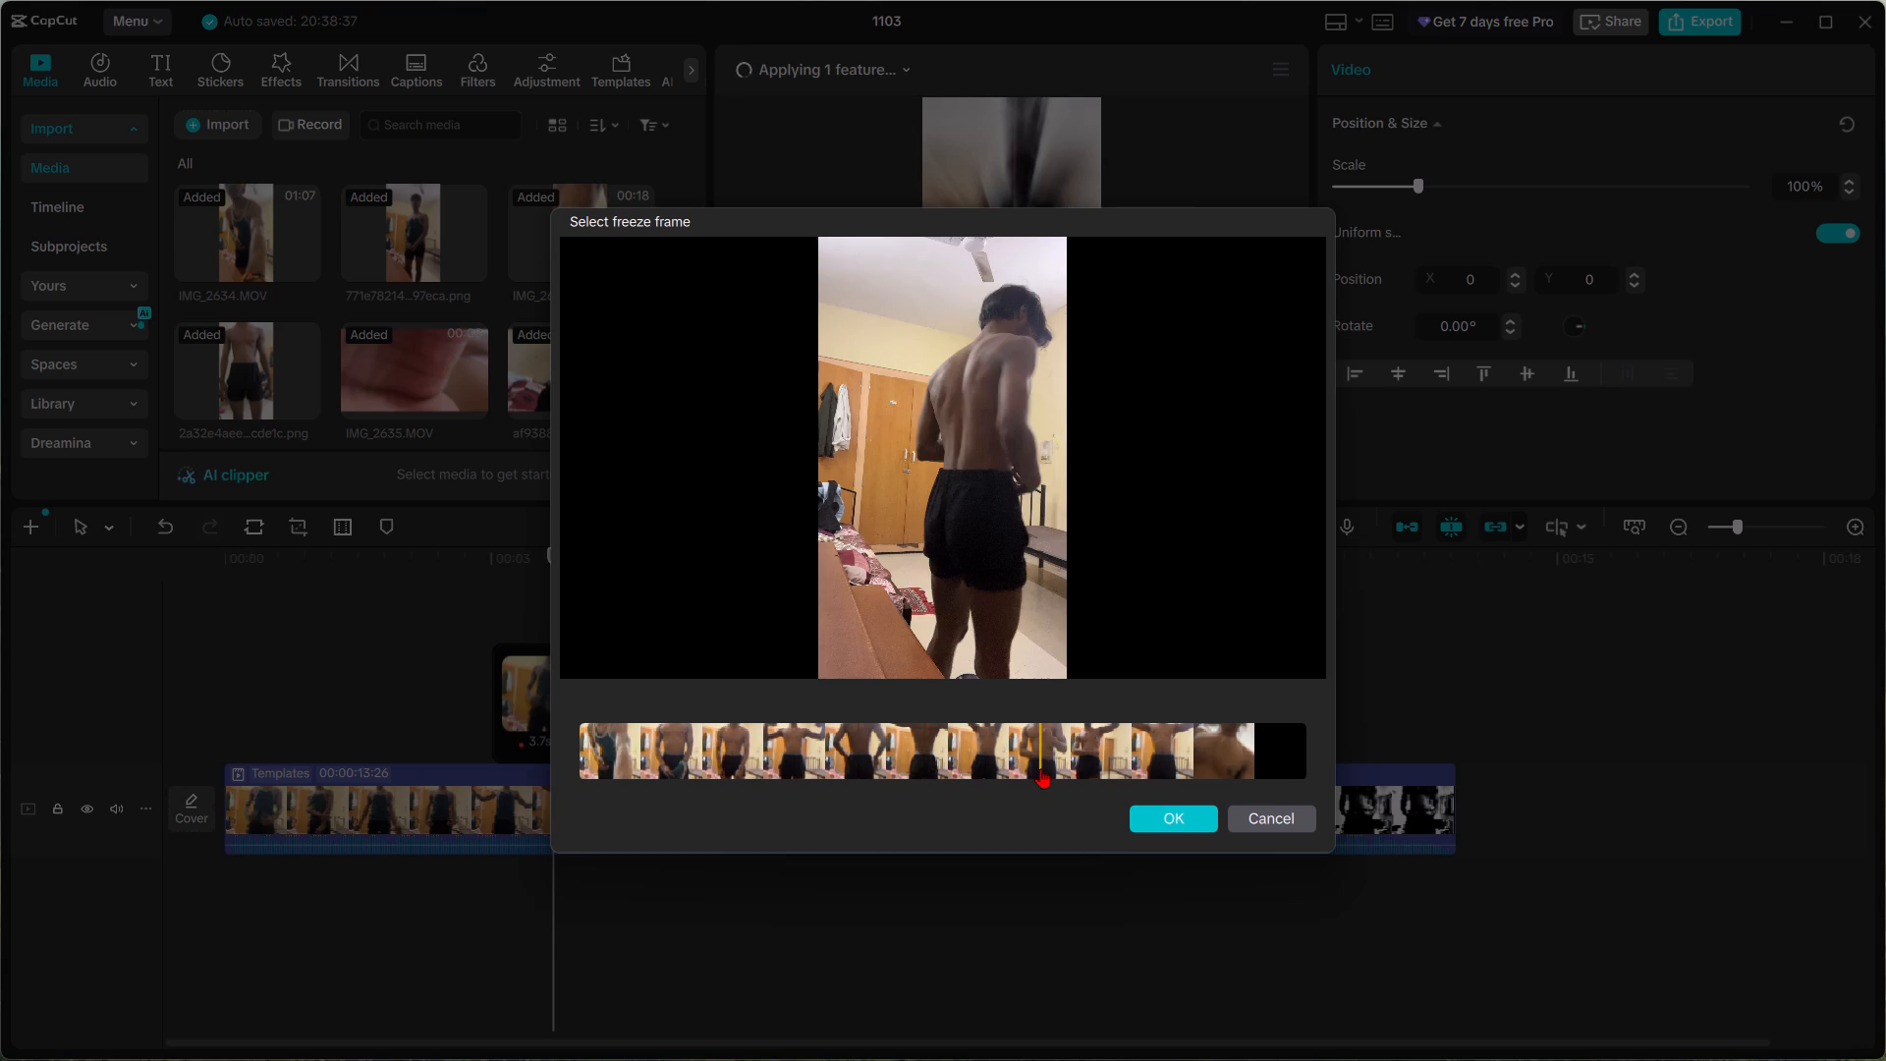
pyautogui.click(1107, 789)
pyautogui.click(1146, 772)
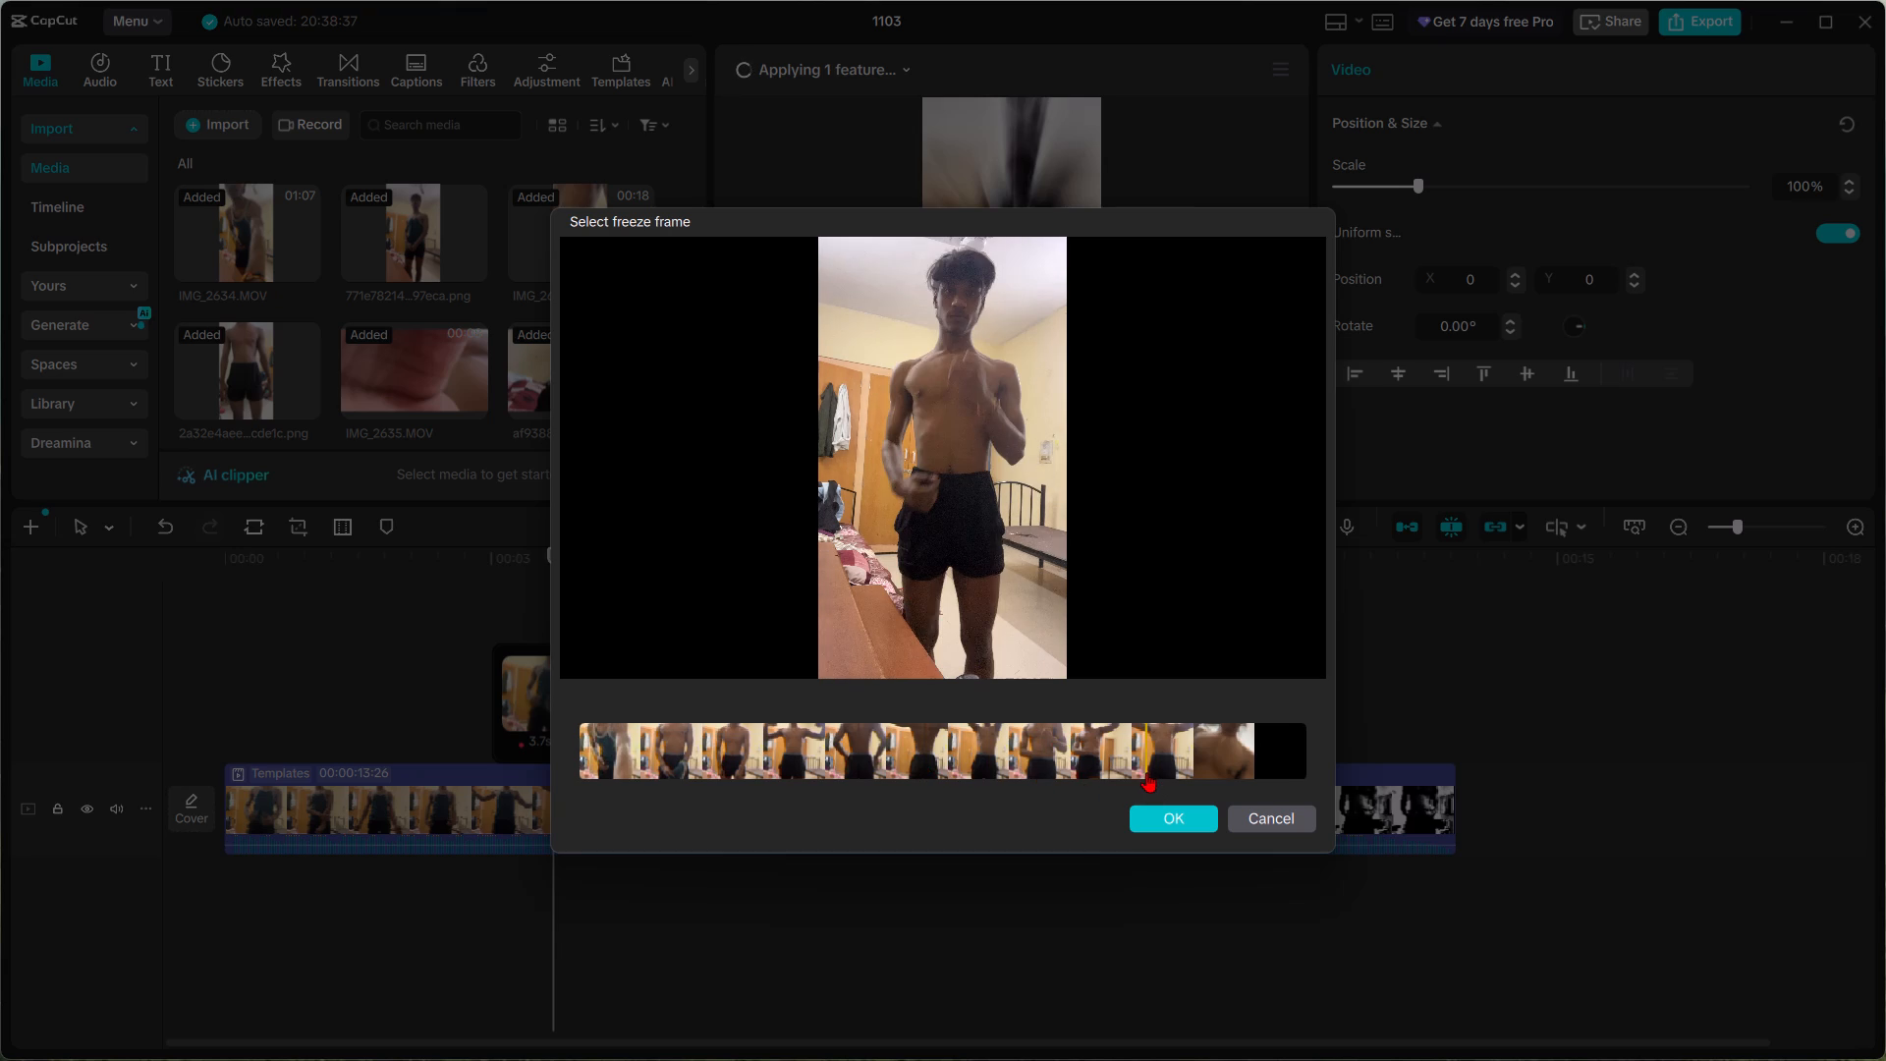
pyautogui.click(1178, 772)
pyautogui.click(1222, 763)
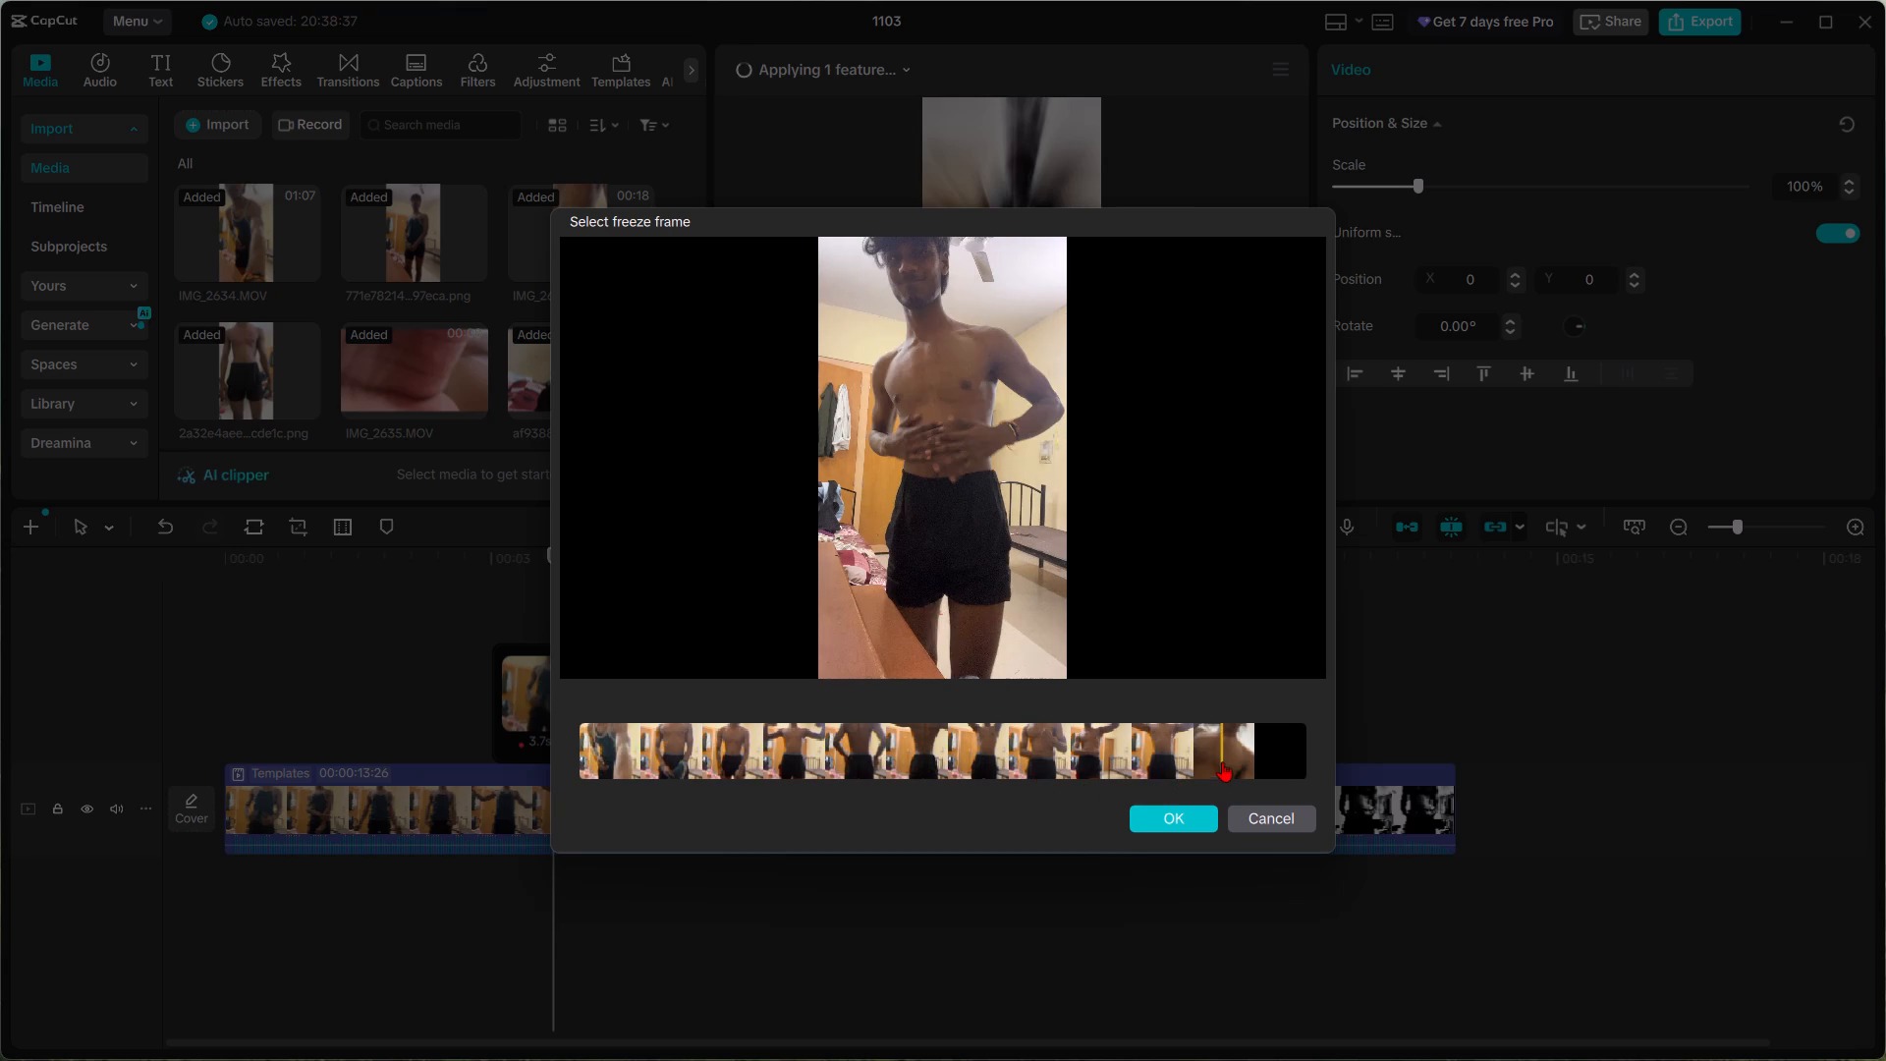
pyautogui.click(1070, 756)
pyautogui.click(974, 756)
pyautogui.click(922, 756)
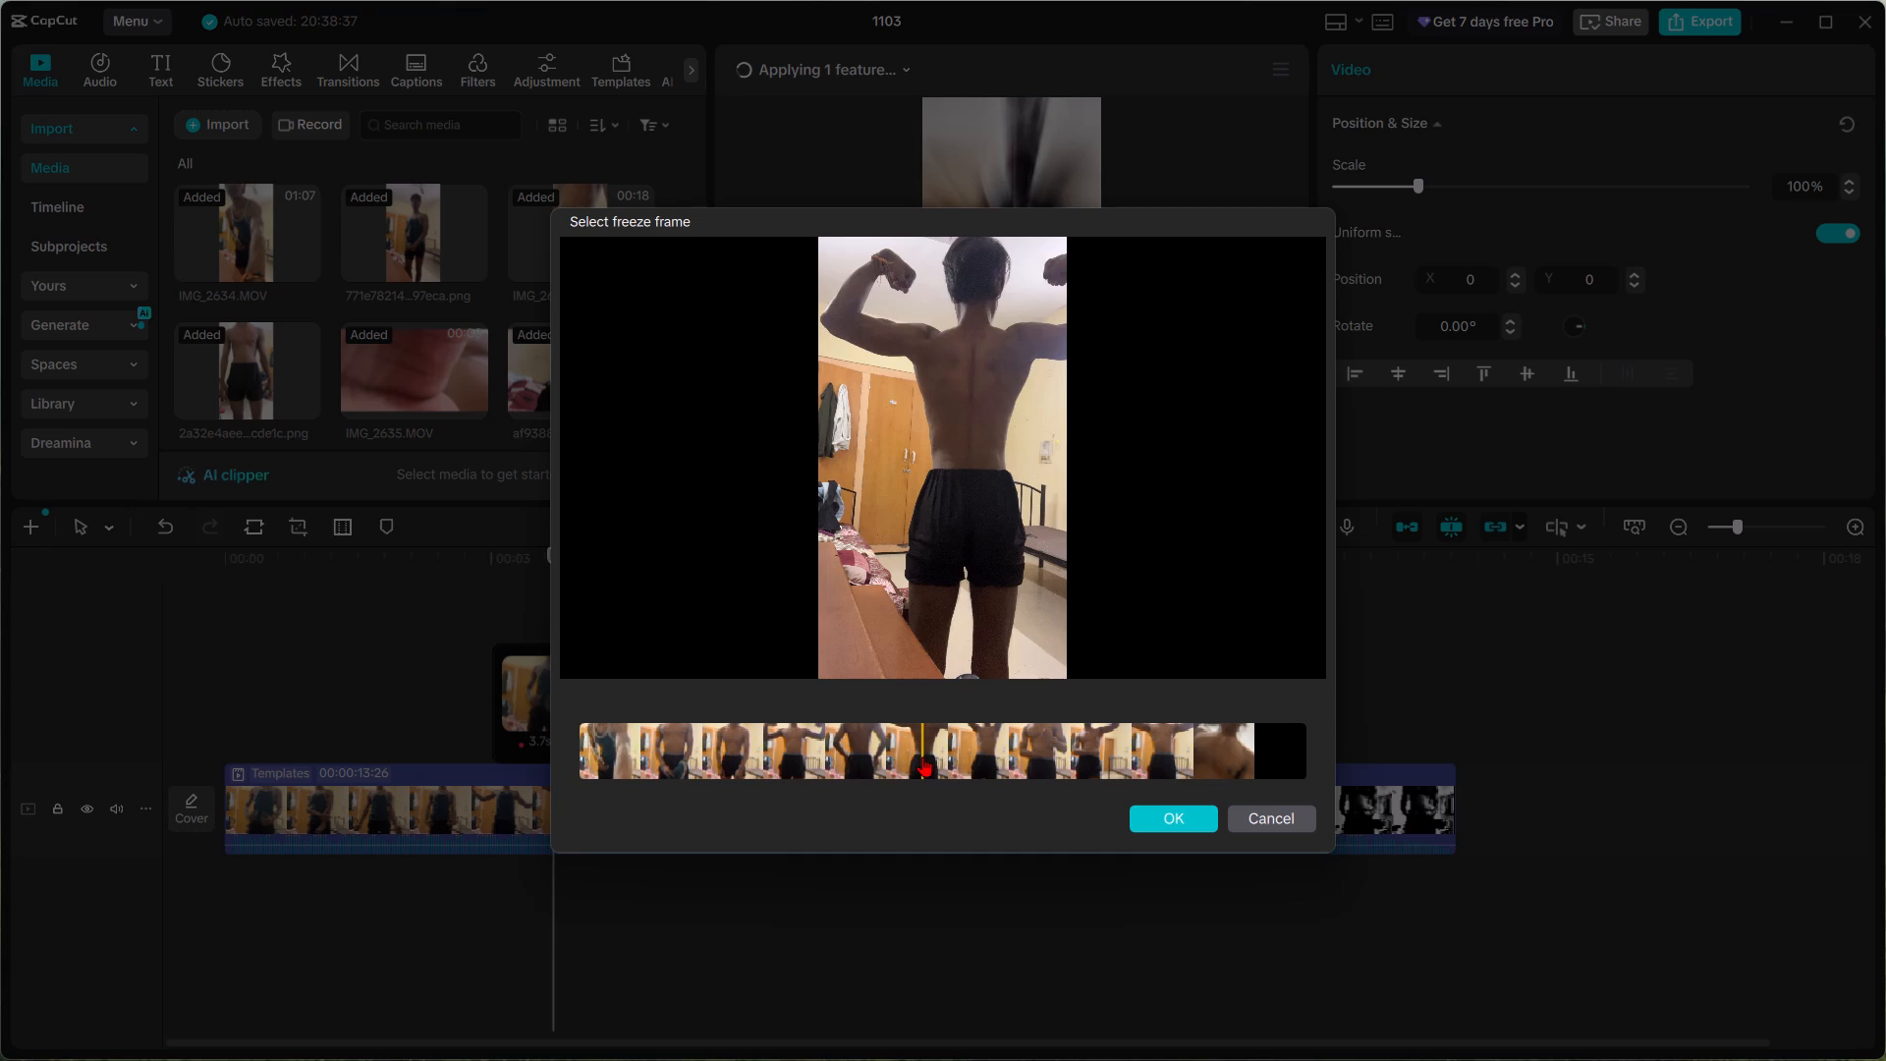
# Set the second clip's freeze frame to the shirtless front double-biceps pose and confirm the selection.
pyautogui.moveTo(922, 756); pyautogui.dragTo(763, 752)
pyautogui.moveTo(763, 752); pyautogui.dragTo(668, 745)
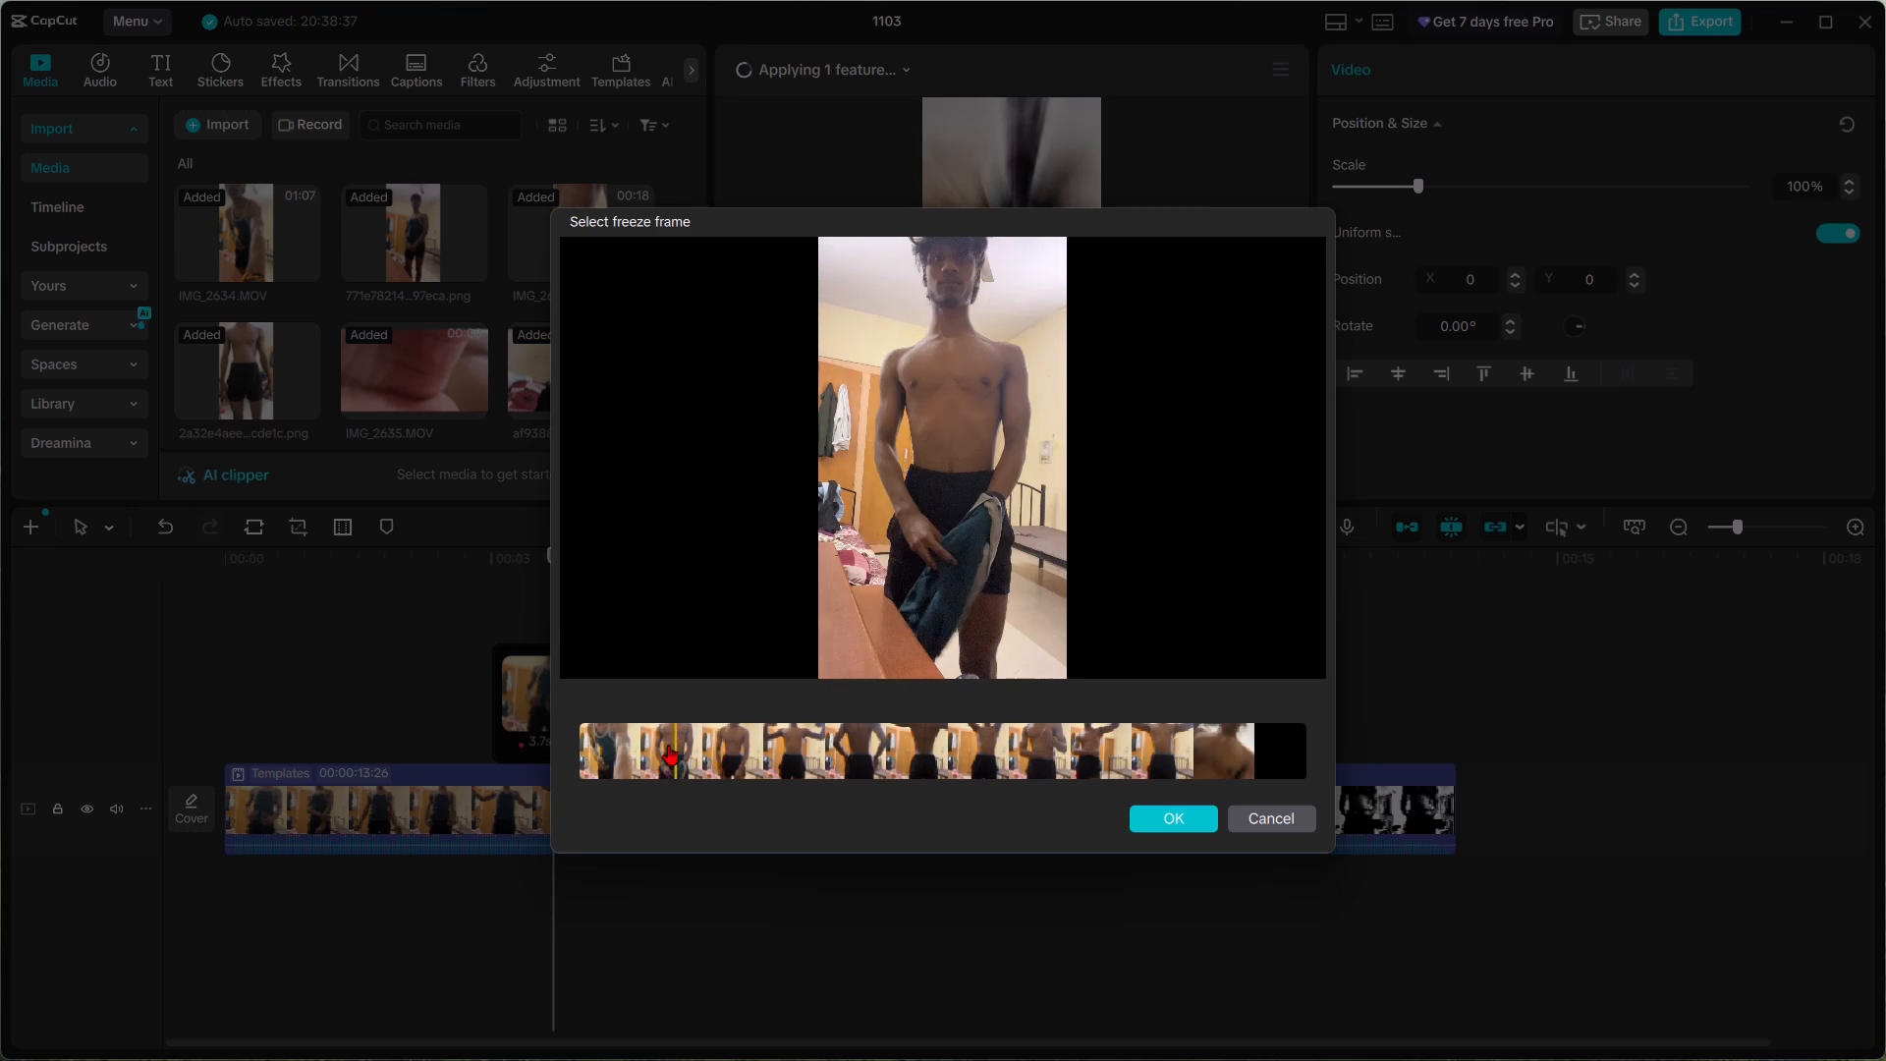
pyautogui.moveTo(668, 745); pyautogui.dragTo(713, 739)
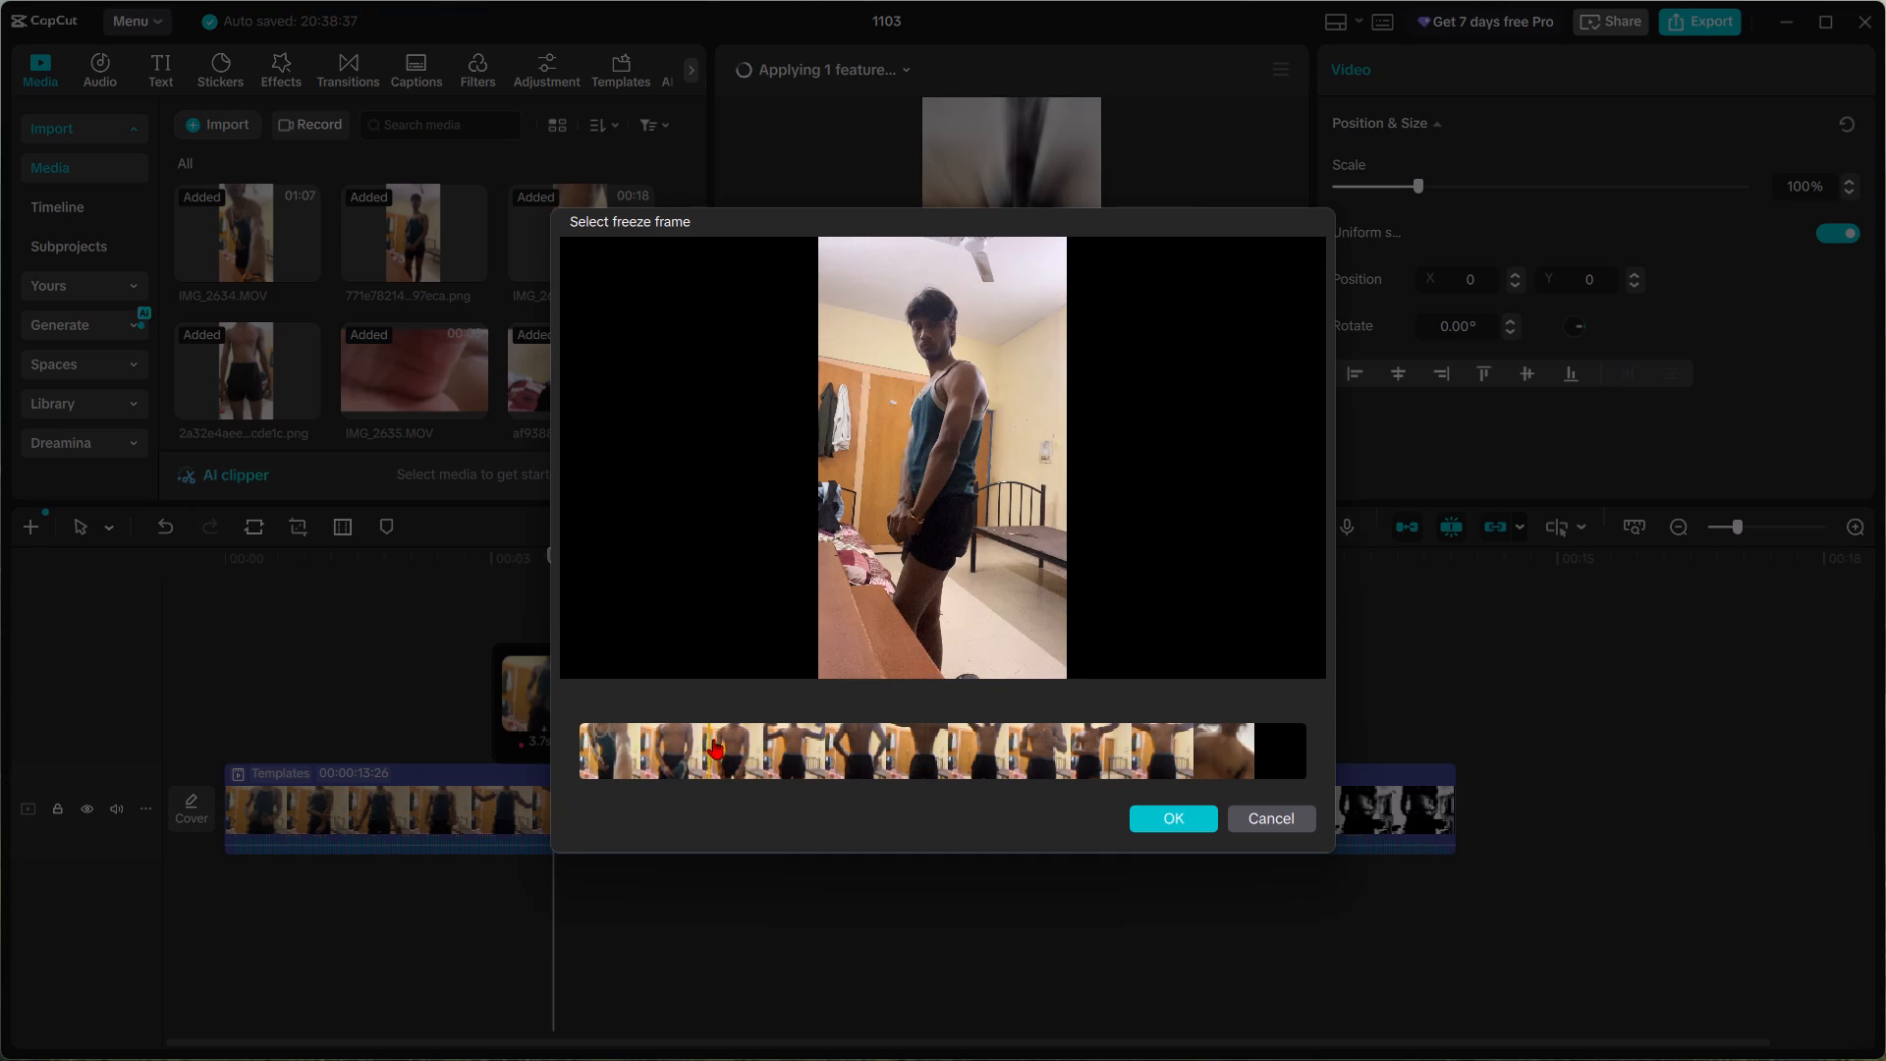
pyautogui.moveTo(713, 739); pyautogui.dragTo(784, 730)
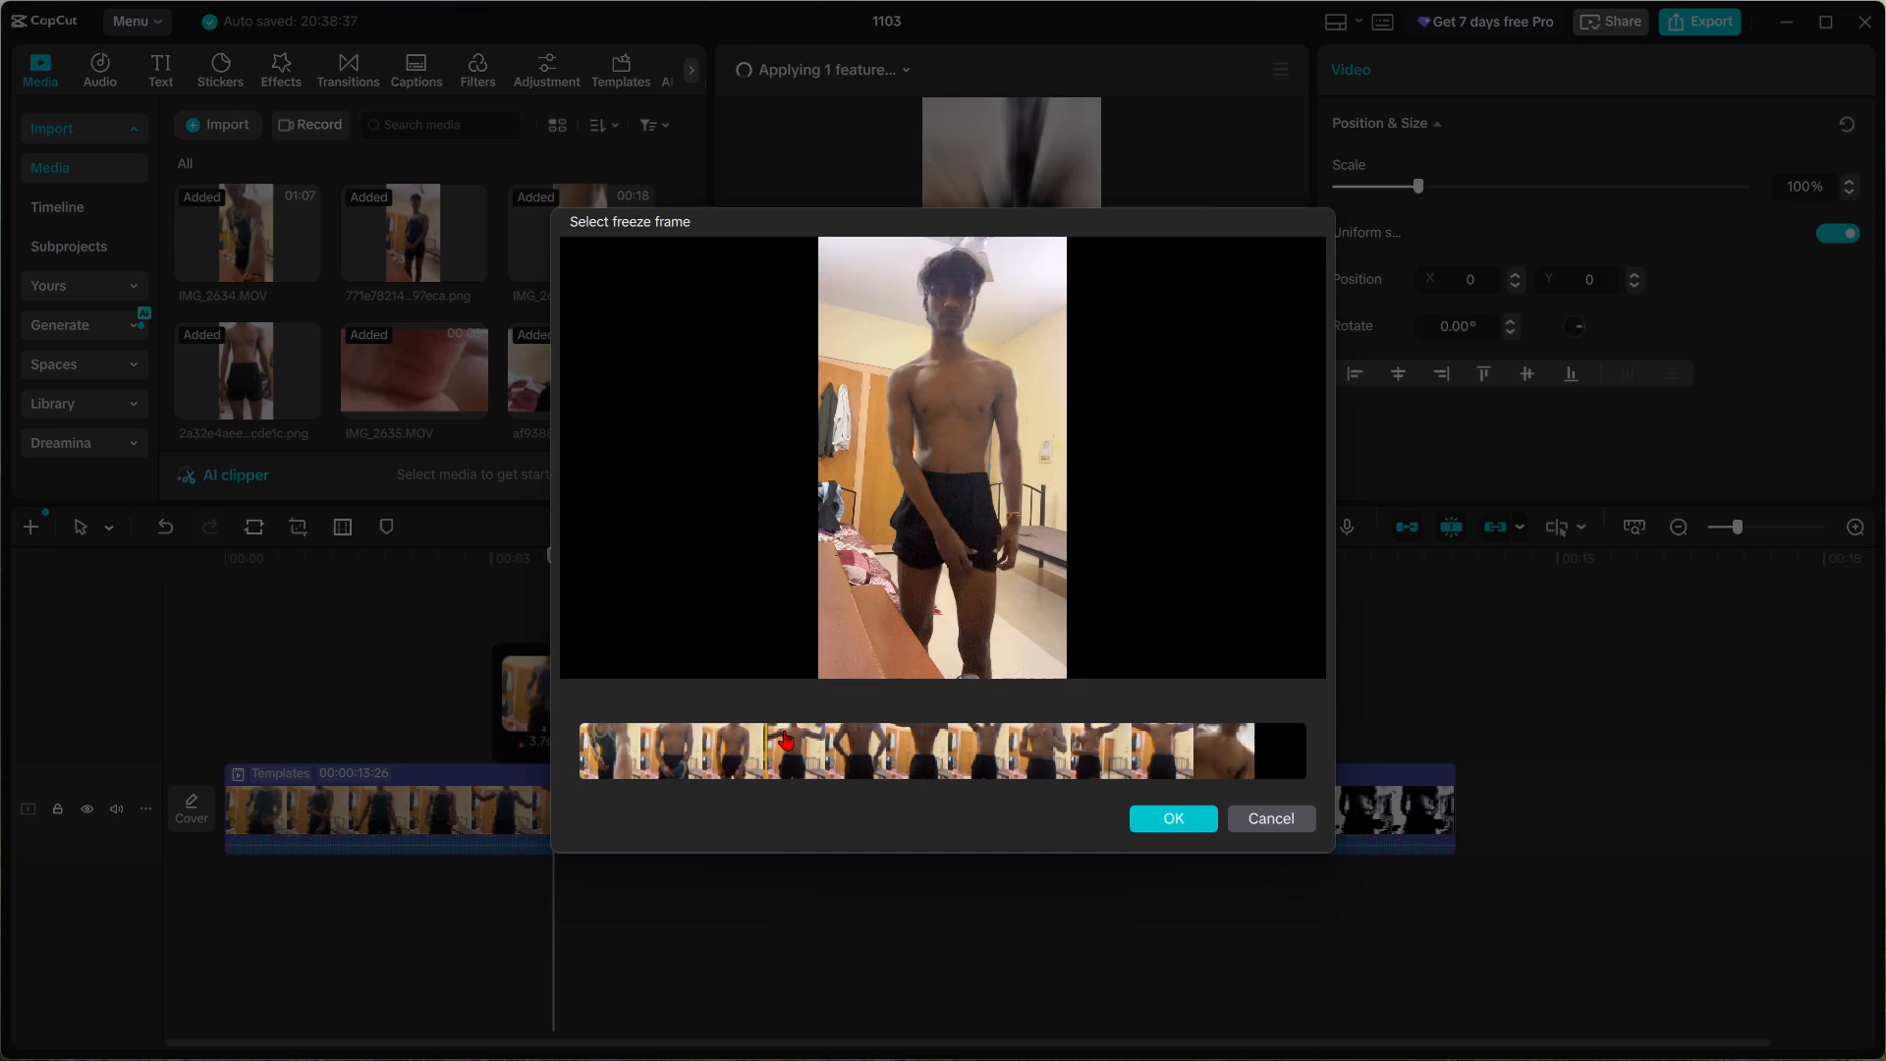
pyautogui.moveTo(784, 730); pyautogui.dragTo(835, 723)
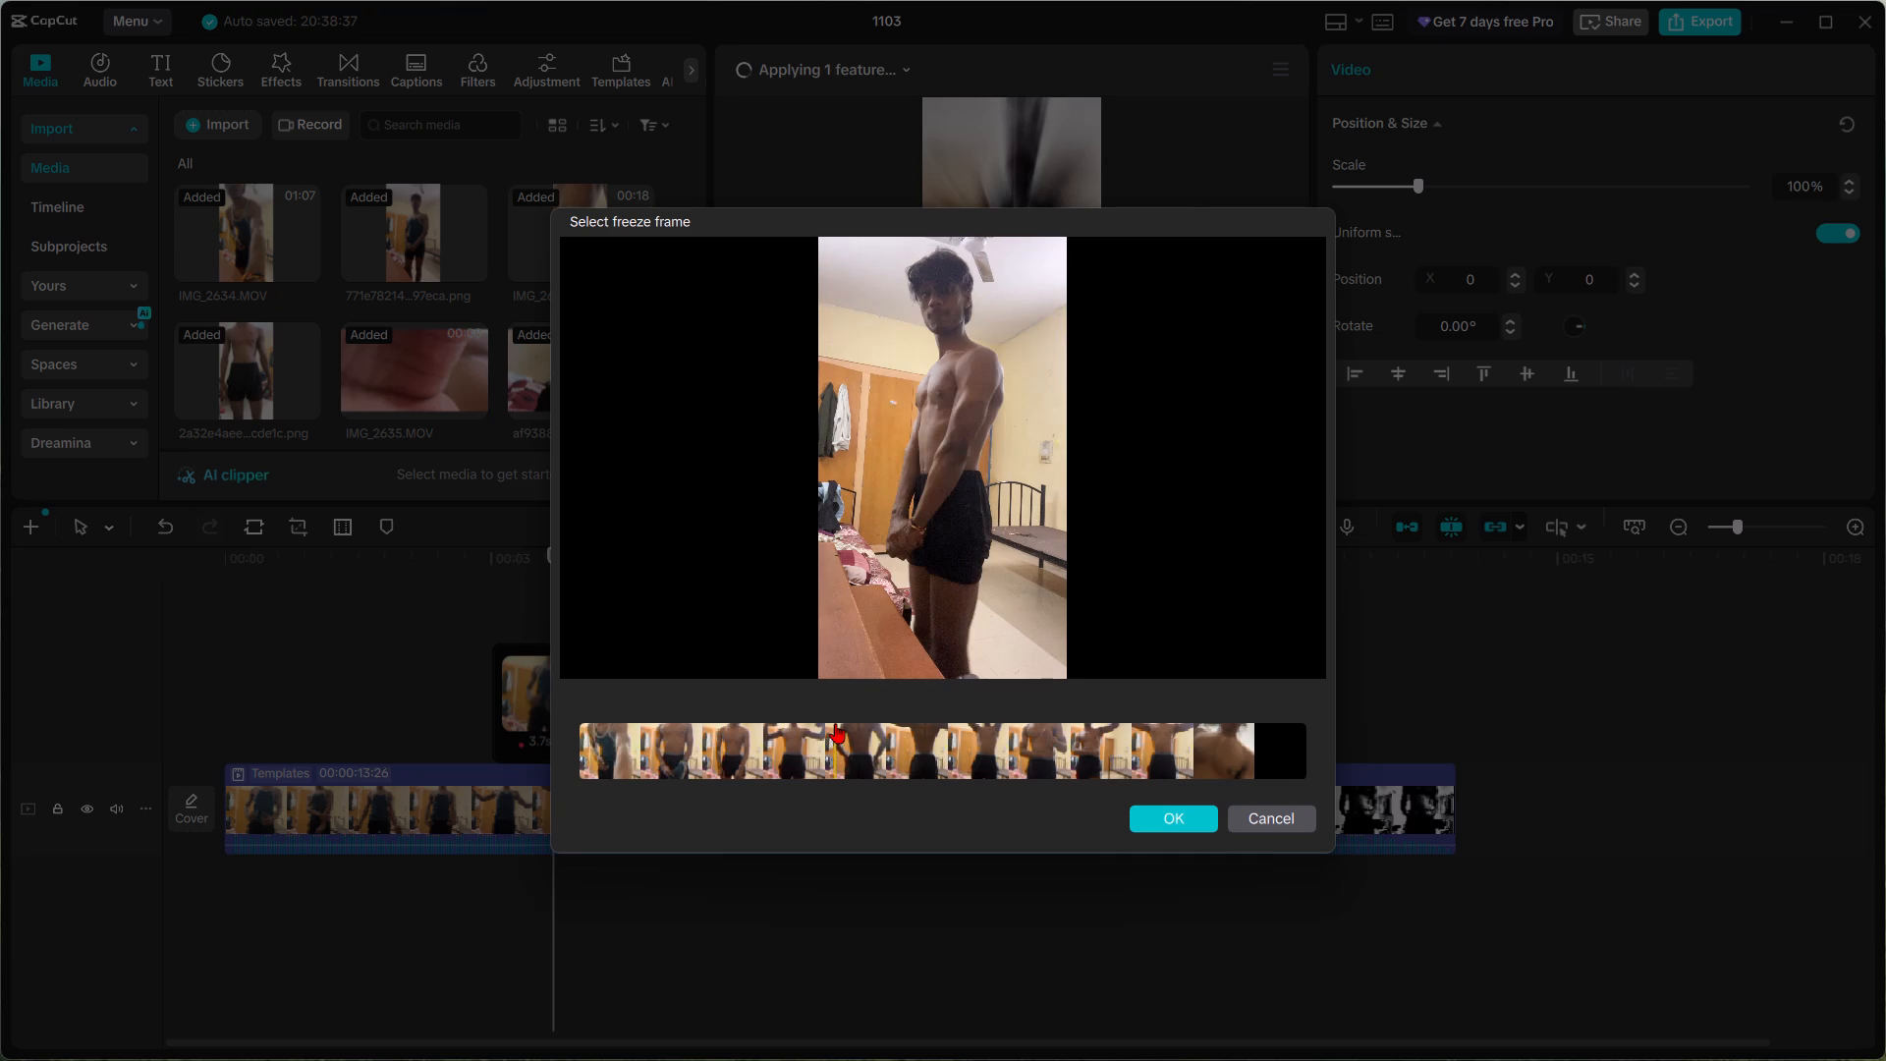
pyautogui.moveTo(835, 723); pyautogui.dragTo(826, 721)
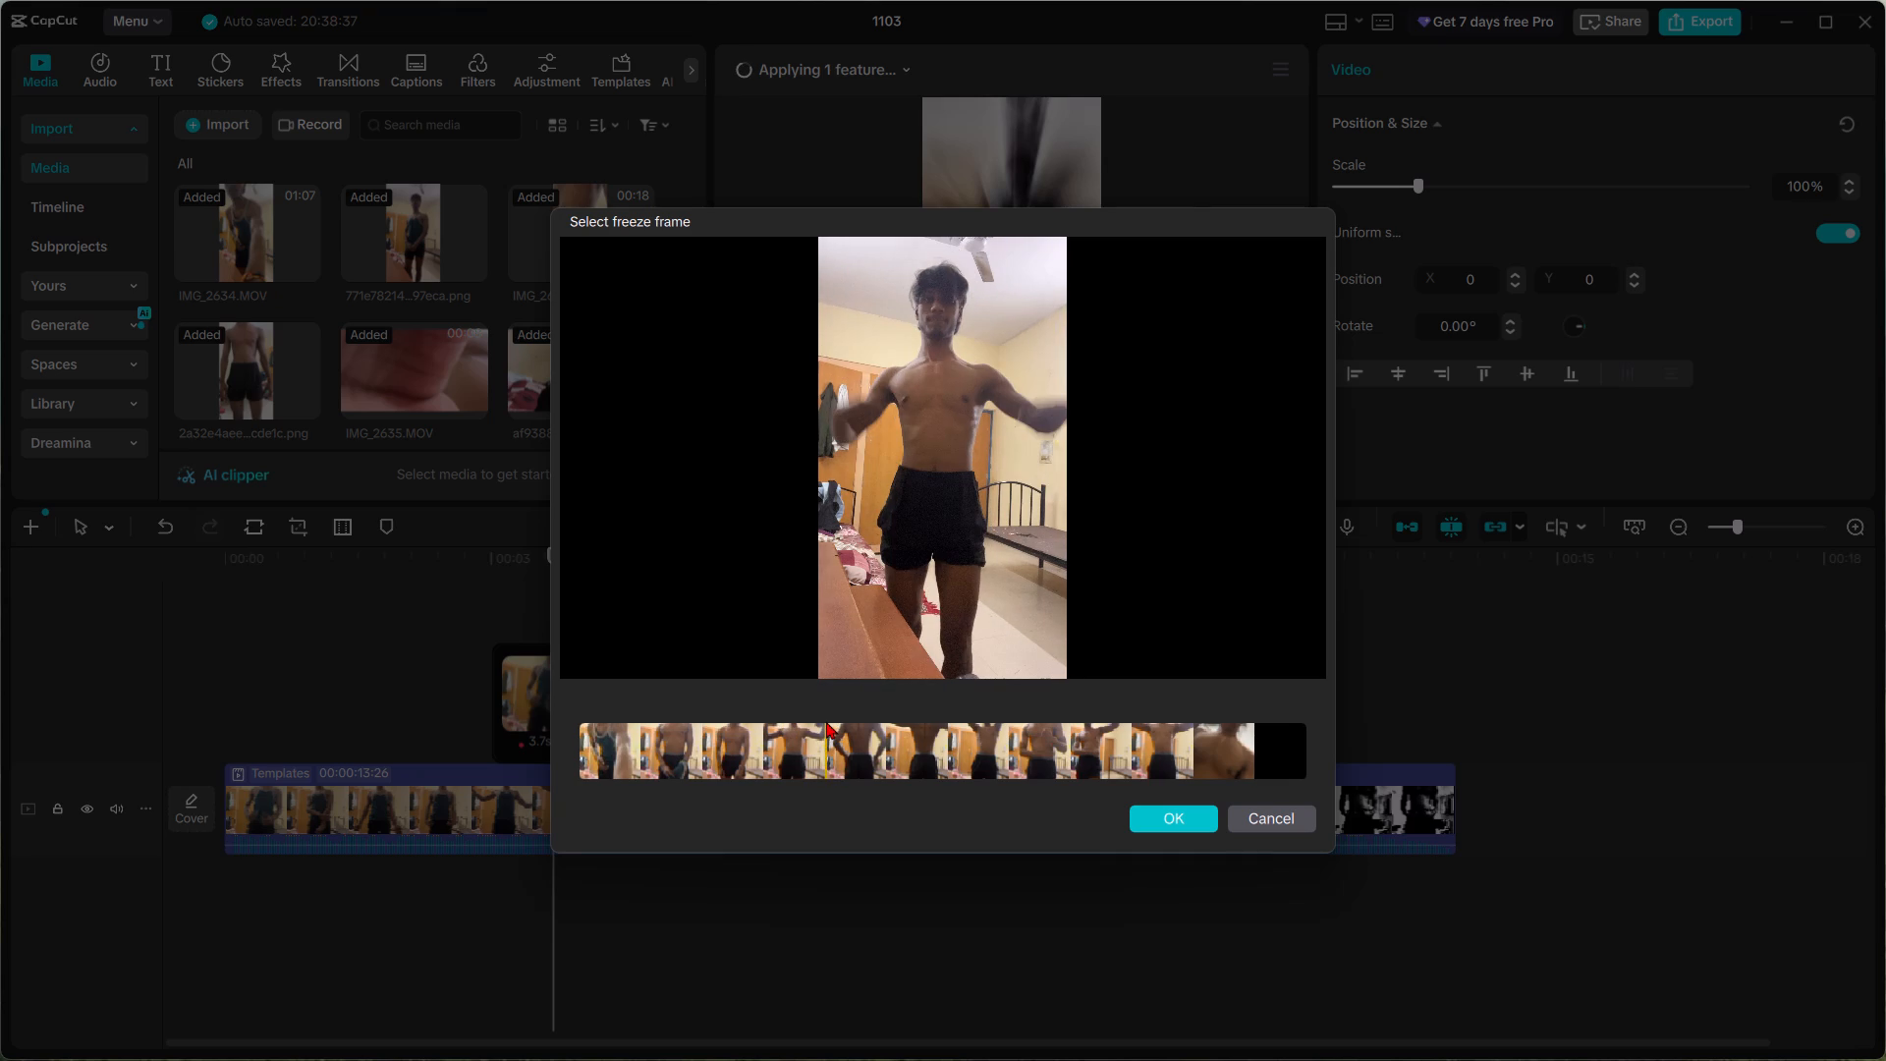
pyautogui.moveTo(826, 721); pyautogui.dragTo(811, 723)
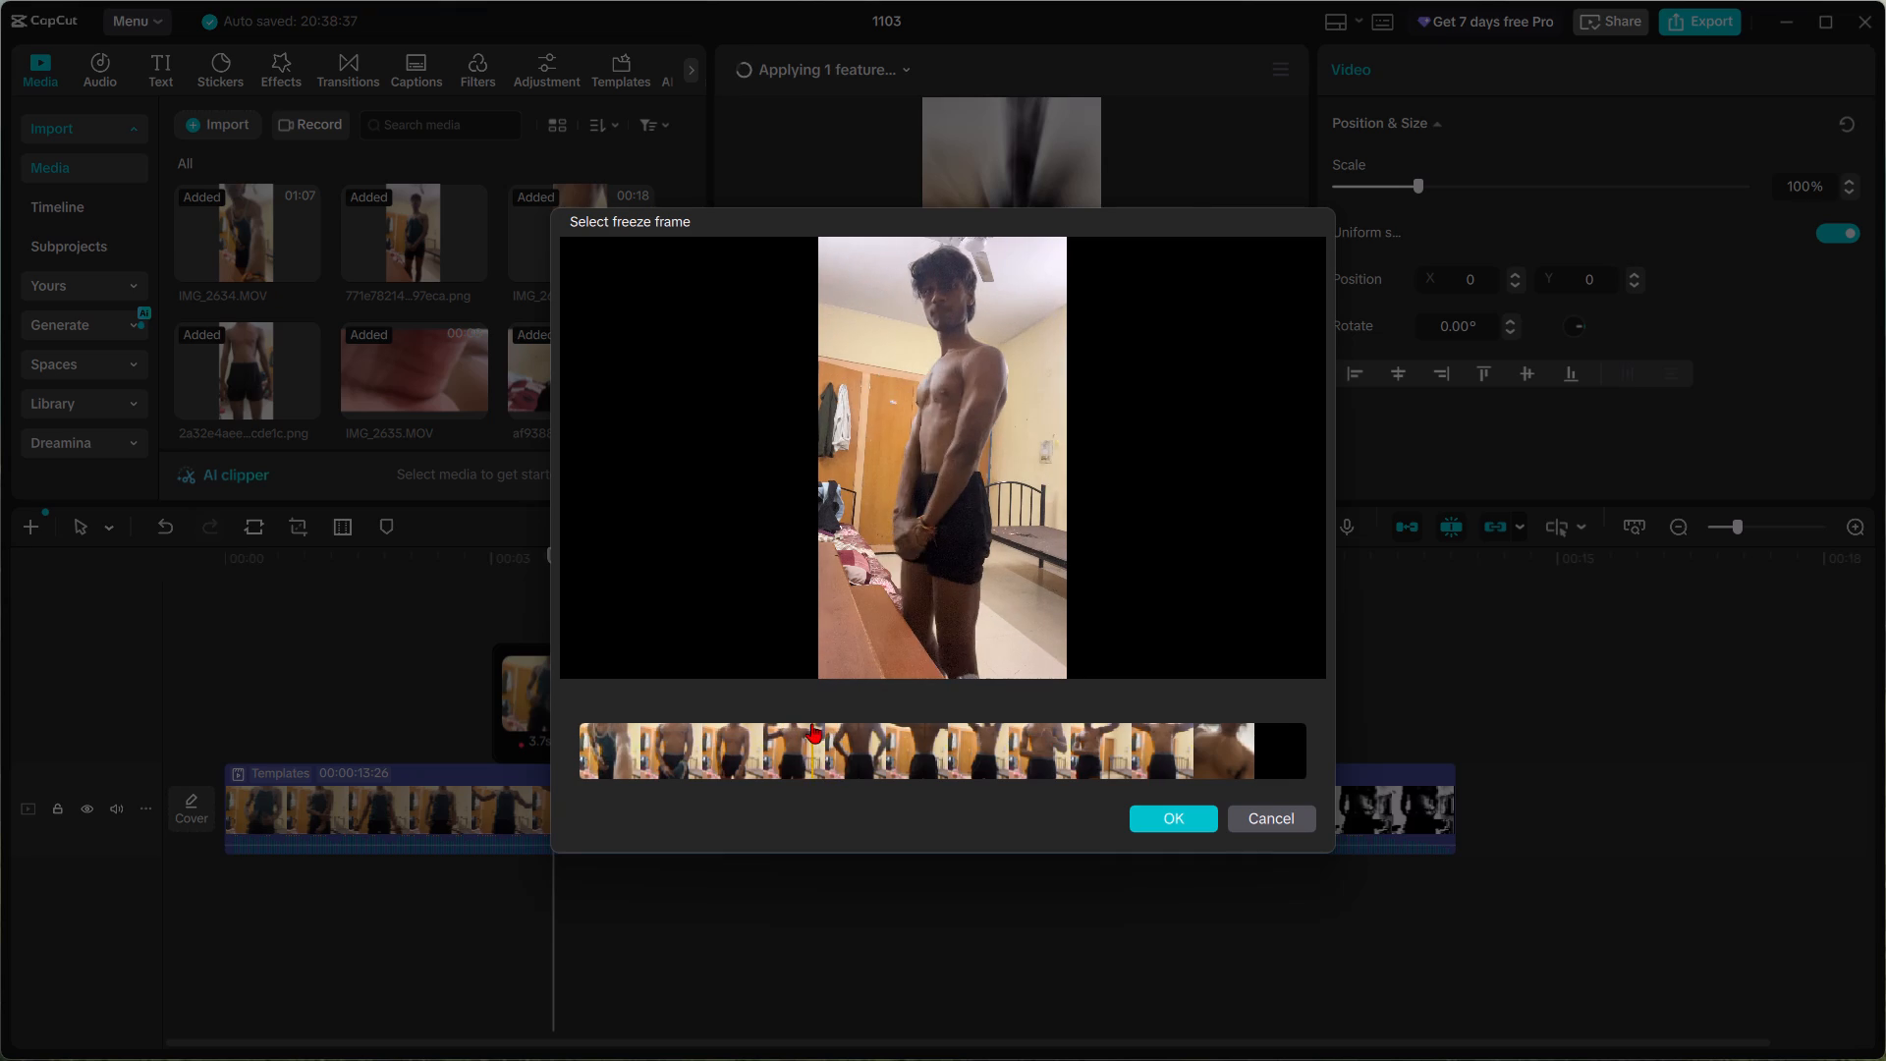
pyautogui.moveTo(811, 723); pyautogui.dragTo(800, 726)
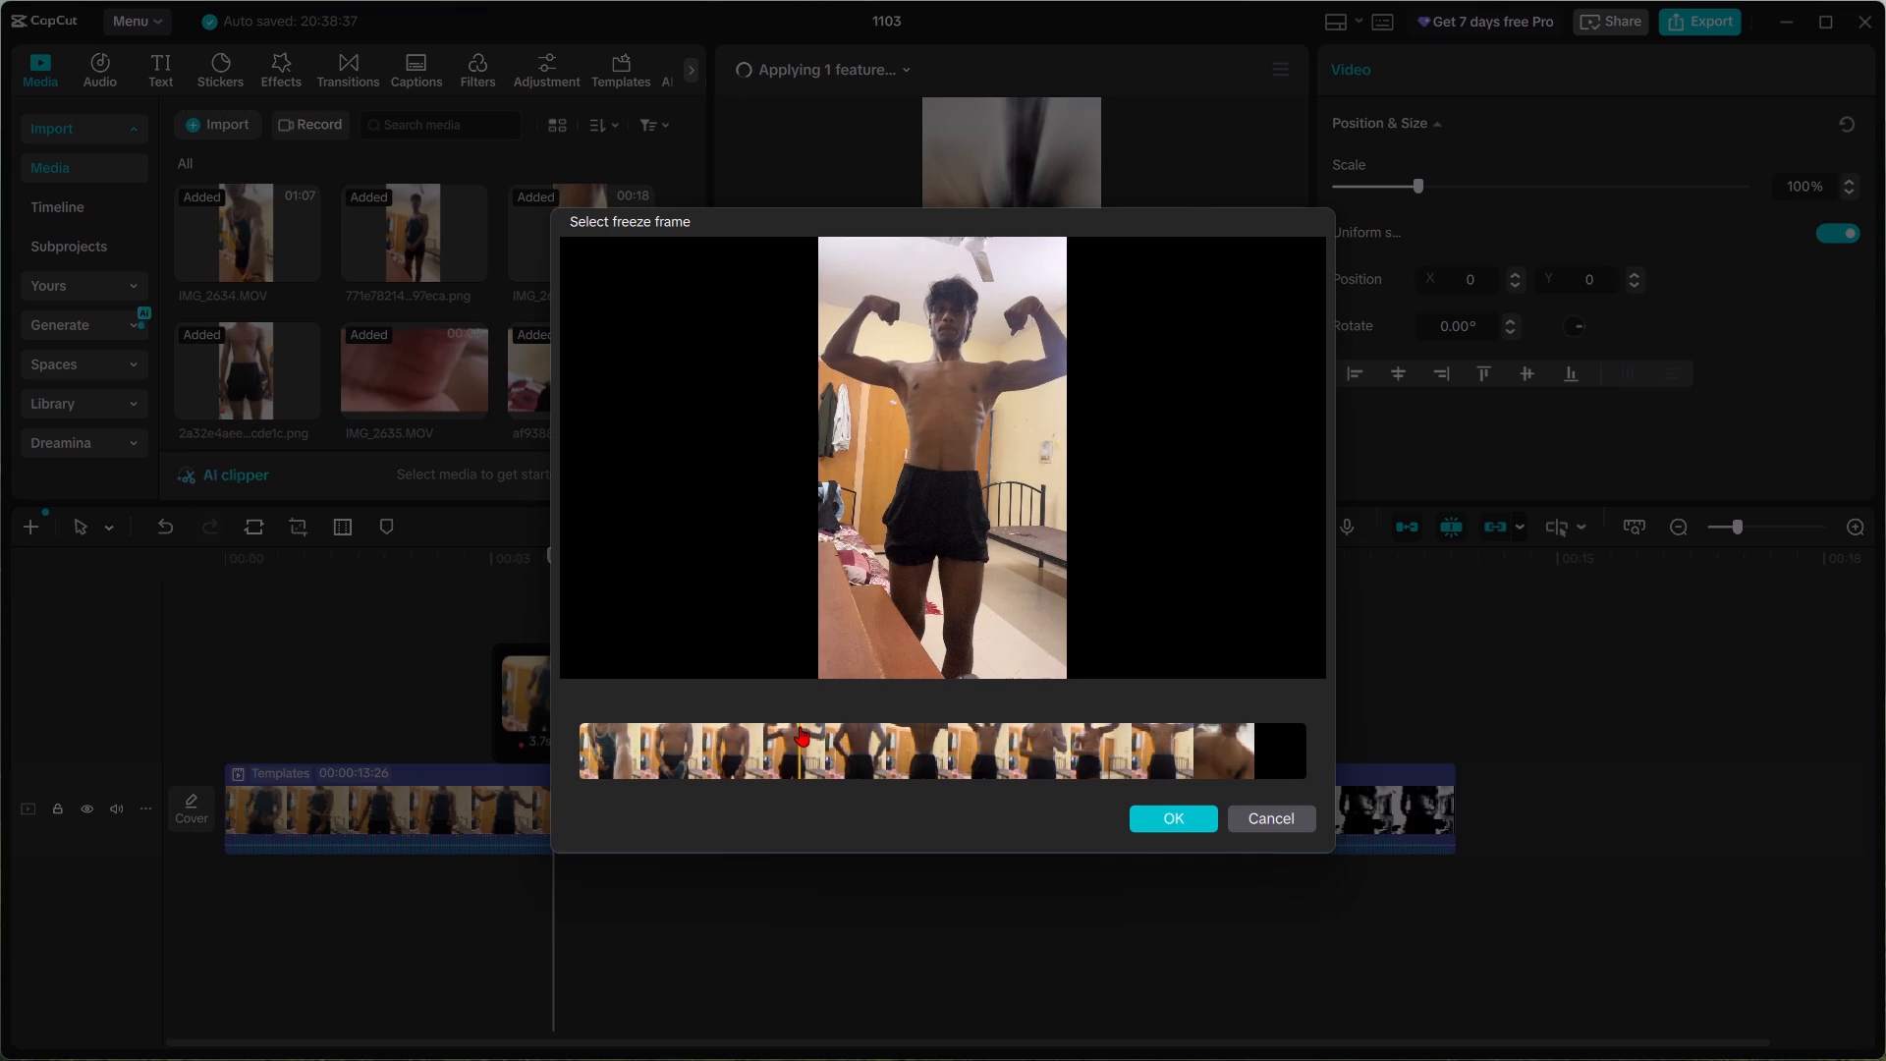
pyautogui.moveTo(798, 727); pyautogui.dragTo(810, 727)
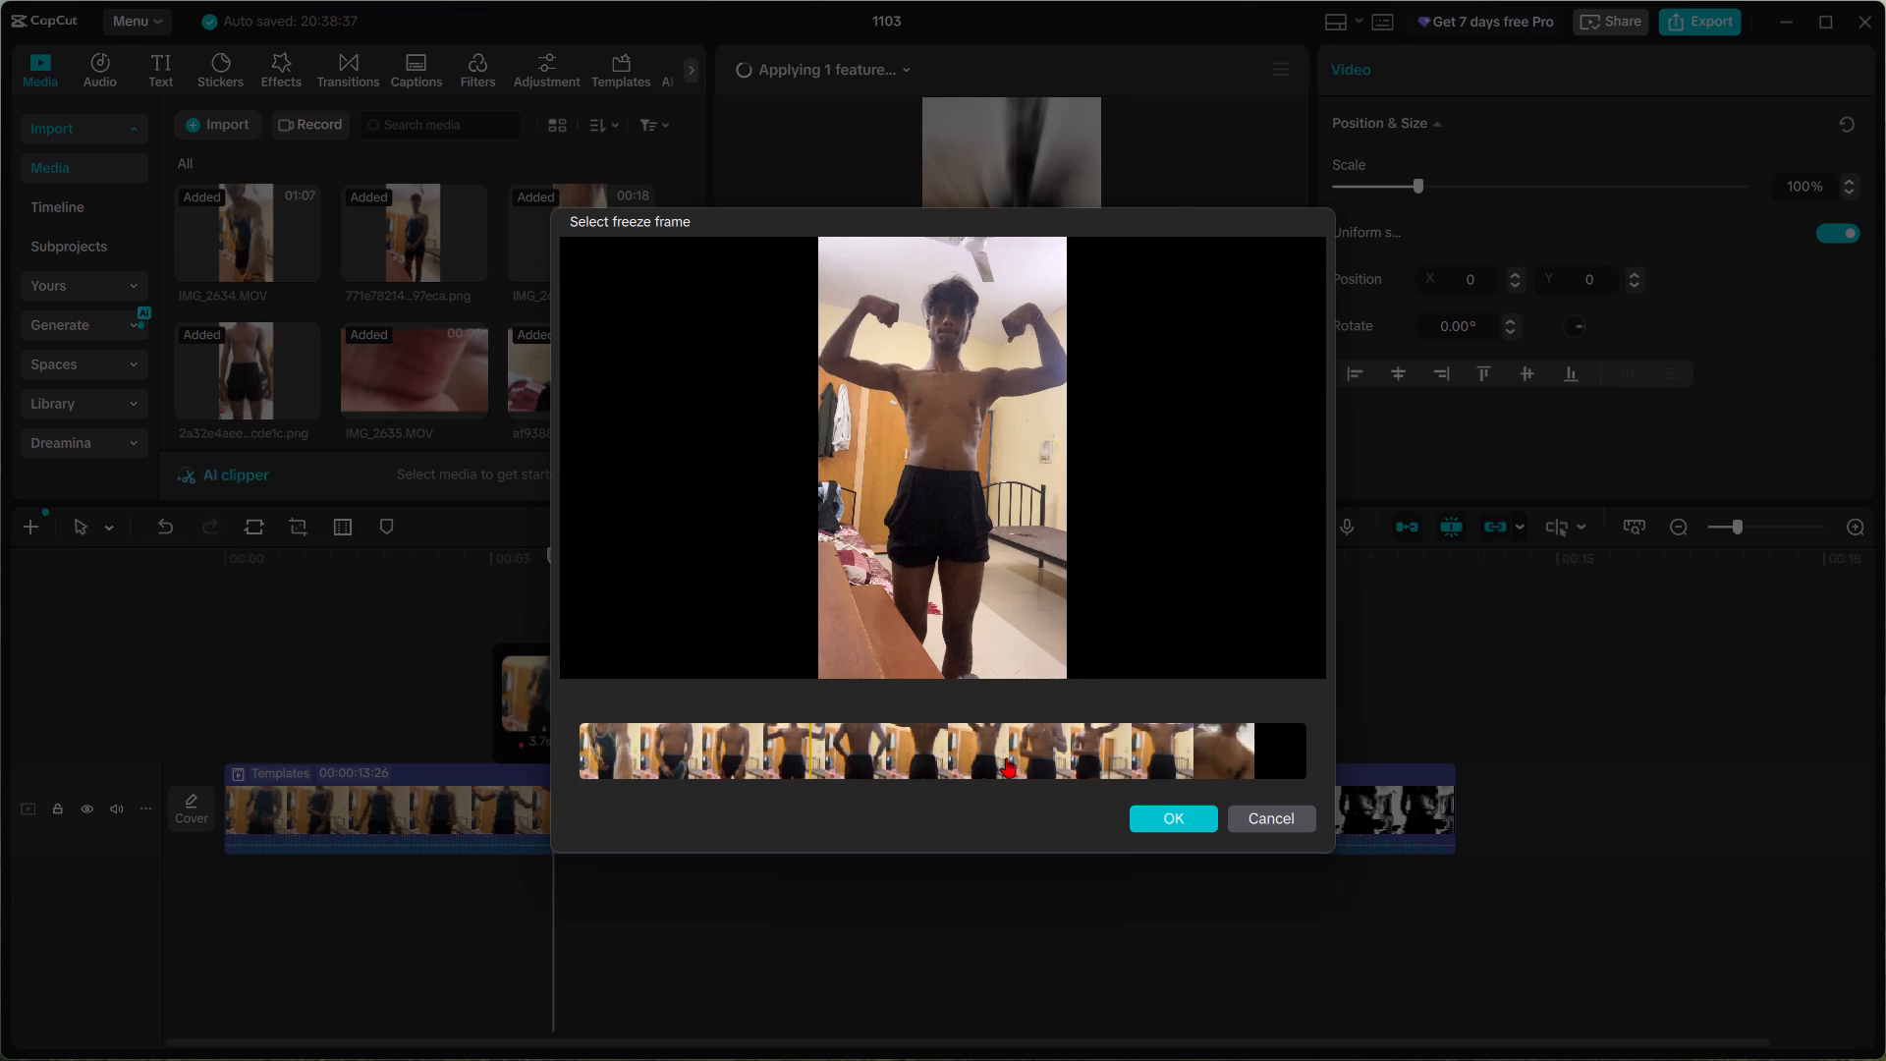
pyautogui.click(1158, 818)
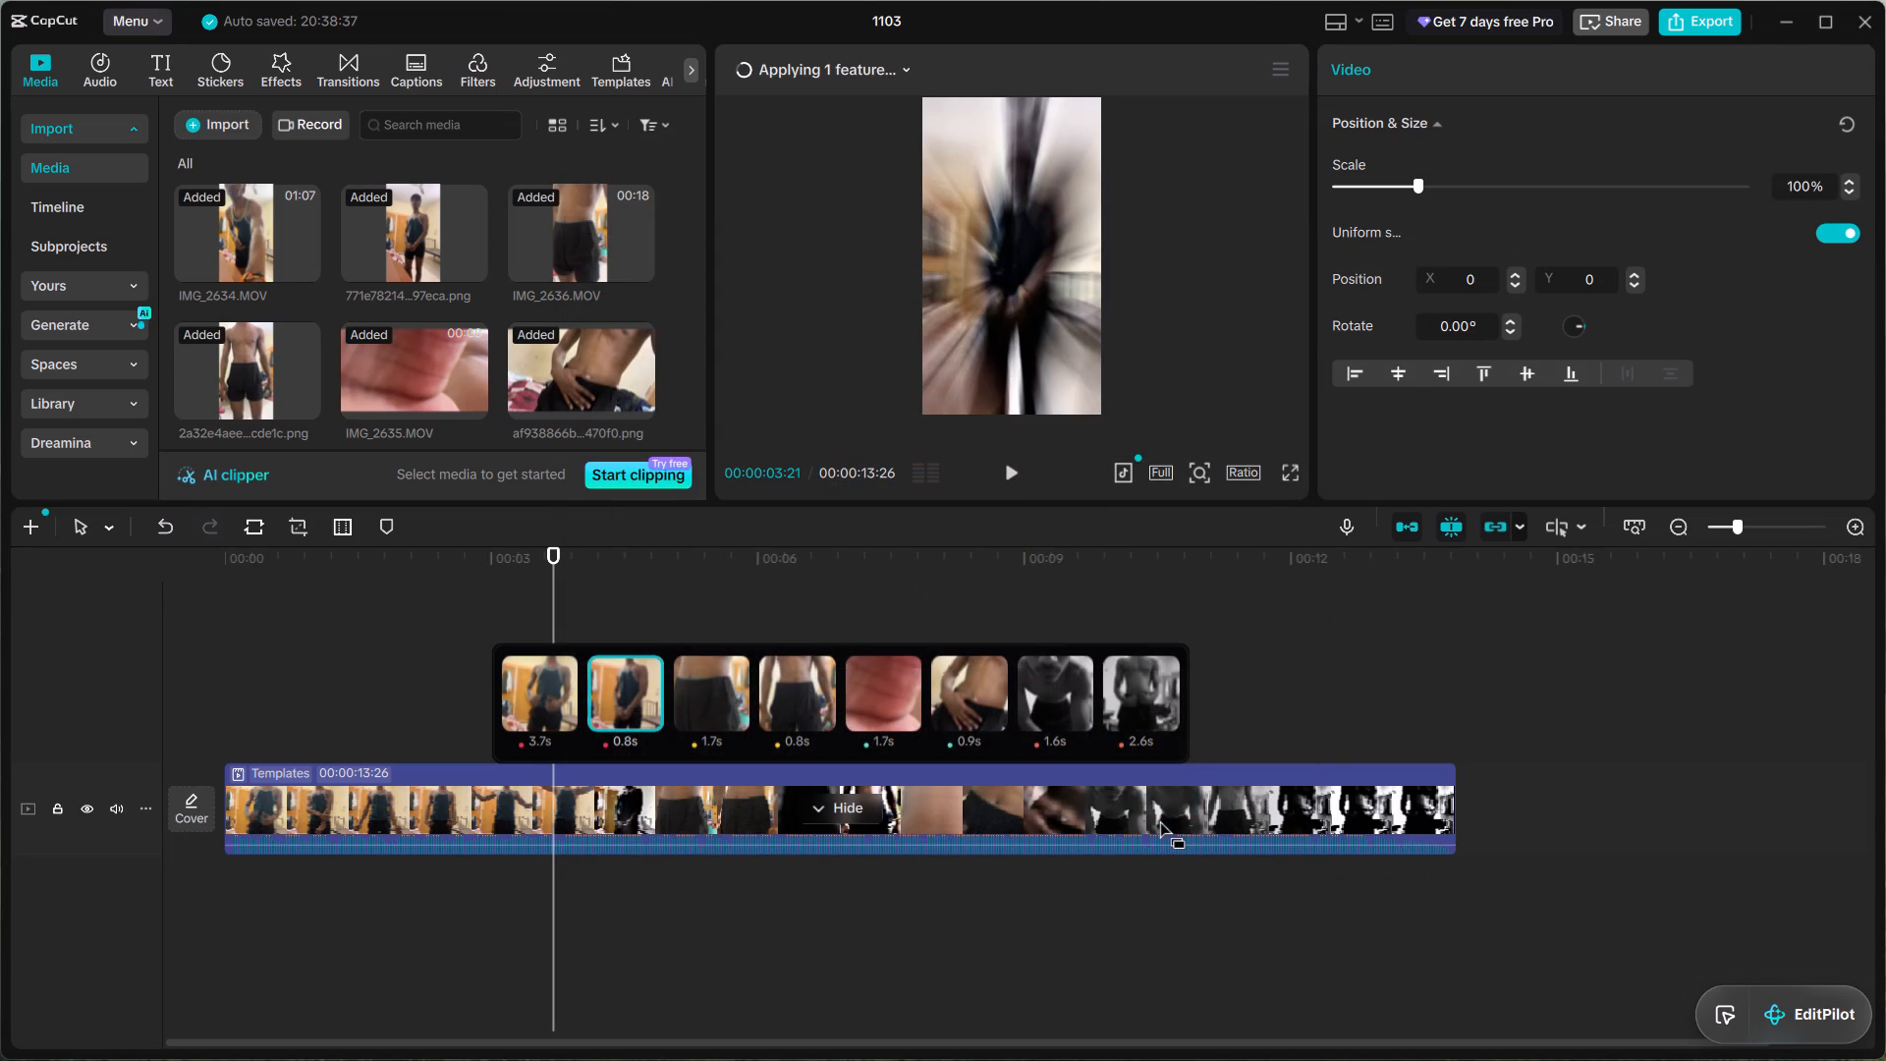
# Play the video from the second clip into the seventh to check the new freeze frame and the clips that follow.
pyautogui.press('space')
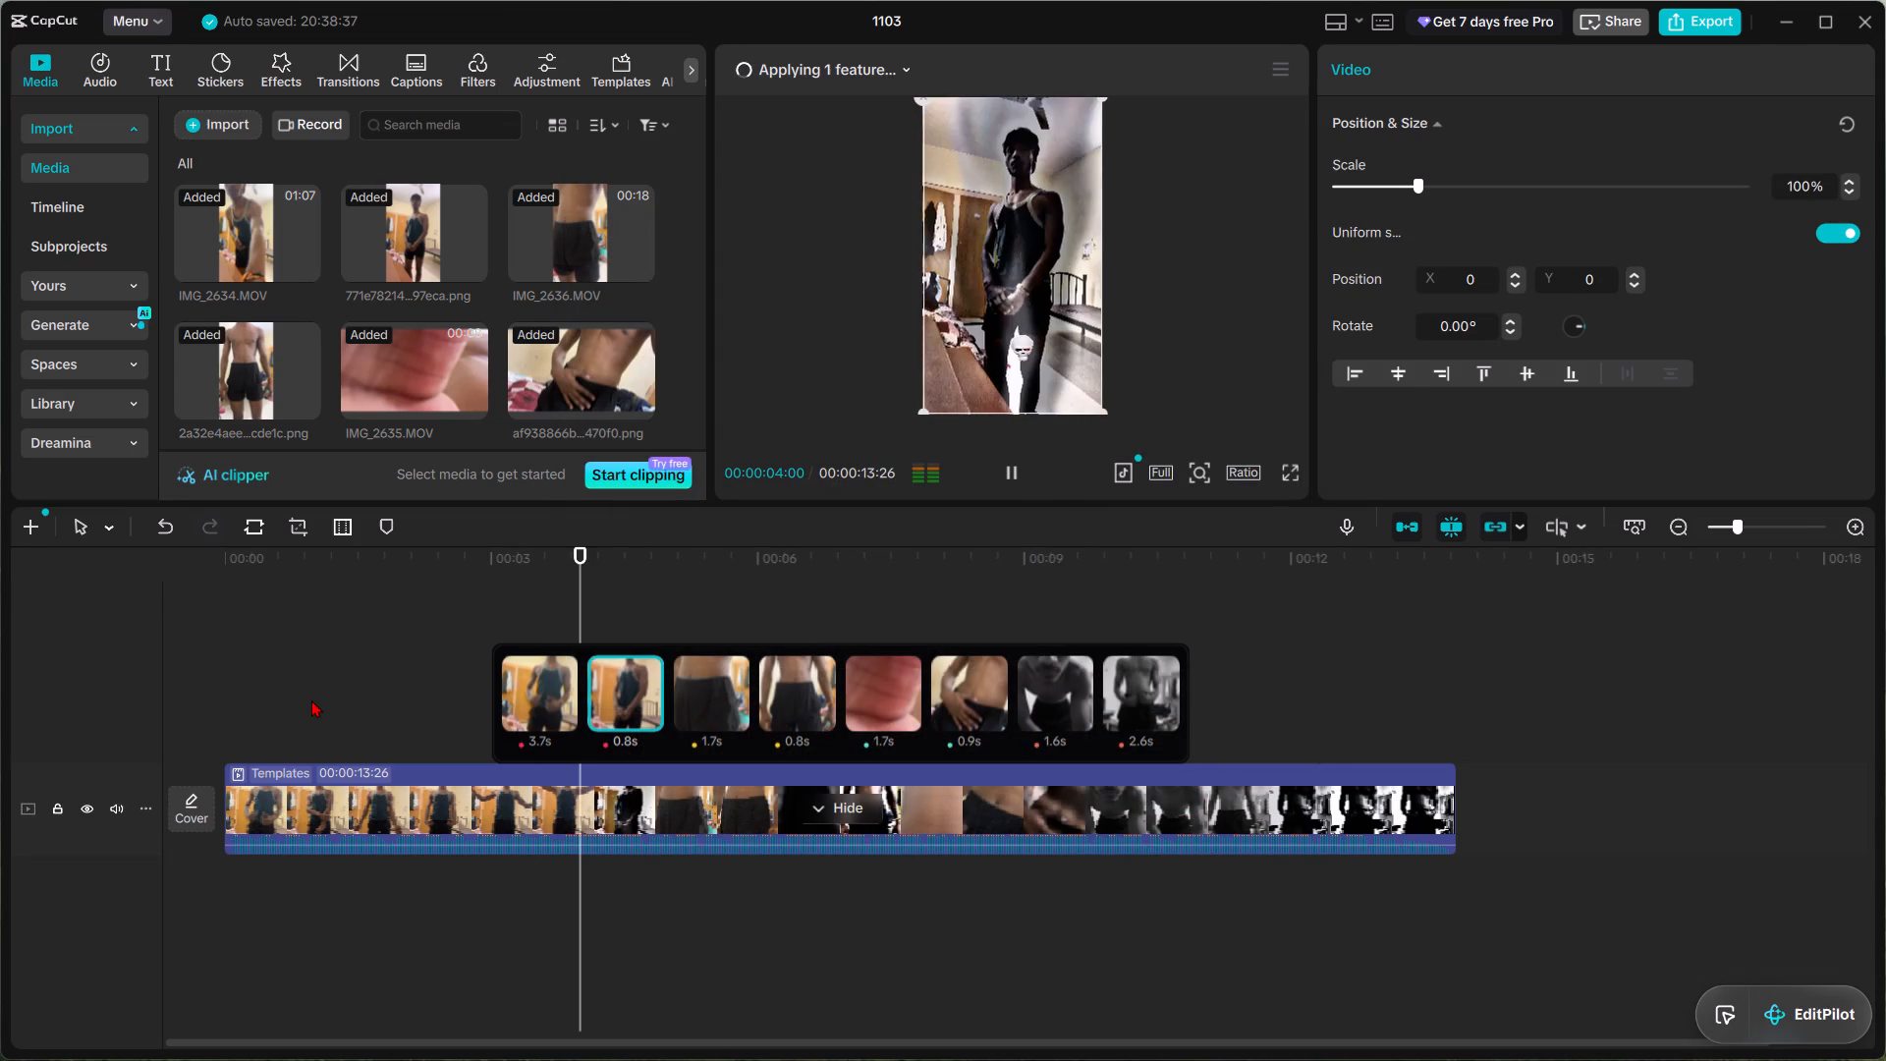
pyautogui.press('space')
pyautogui.click(287, 669)
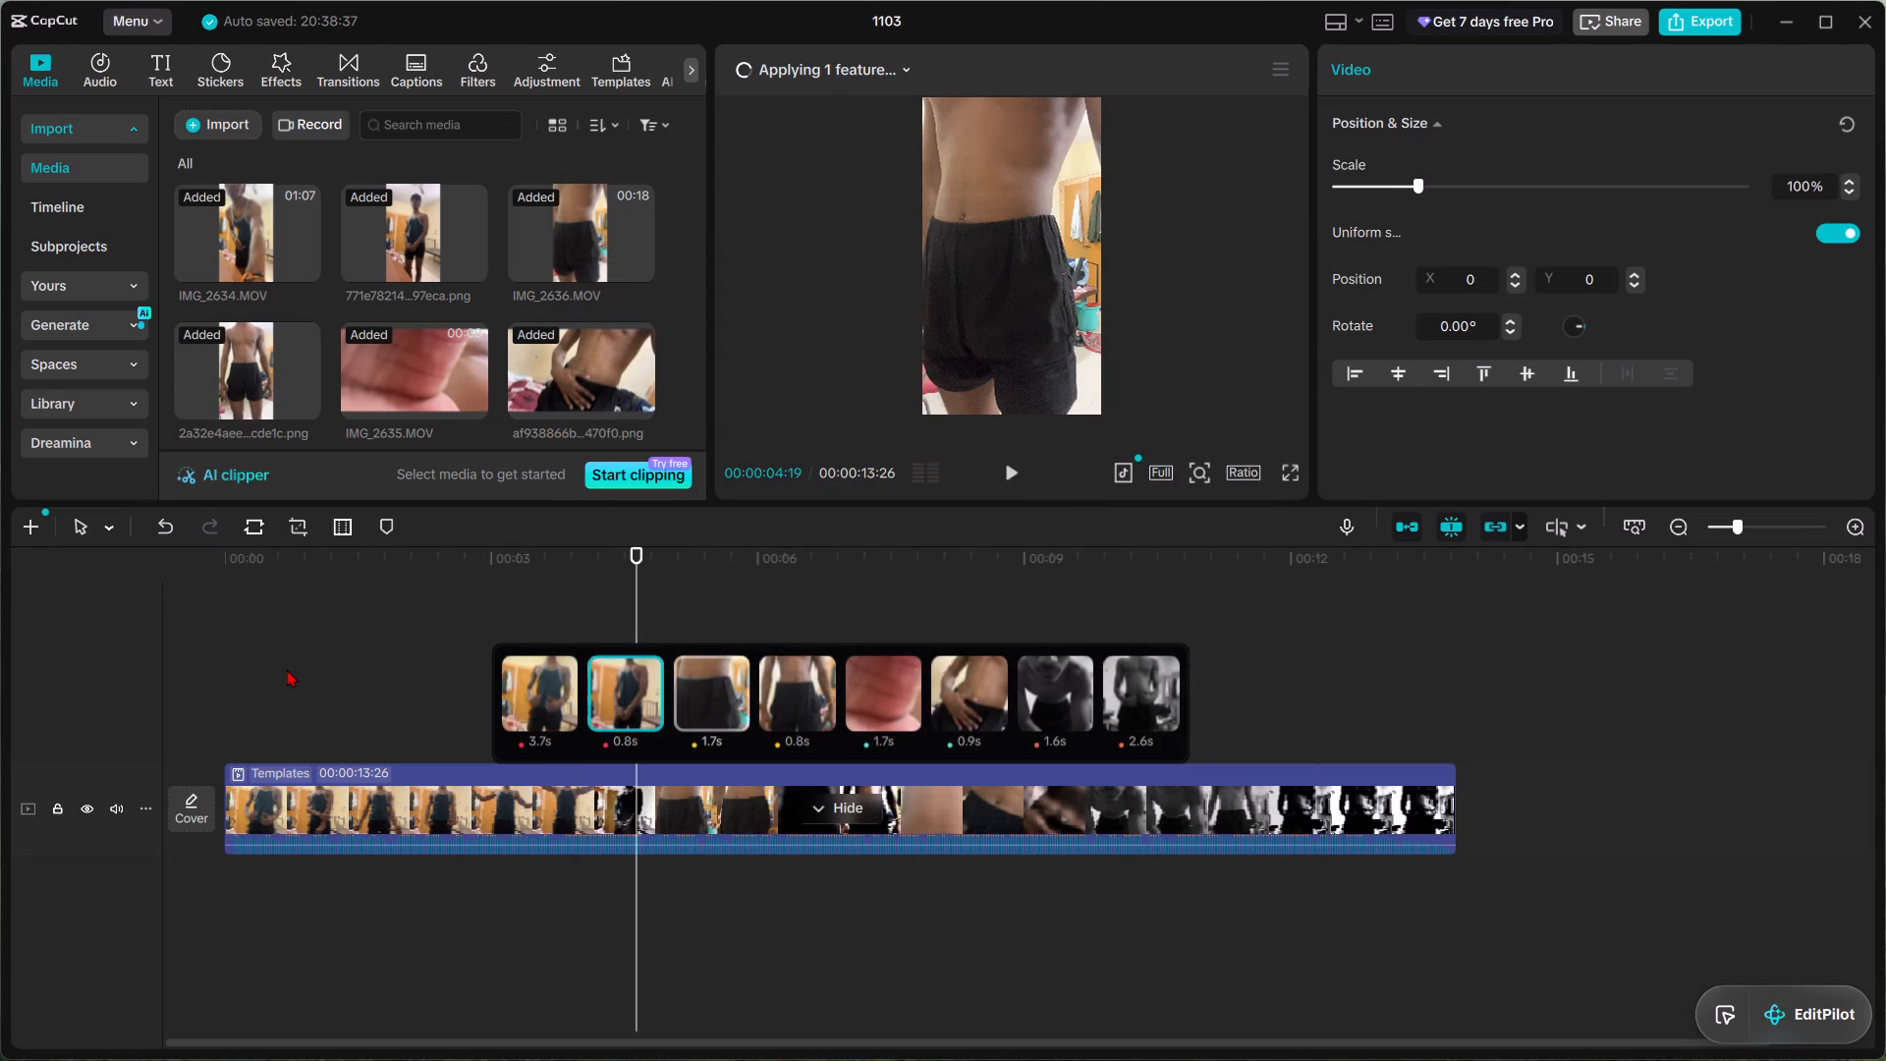
pyautogui.press('space')
pyautogui.press('space')
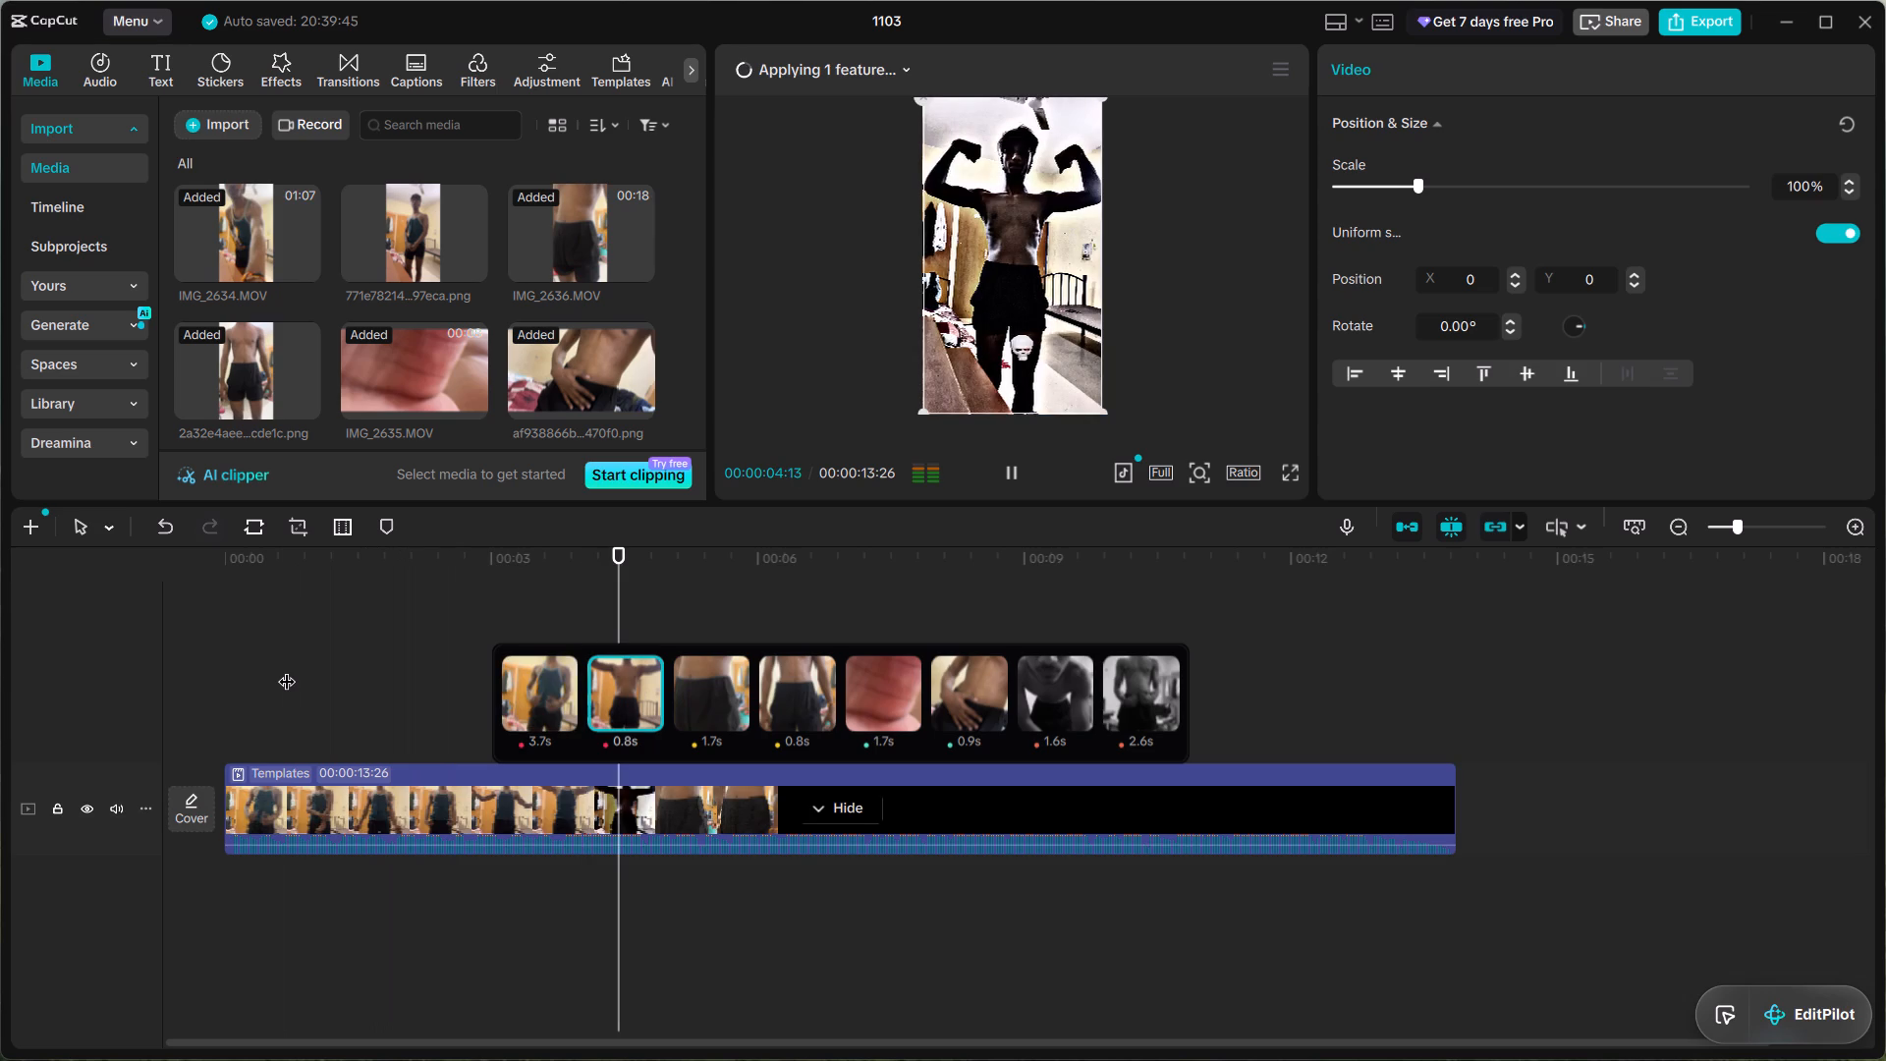
pyautogui.press('space')
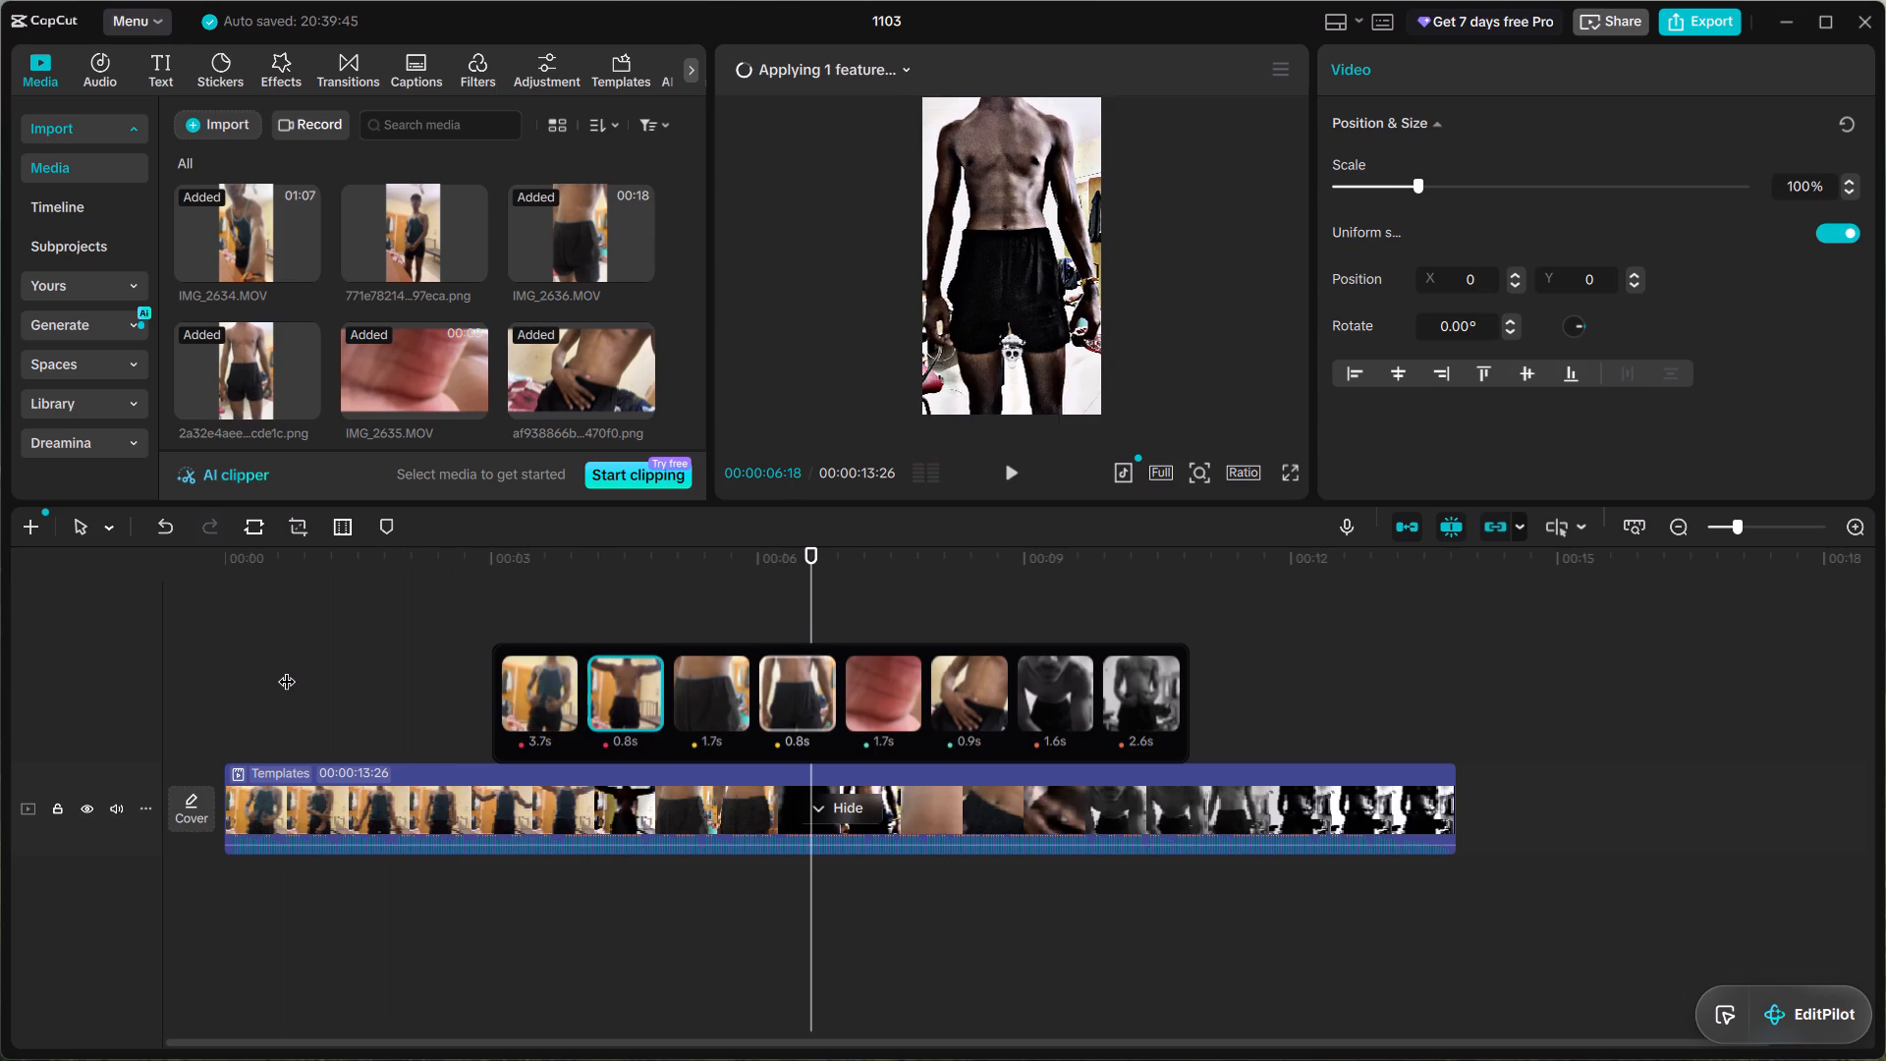
pyautogui.press('space')
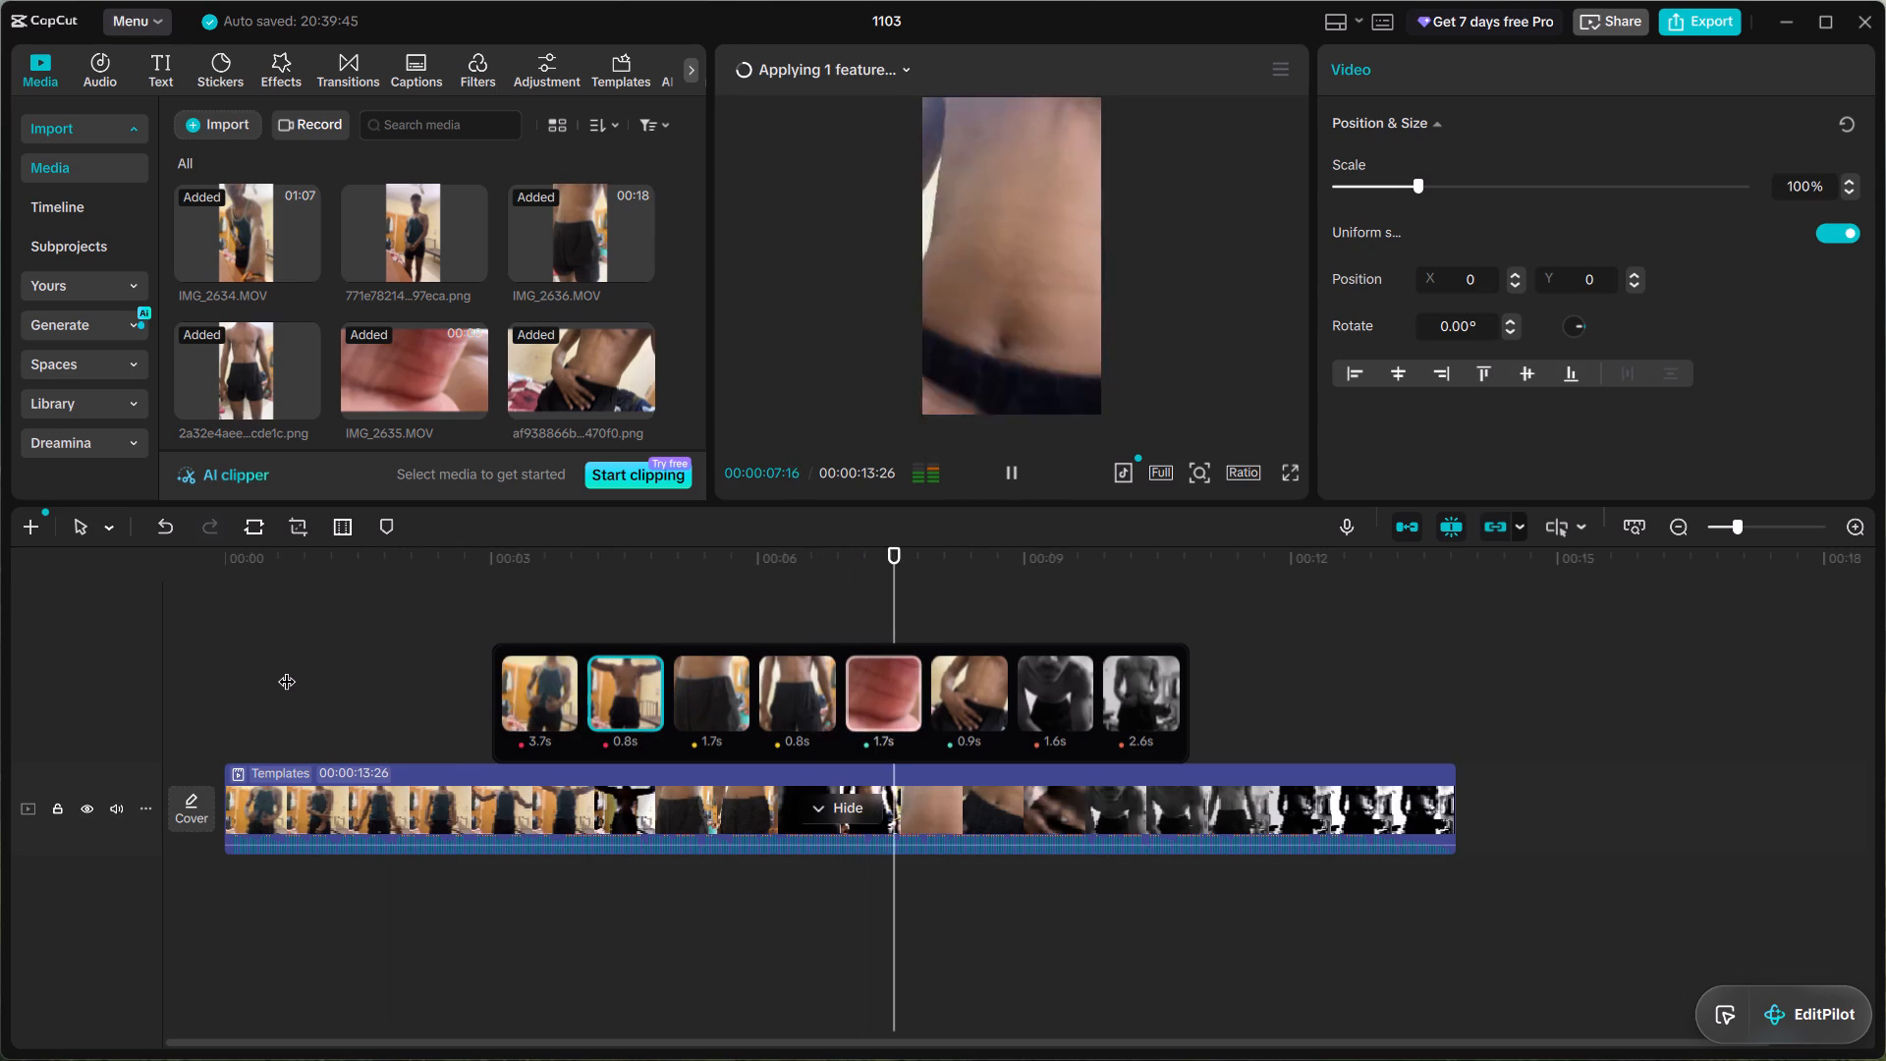
pyautogui.press('space')
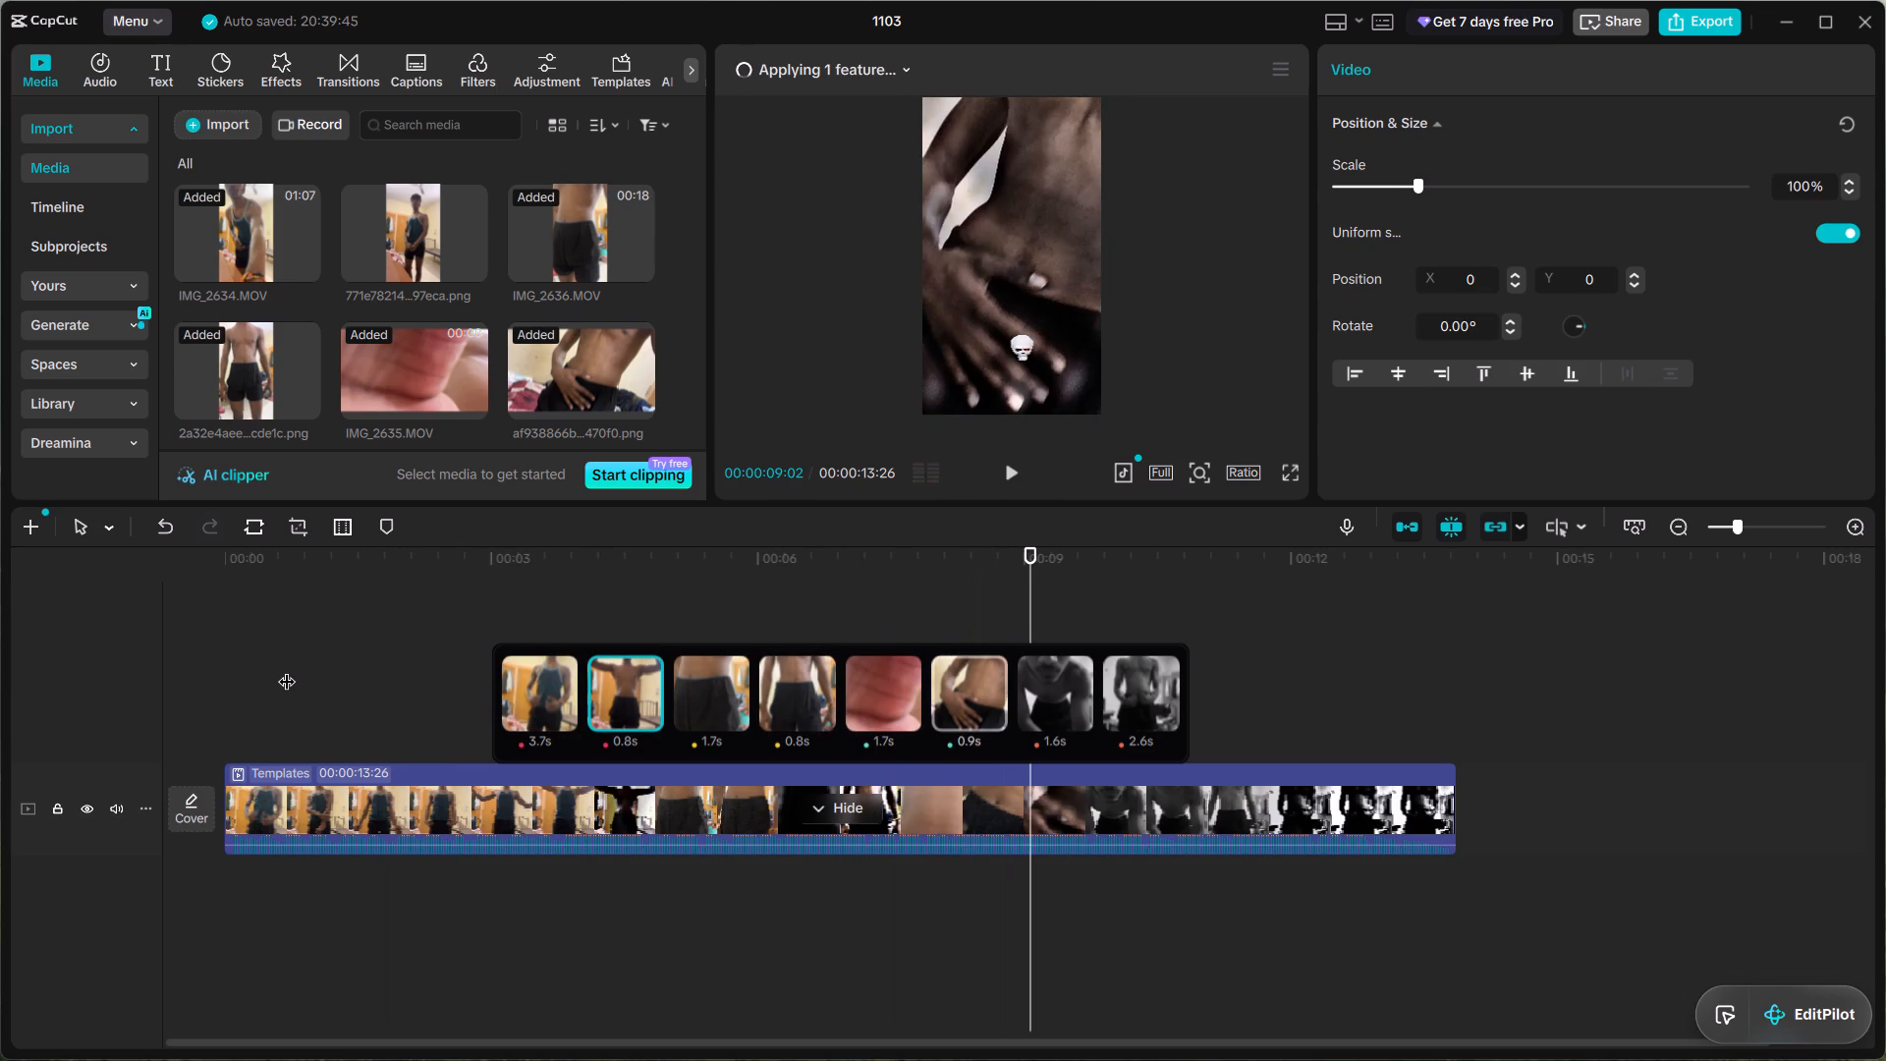
pyautogui.press('space')
pyautogui.press('space')
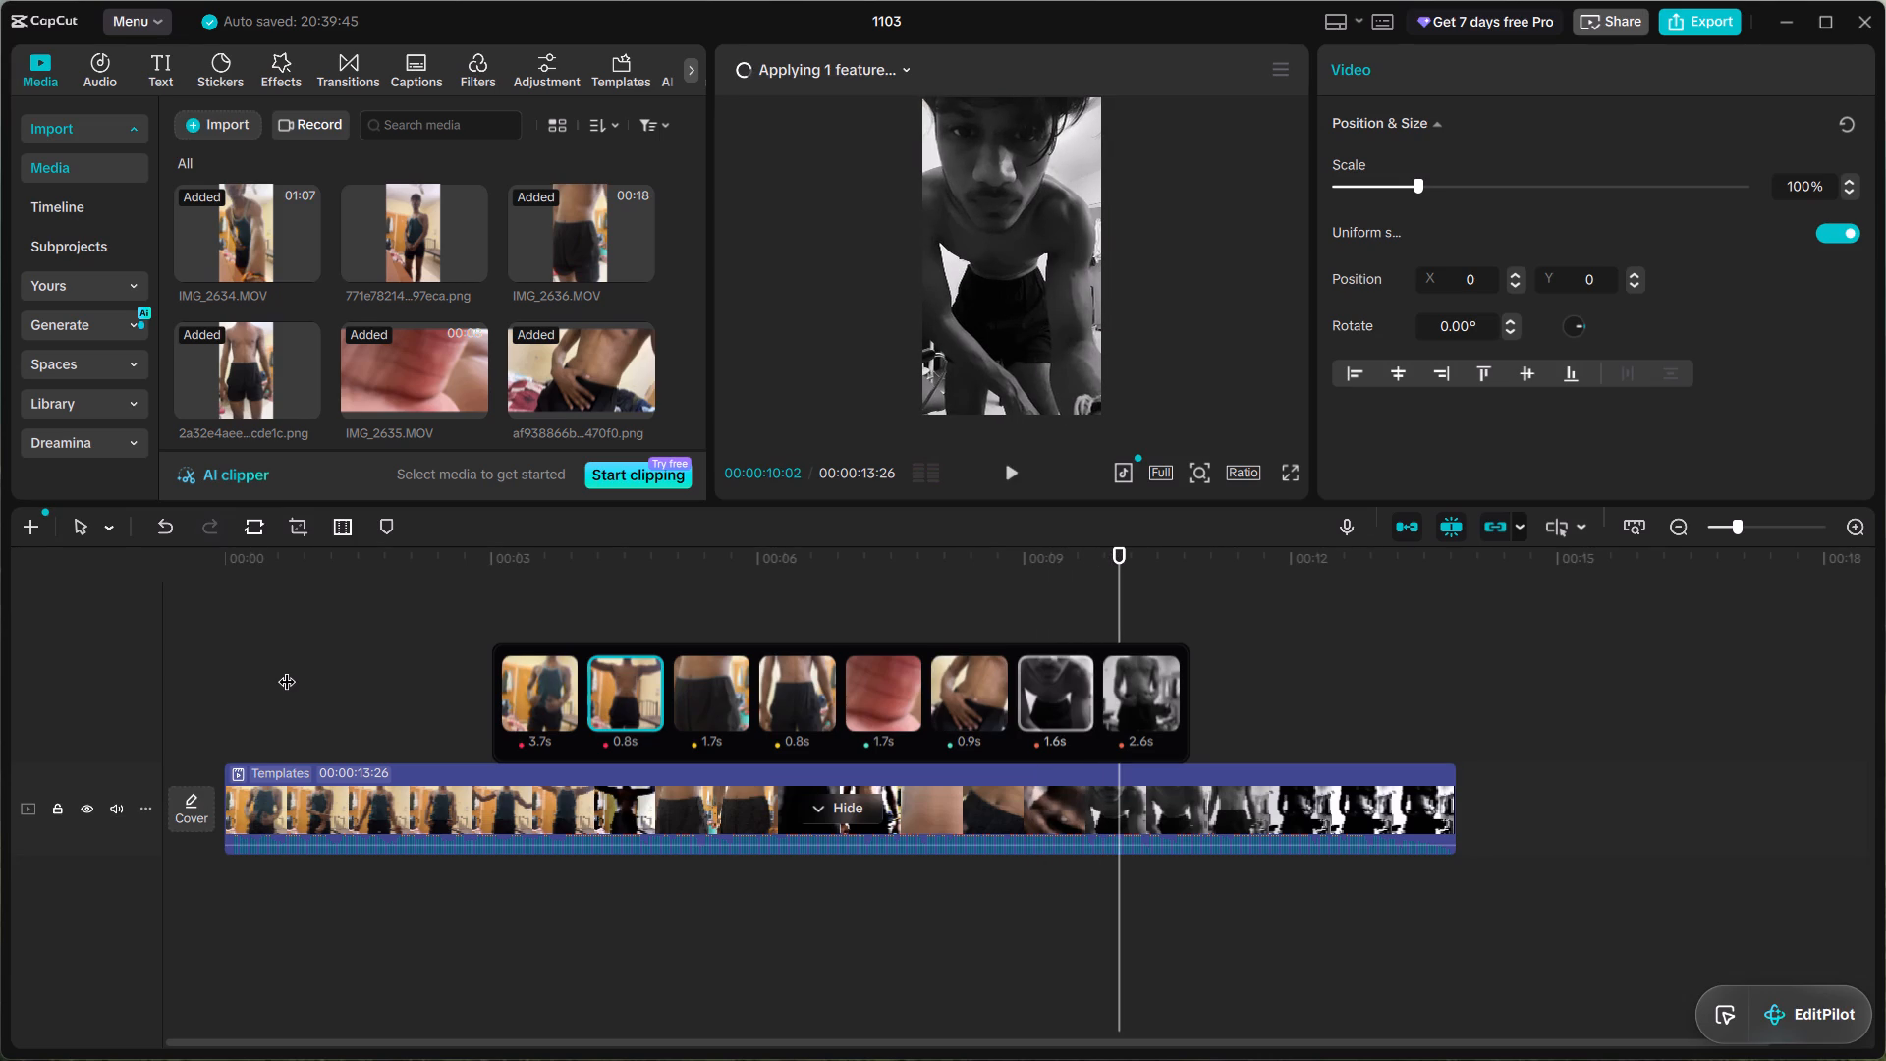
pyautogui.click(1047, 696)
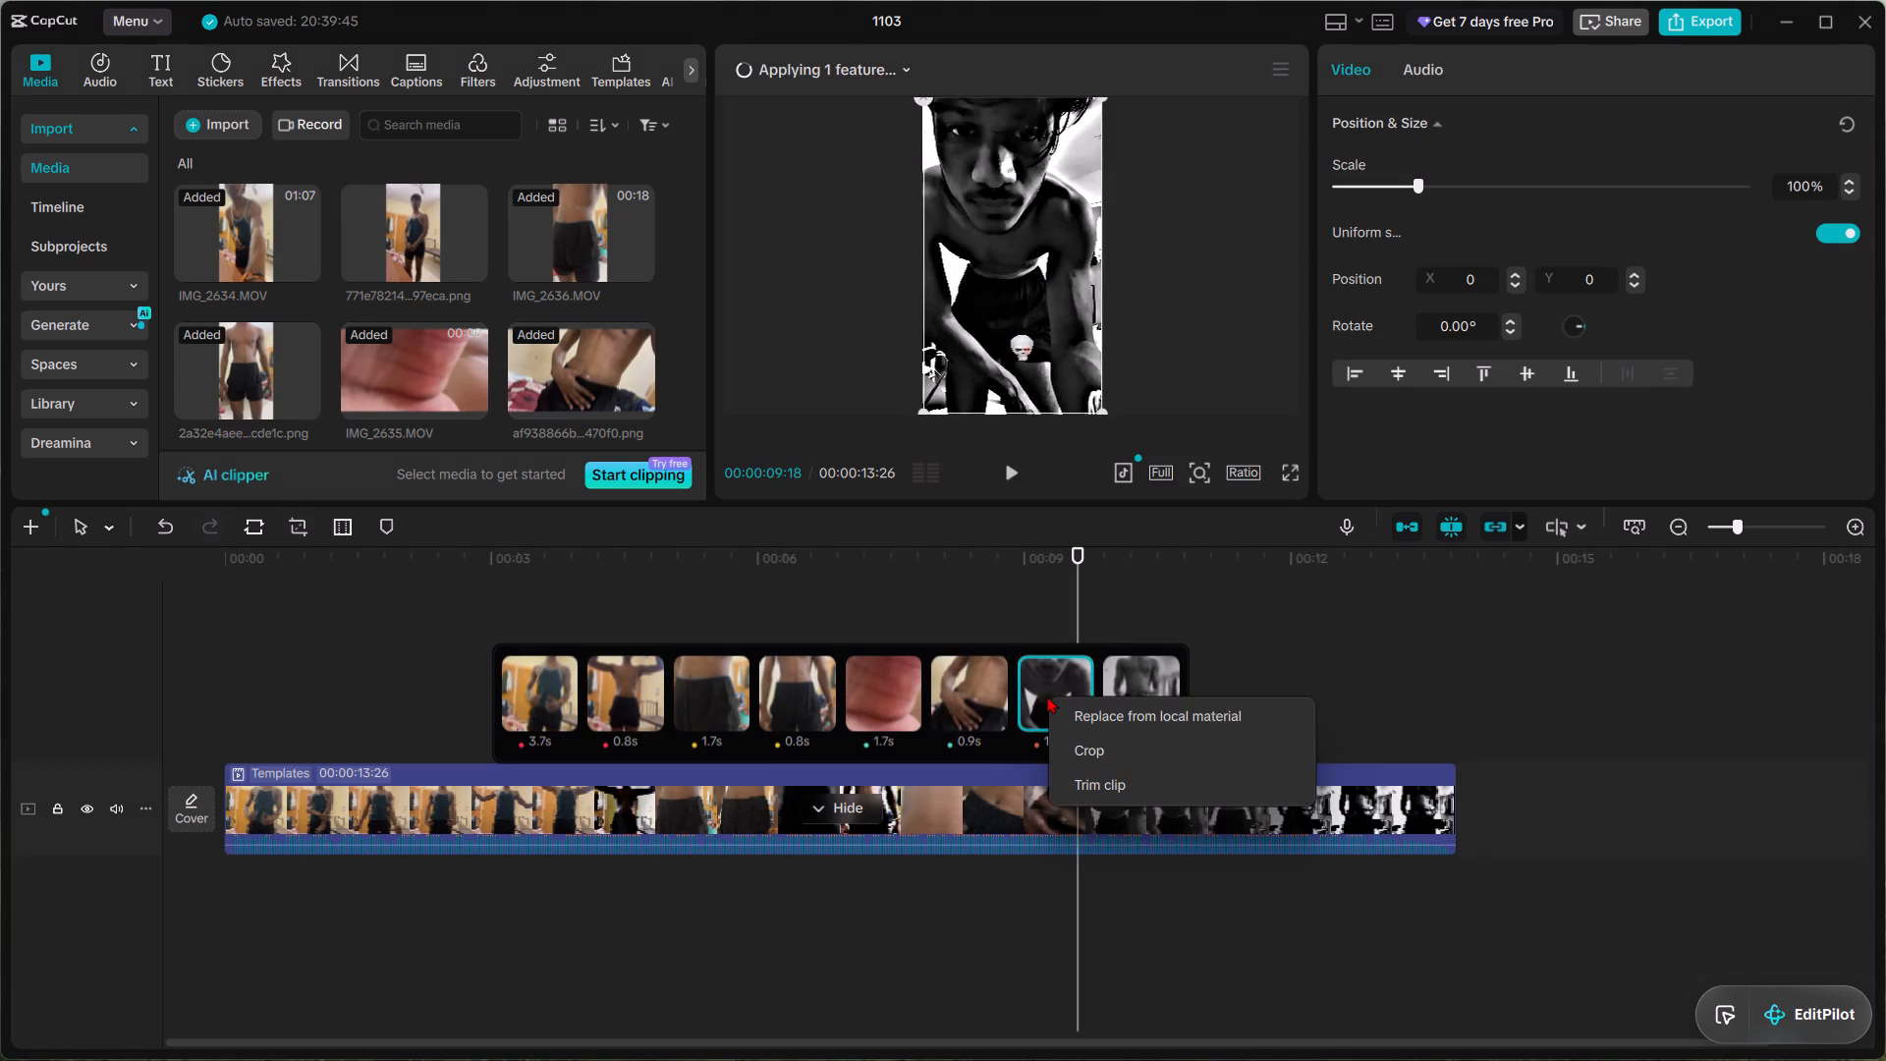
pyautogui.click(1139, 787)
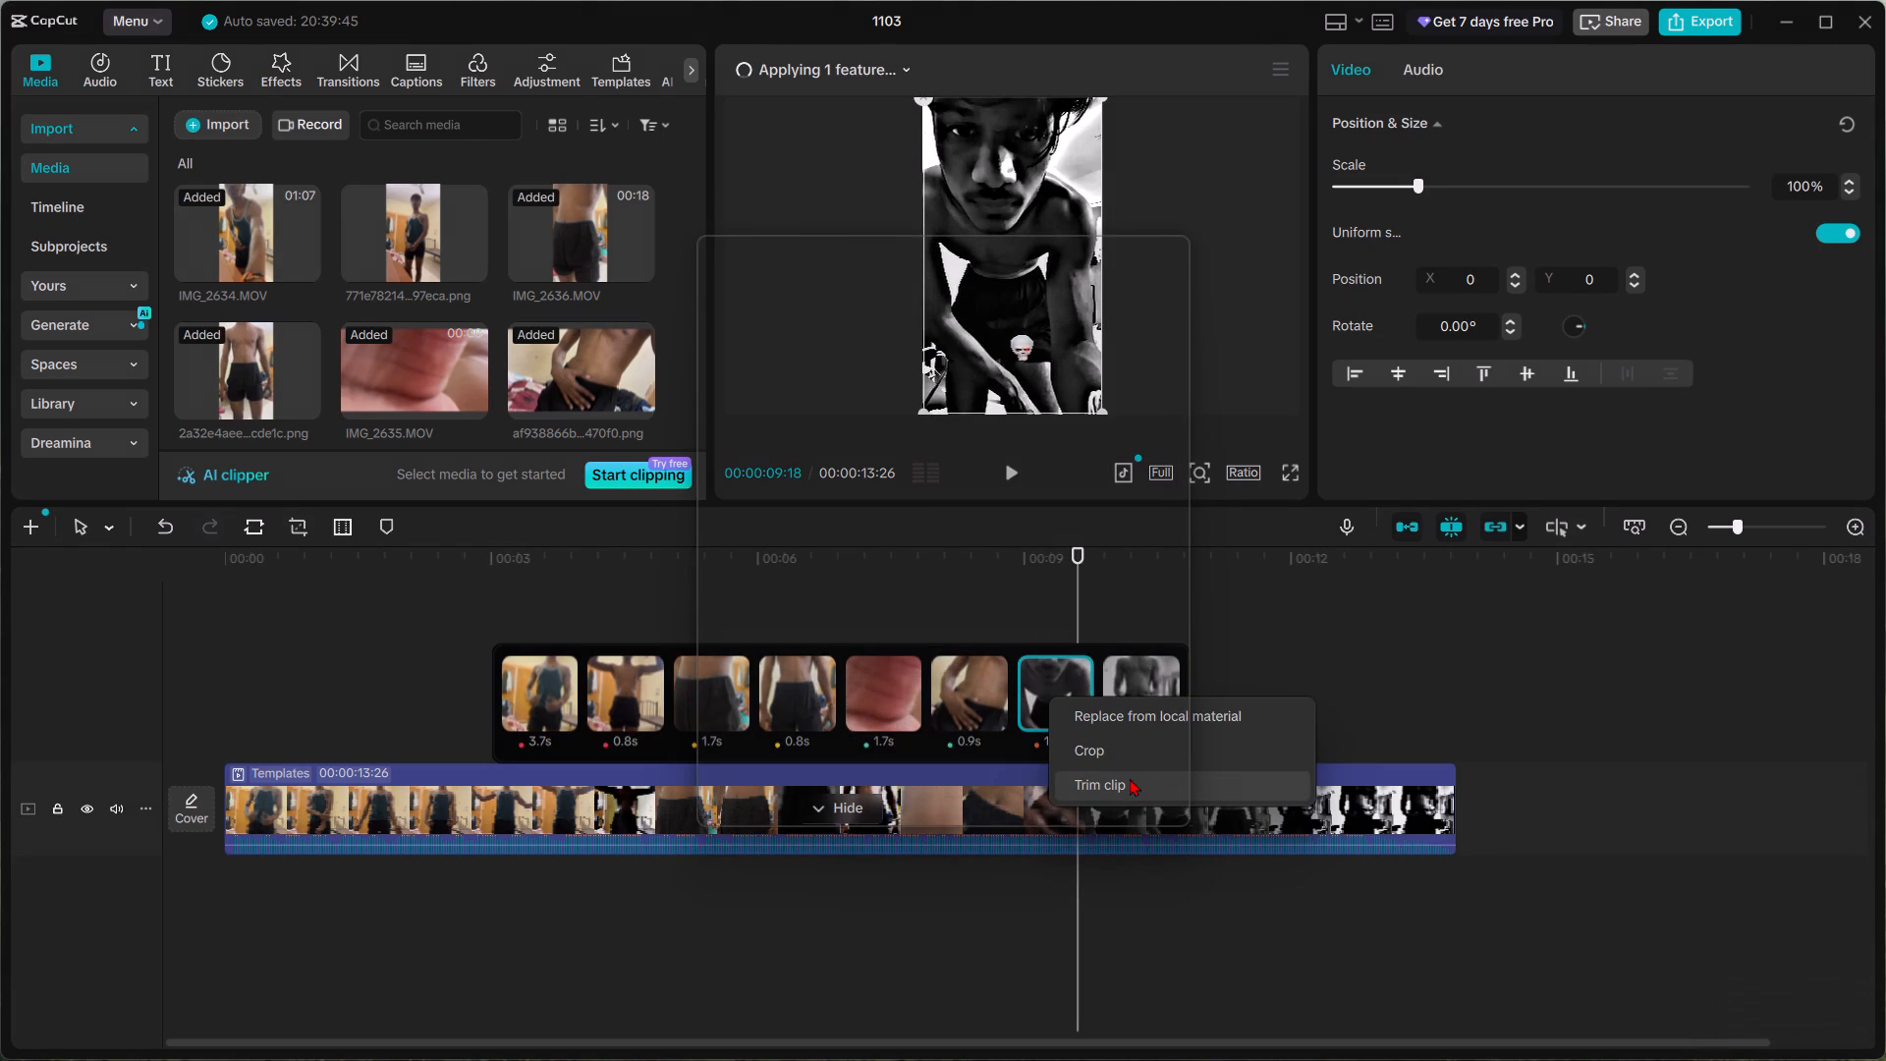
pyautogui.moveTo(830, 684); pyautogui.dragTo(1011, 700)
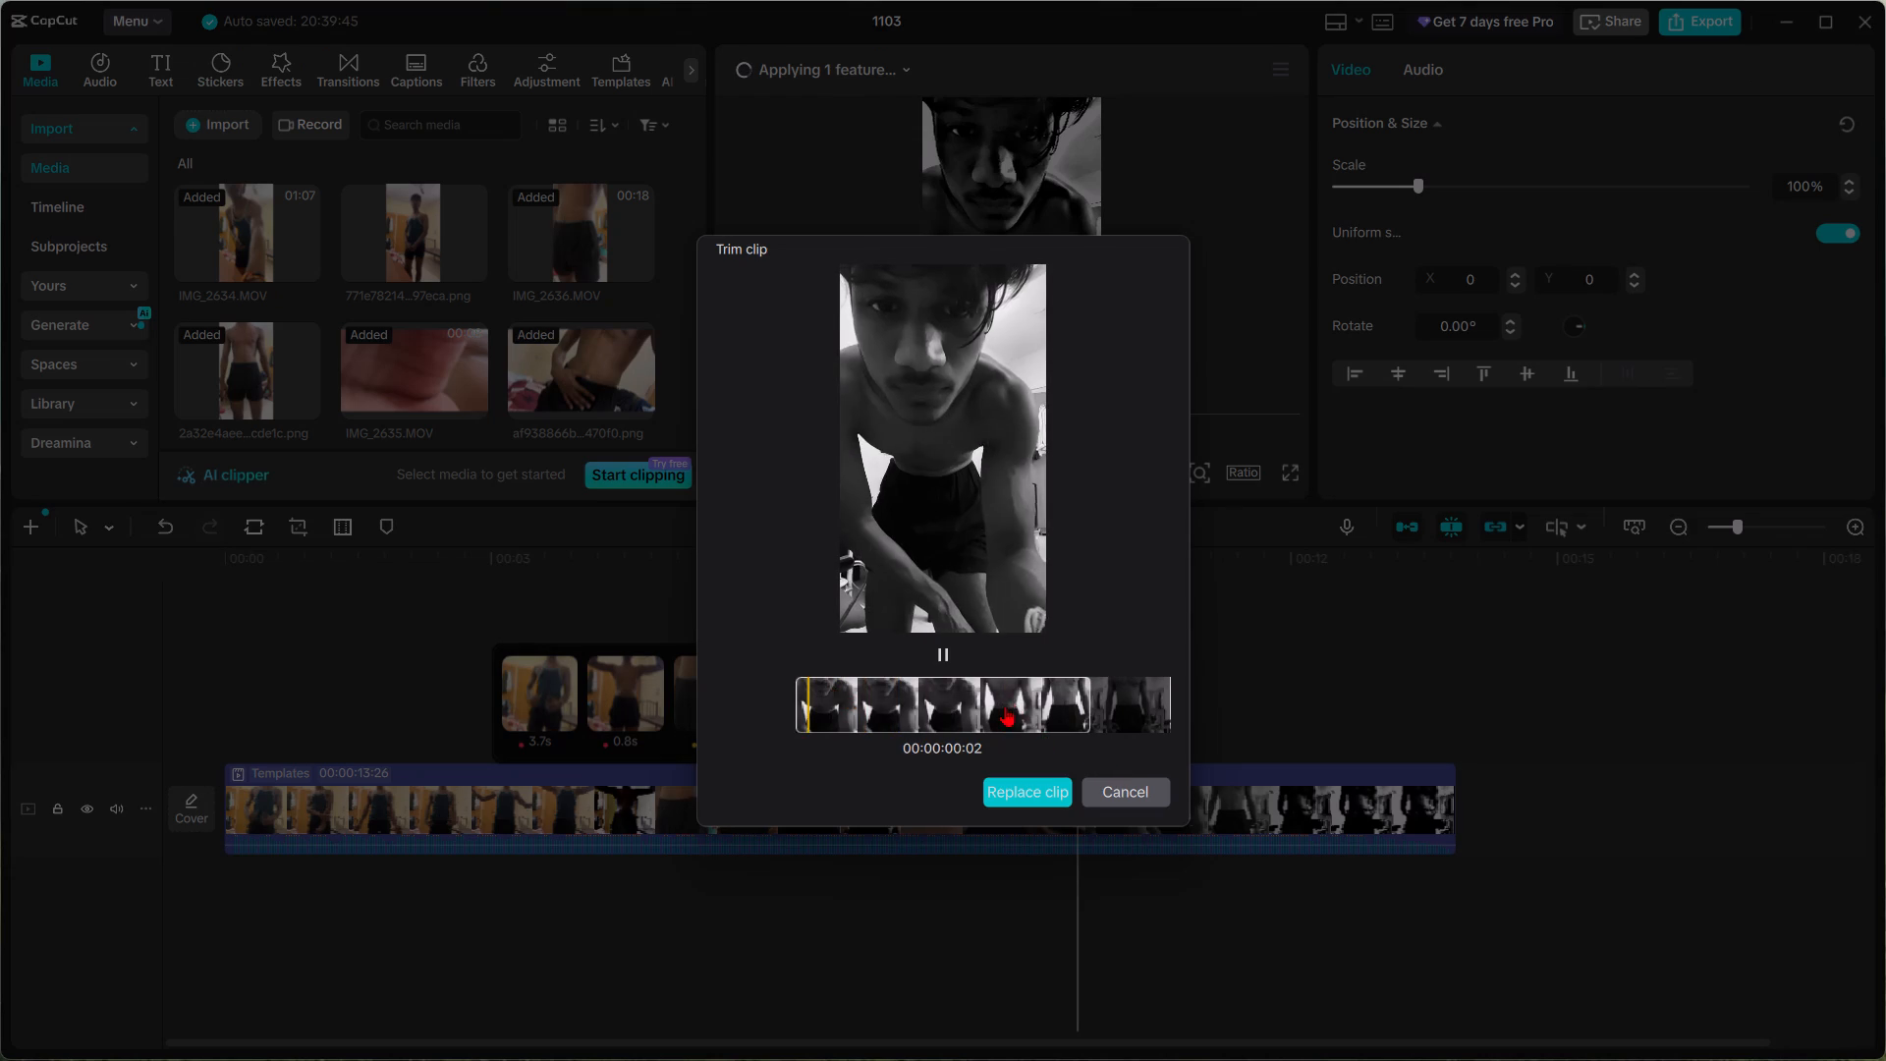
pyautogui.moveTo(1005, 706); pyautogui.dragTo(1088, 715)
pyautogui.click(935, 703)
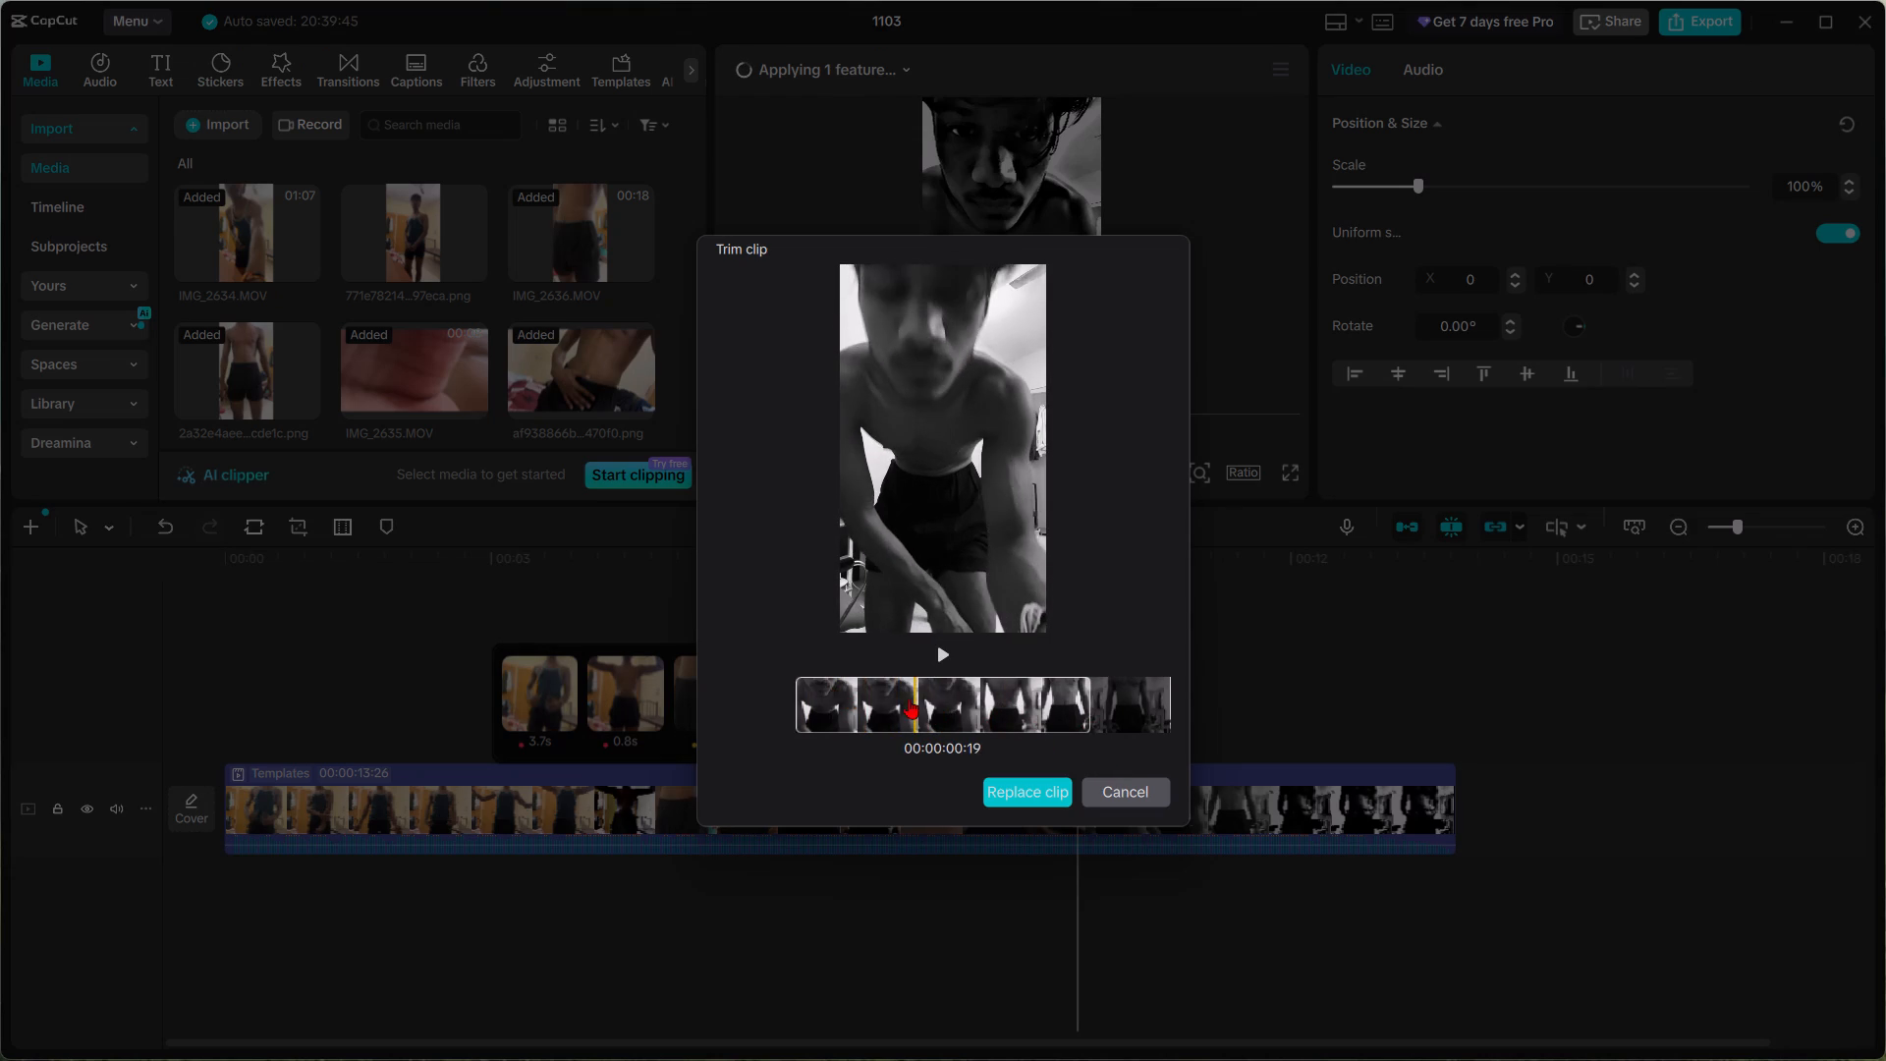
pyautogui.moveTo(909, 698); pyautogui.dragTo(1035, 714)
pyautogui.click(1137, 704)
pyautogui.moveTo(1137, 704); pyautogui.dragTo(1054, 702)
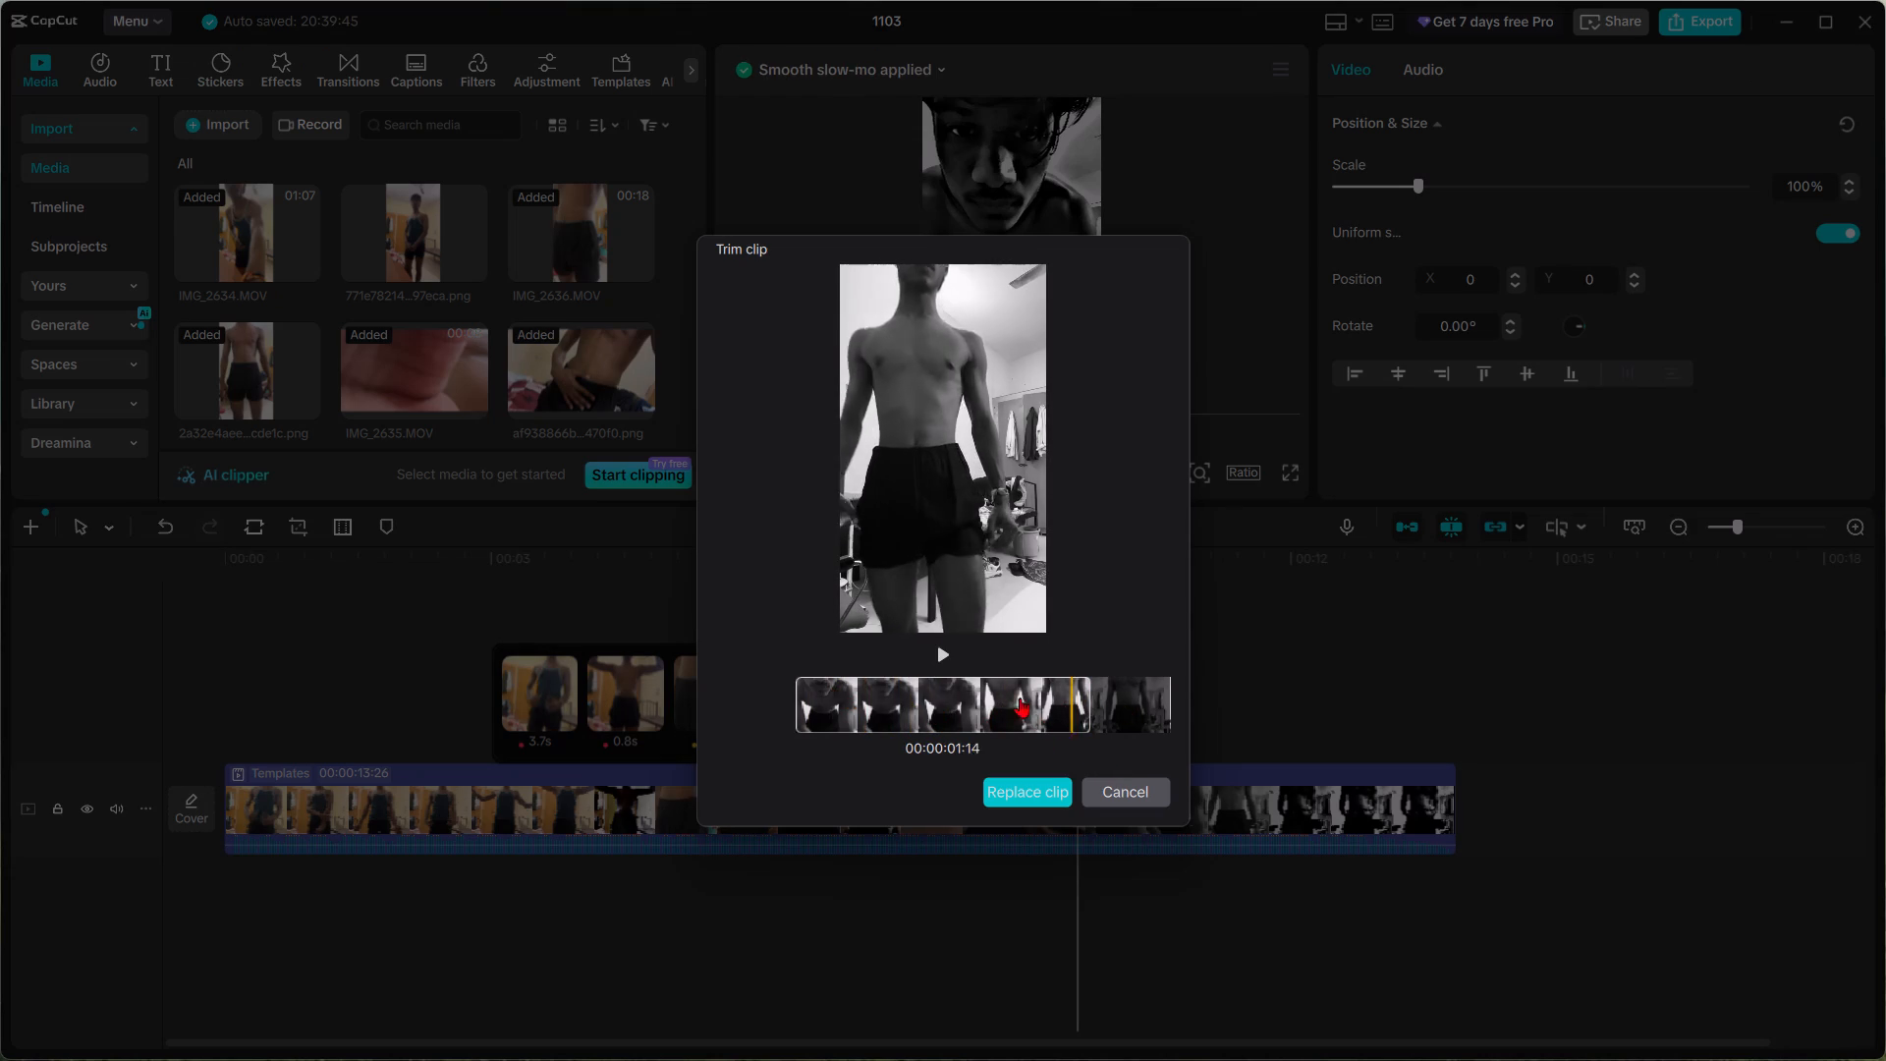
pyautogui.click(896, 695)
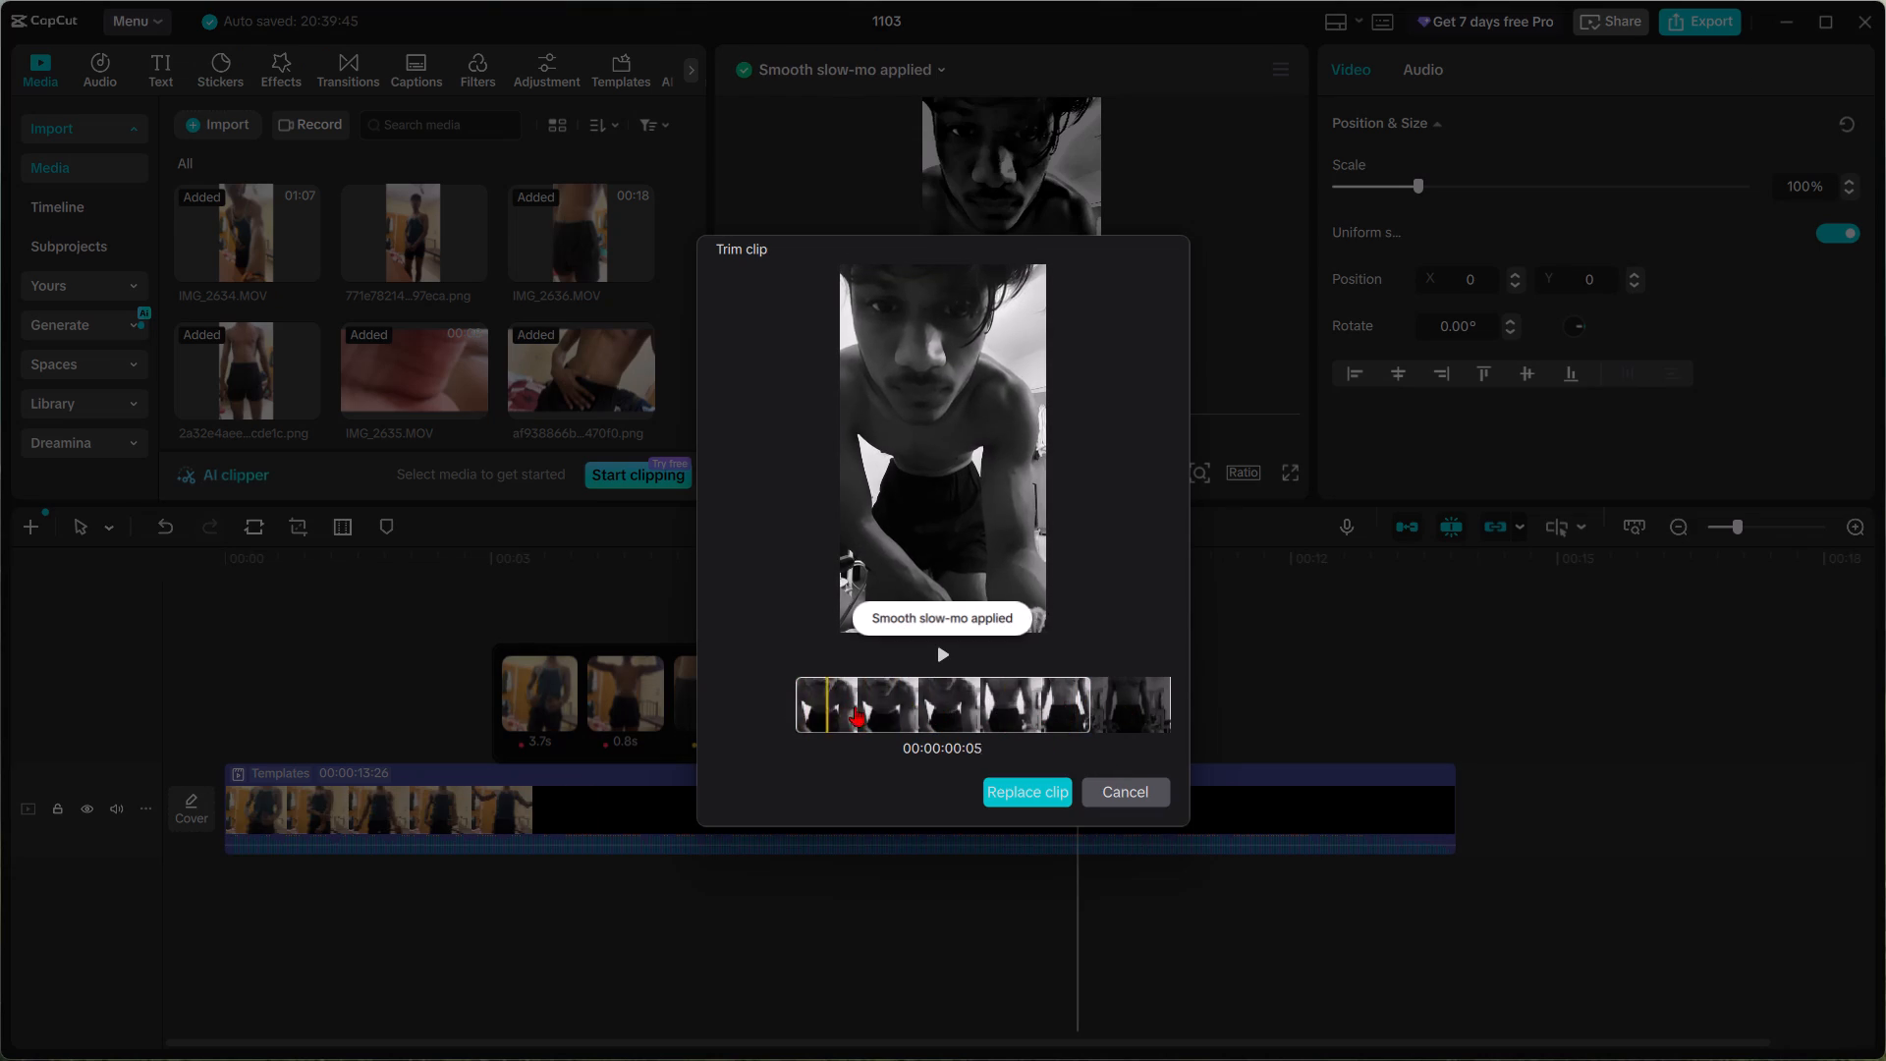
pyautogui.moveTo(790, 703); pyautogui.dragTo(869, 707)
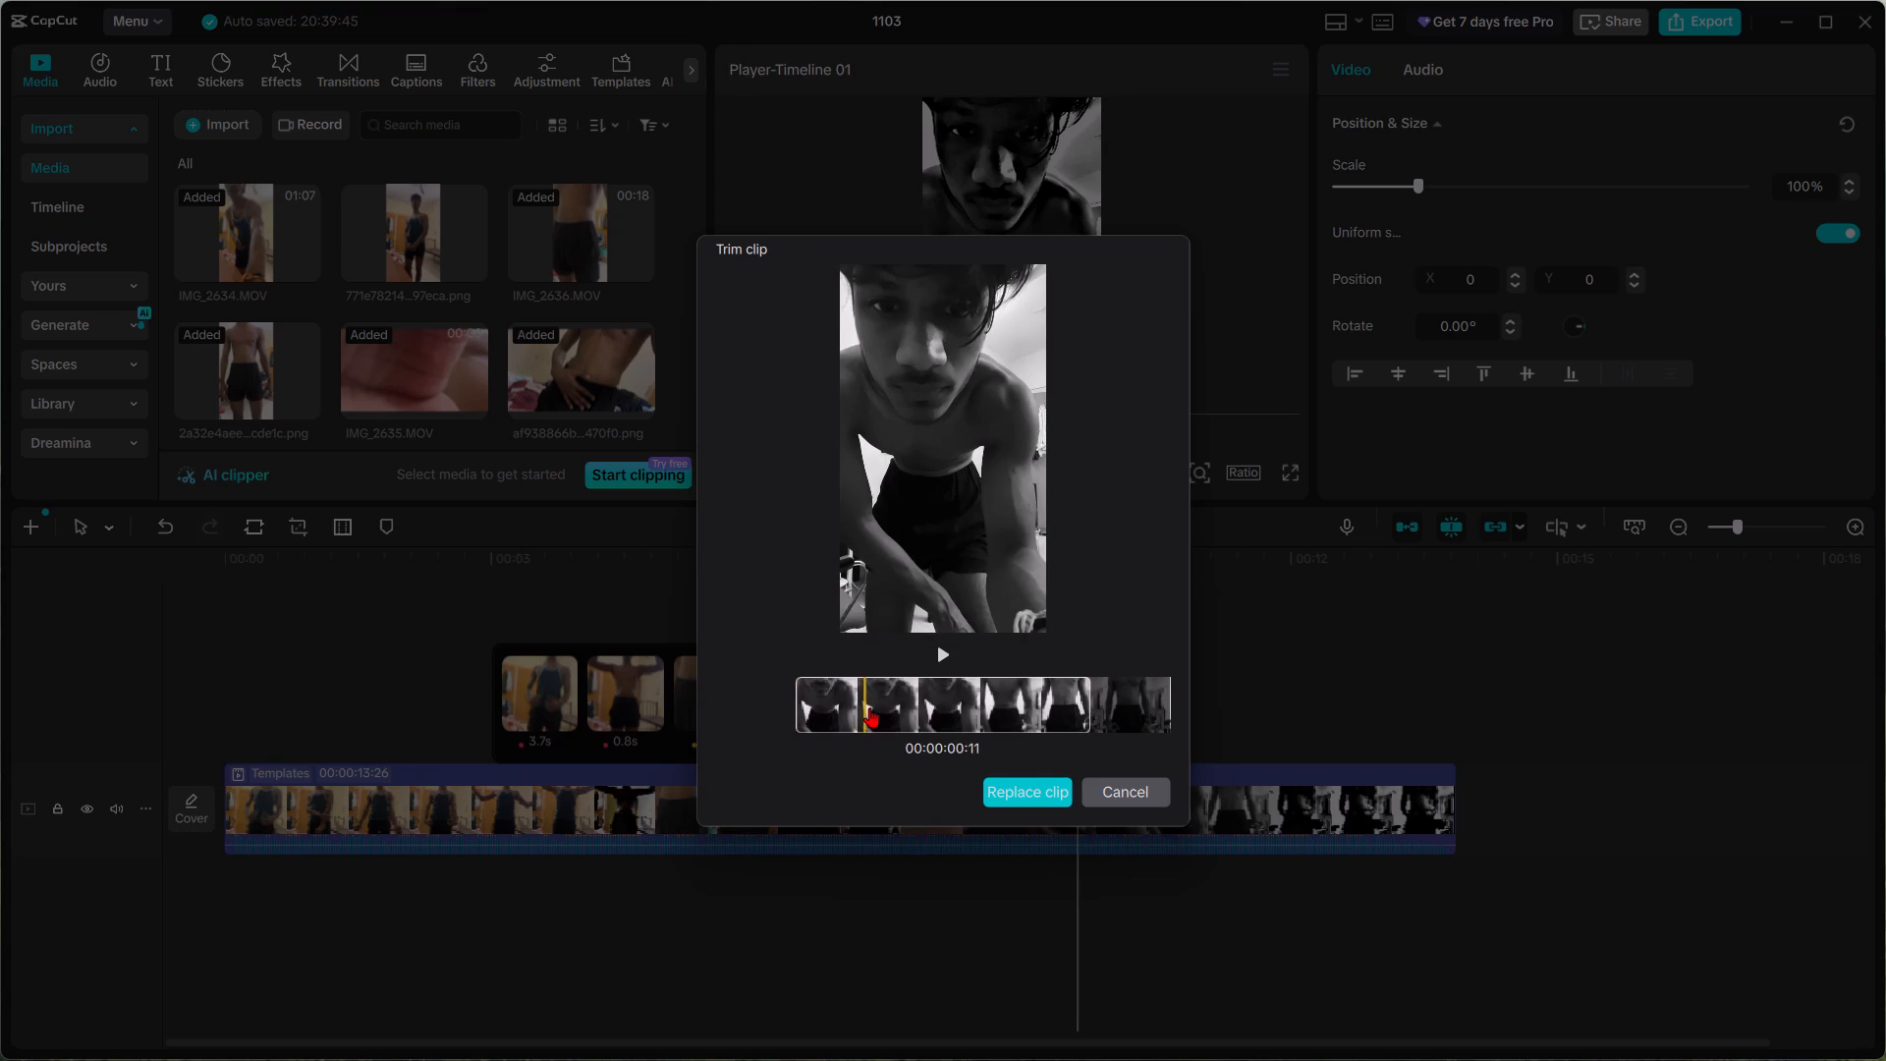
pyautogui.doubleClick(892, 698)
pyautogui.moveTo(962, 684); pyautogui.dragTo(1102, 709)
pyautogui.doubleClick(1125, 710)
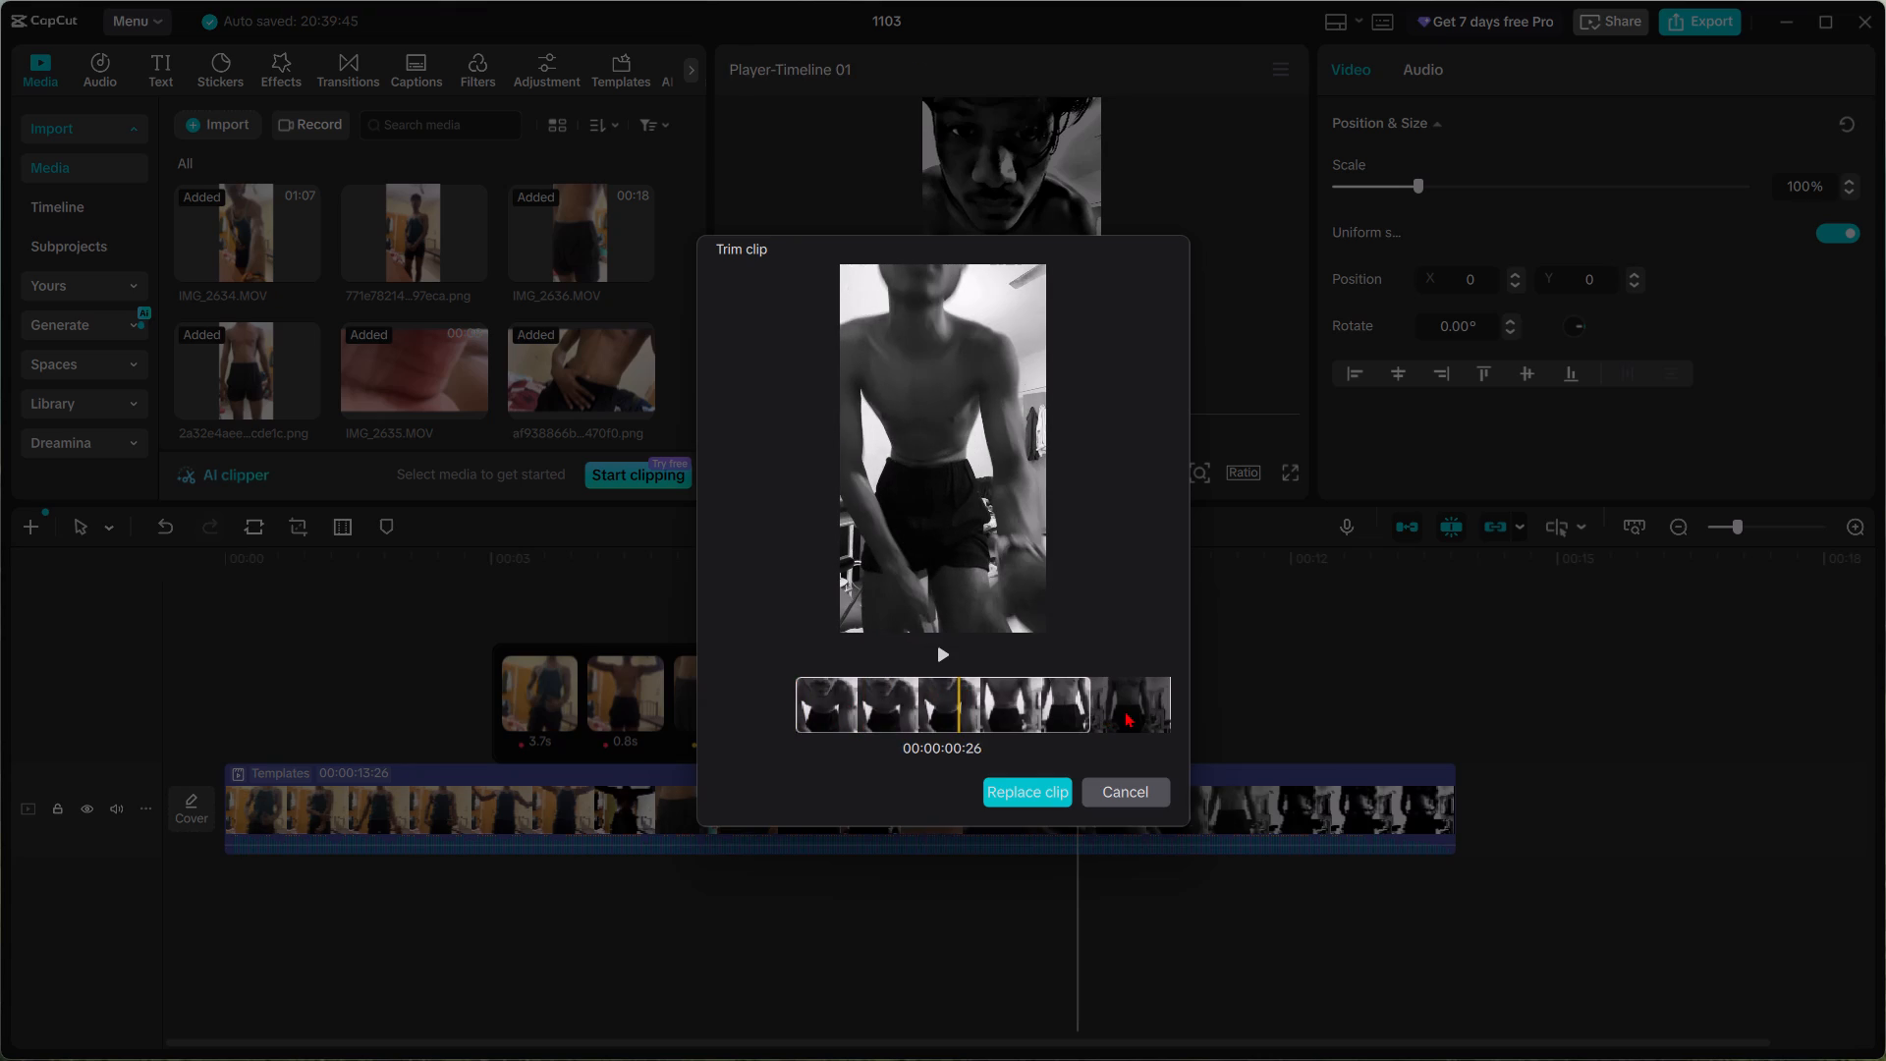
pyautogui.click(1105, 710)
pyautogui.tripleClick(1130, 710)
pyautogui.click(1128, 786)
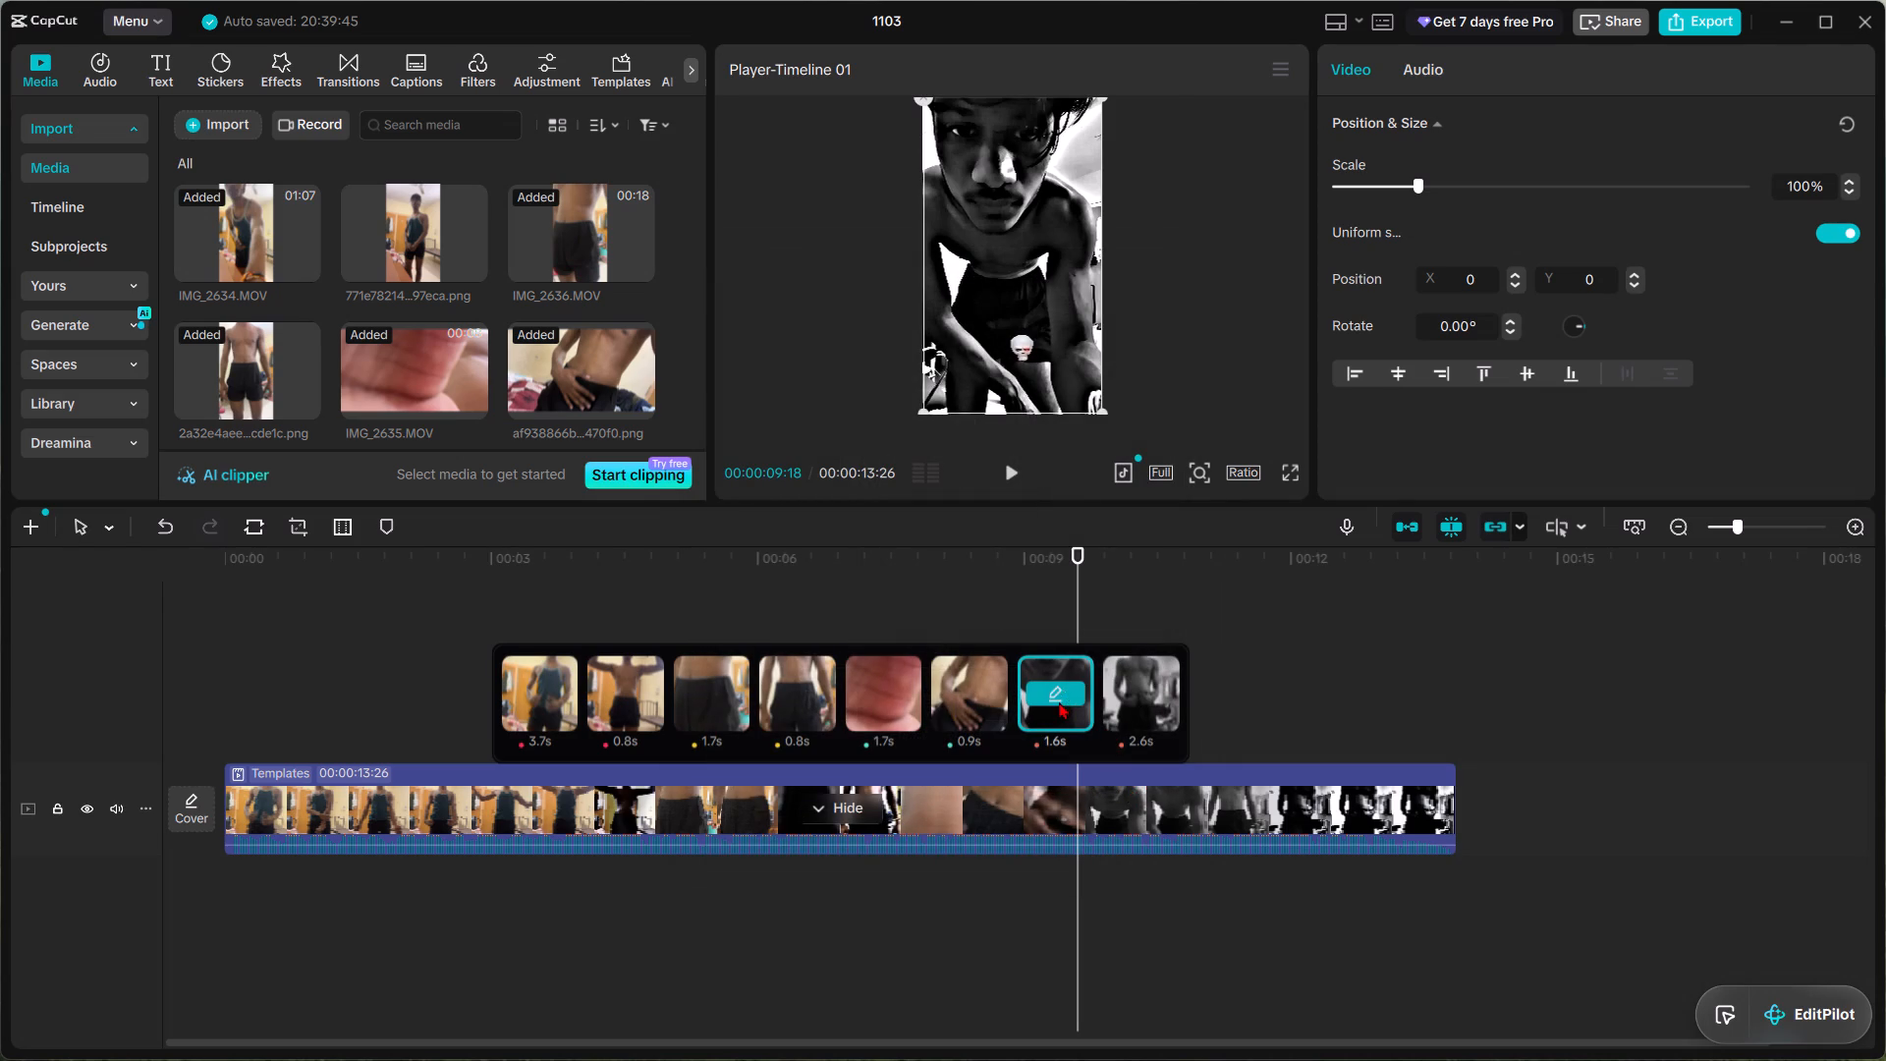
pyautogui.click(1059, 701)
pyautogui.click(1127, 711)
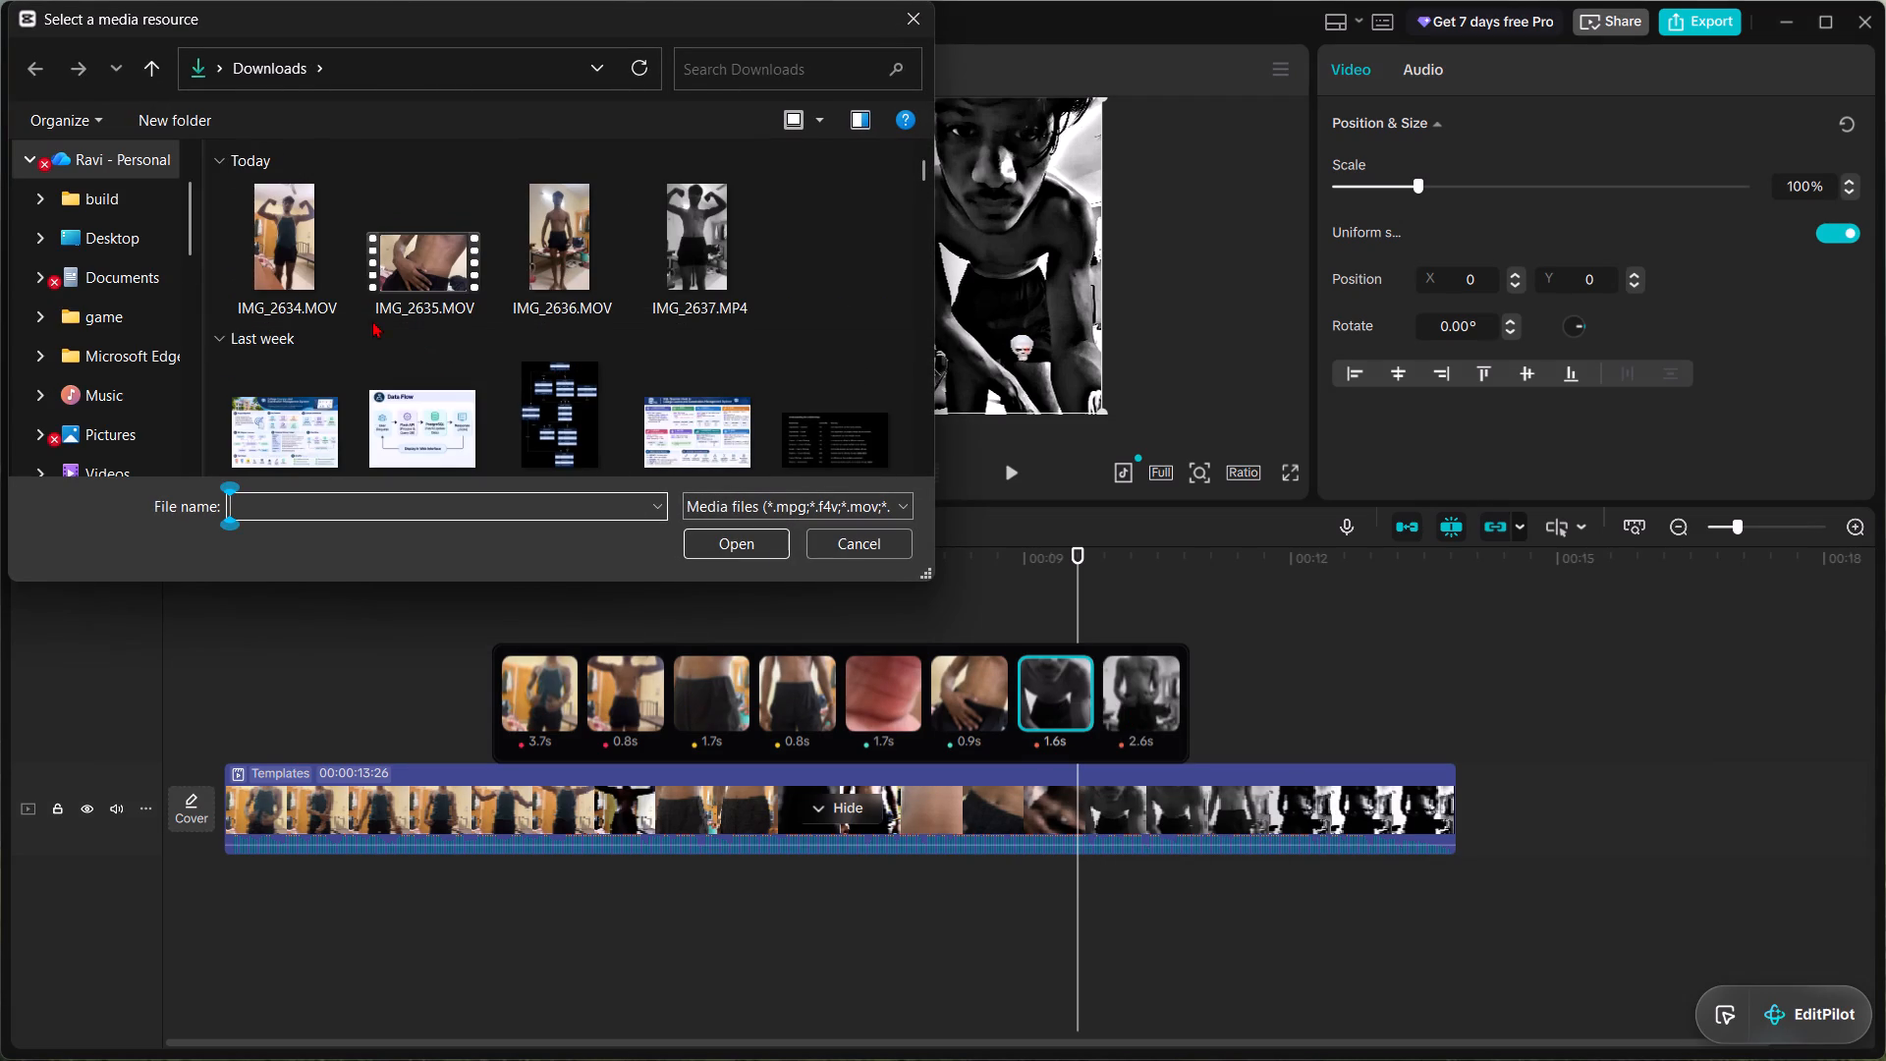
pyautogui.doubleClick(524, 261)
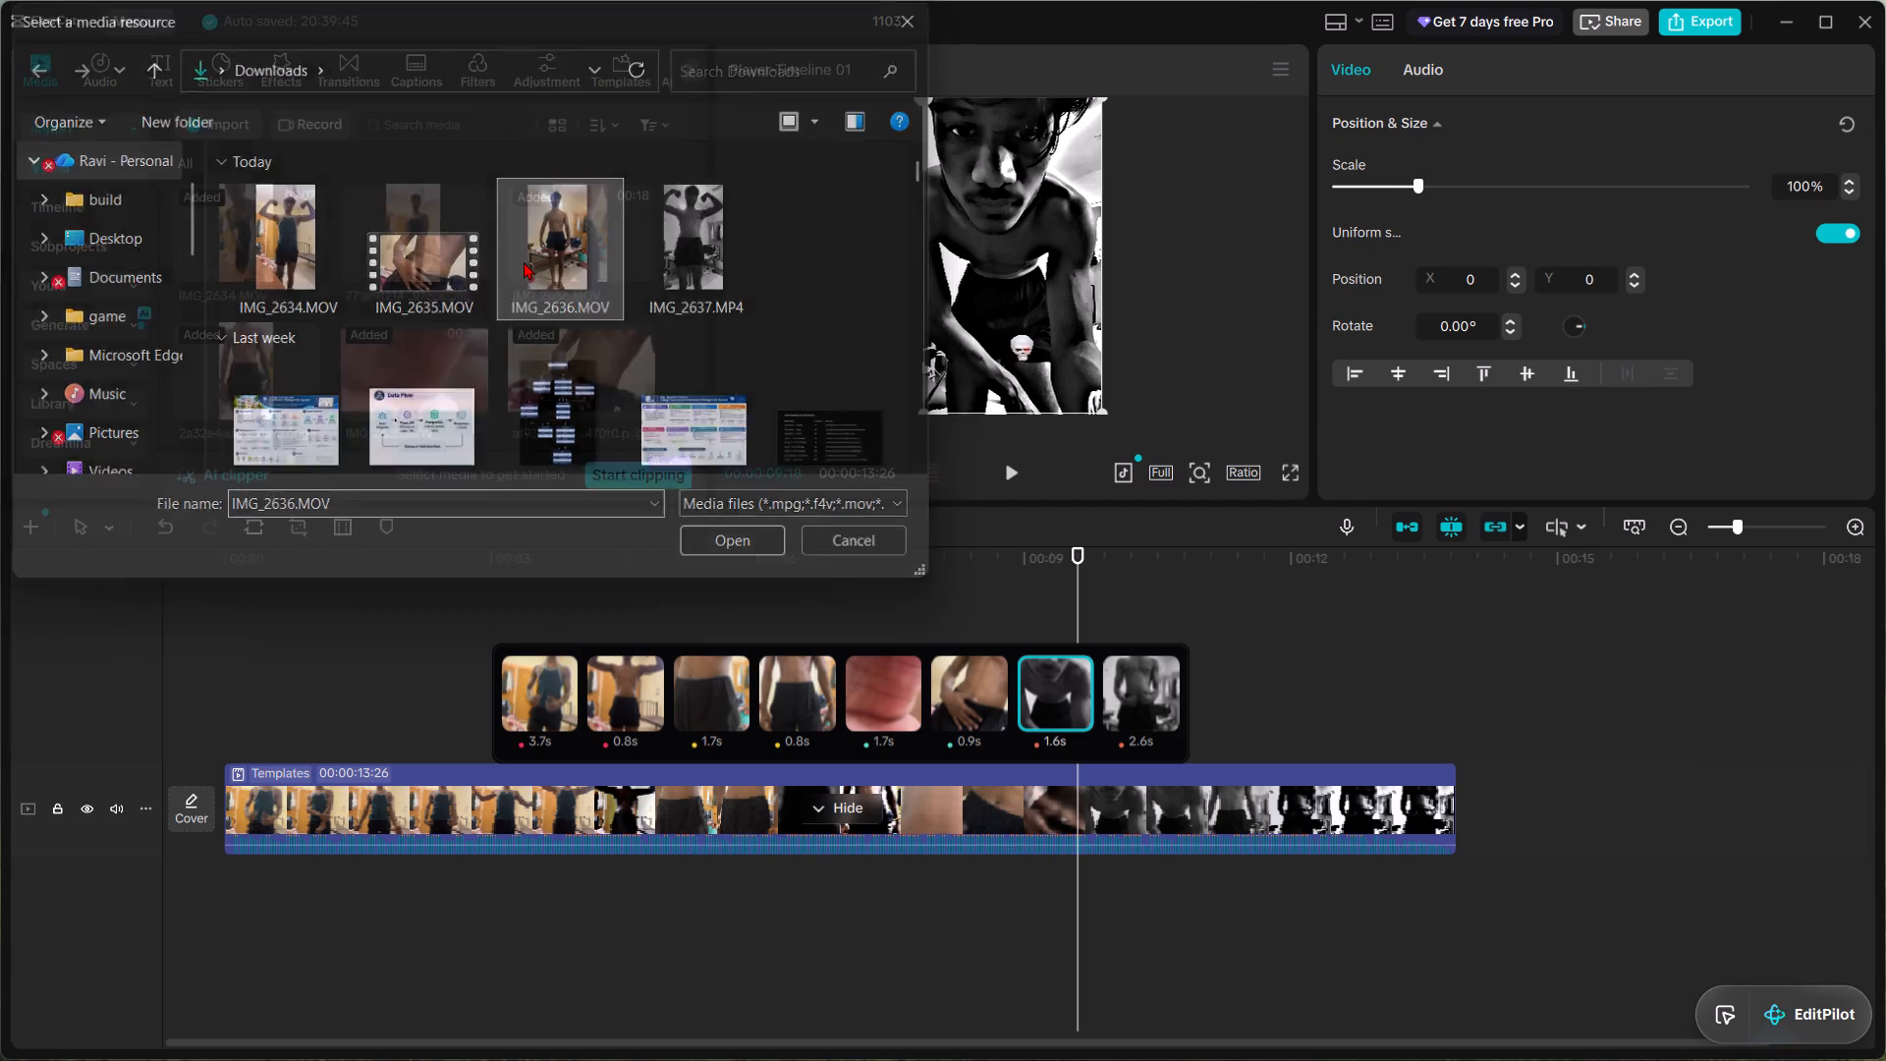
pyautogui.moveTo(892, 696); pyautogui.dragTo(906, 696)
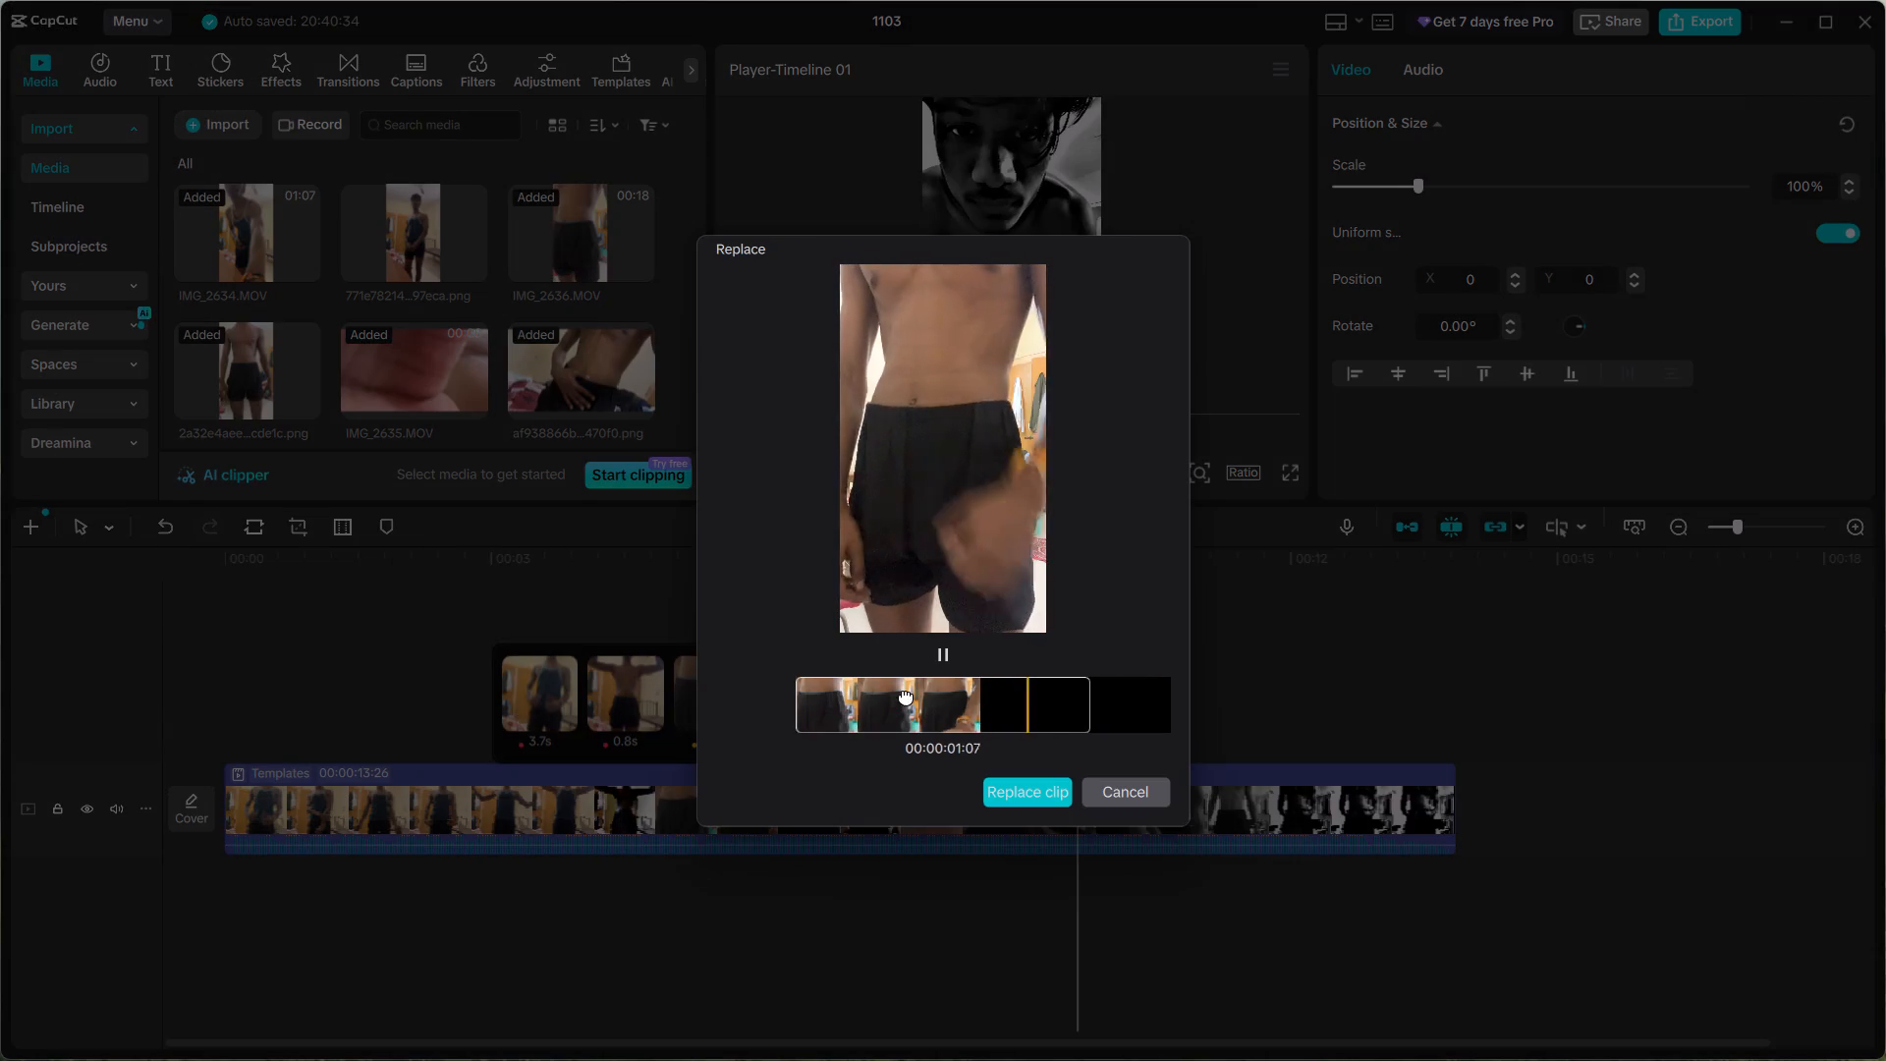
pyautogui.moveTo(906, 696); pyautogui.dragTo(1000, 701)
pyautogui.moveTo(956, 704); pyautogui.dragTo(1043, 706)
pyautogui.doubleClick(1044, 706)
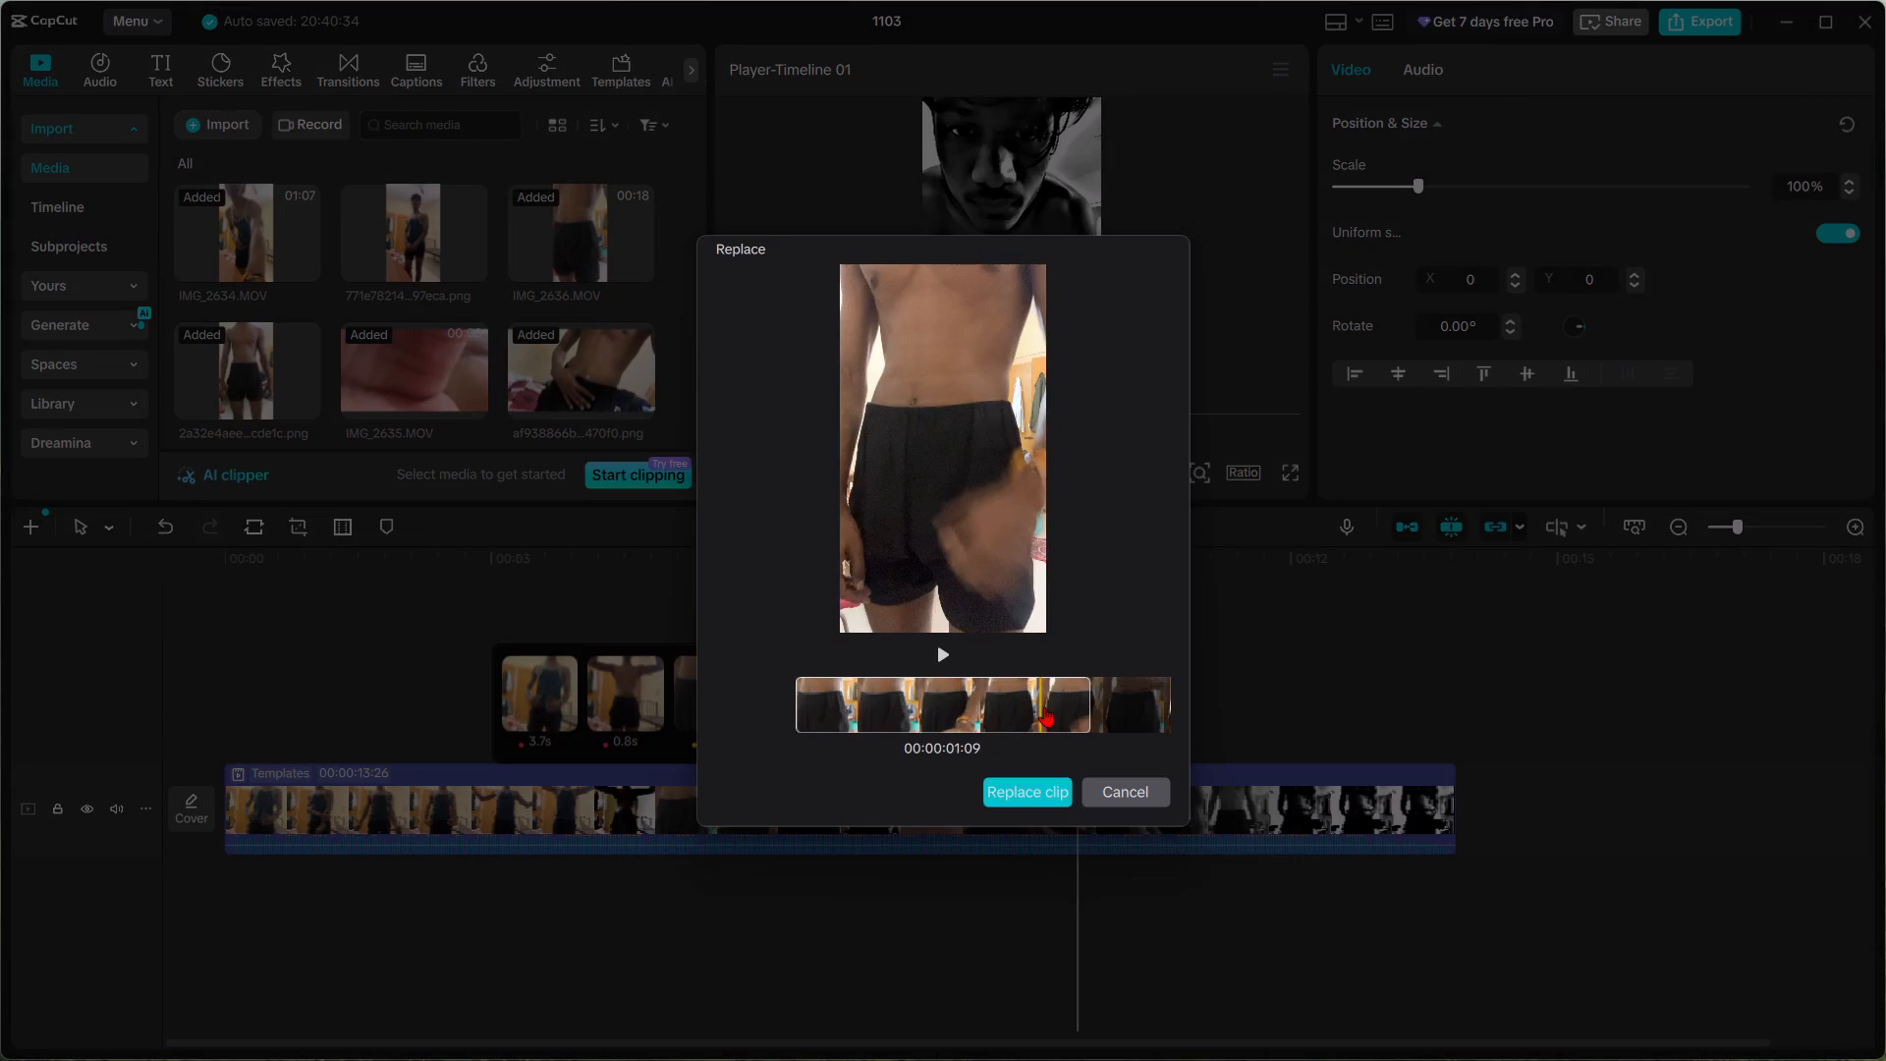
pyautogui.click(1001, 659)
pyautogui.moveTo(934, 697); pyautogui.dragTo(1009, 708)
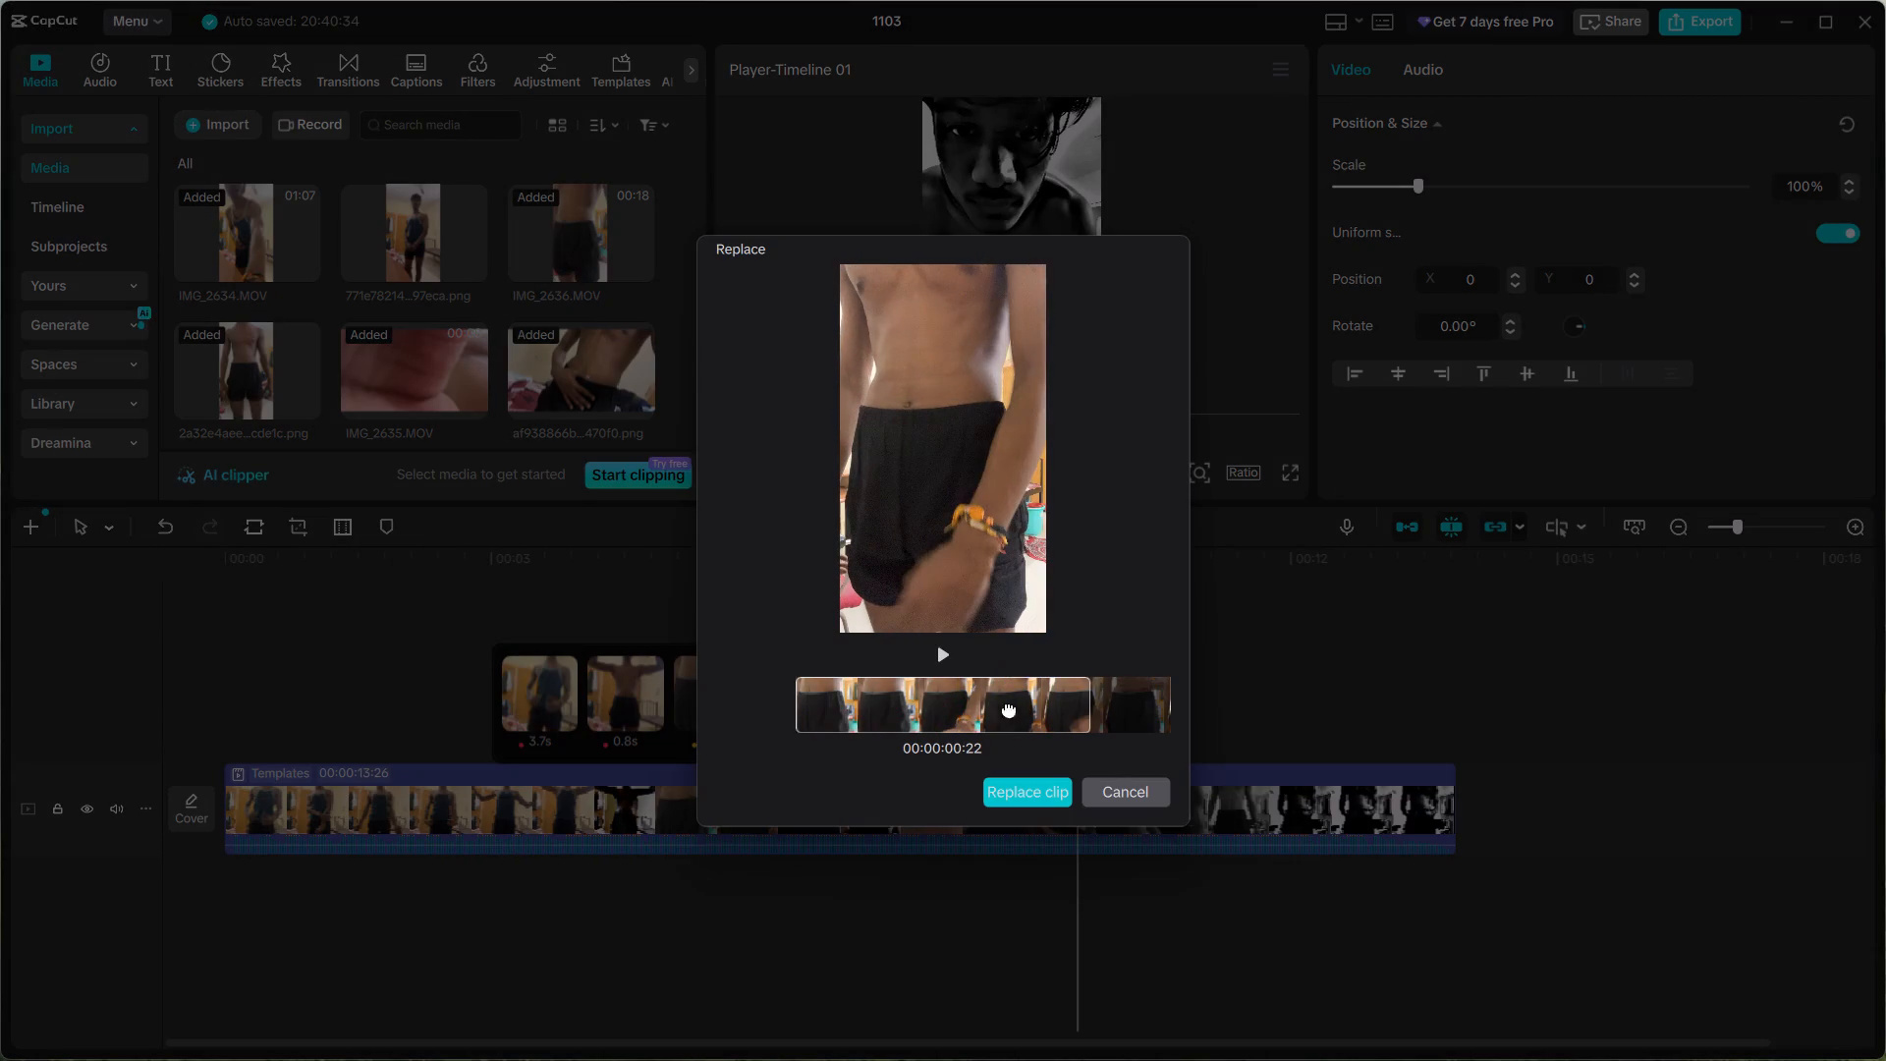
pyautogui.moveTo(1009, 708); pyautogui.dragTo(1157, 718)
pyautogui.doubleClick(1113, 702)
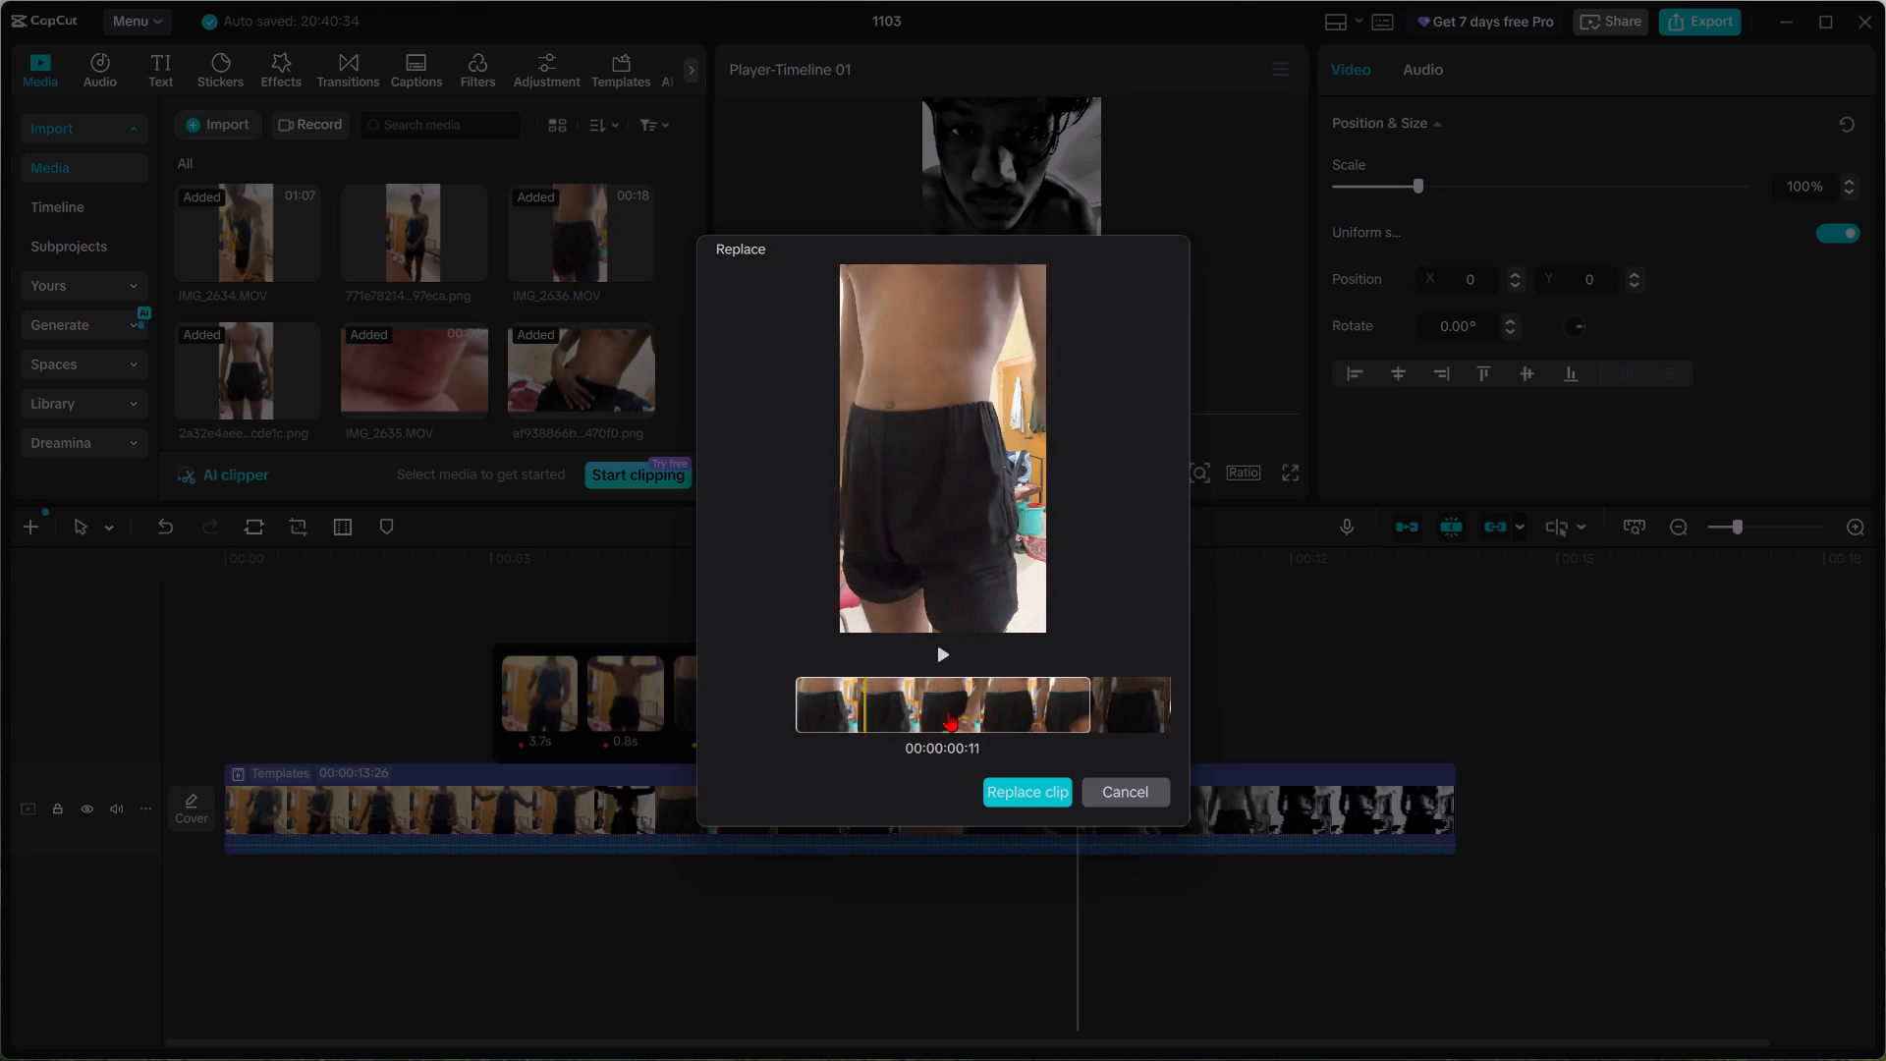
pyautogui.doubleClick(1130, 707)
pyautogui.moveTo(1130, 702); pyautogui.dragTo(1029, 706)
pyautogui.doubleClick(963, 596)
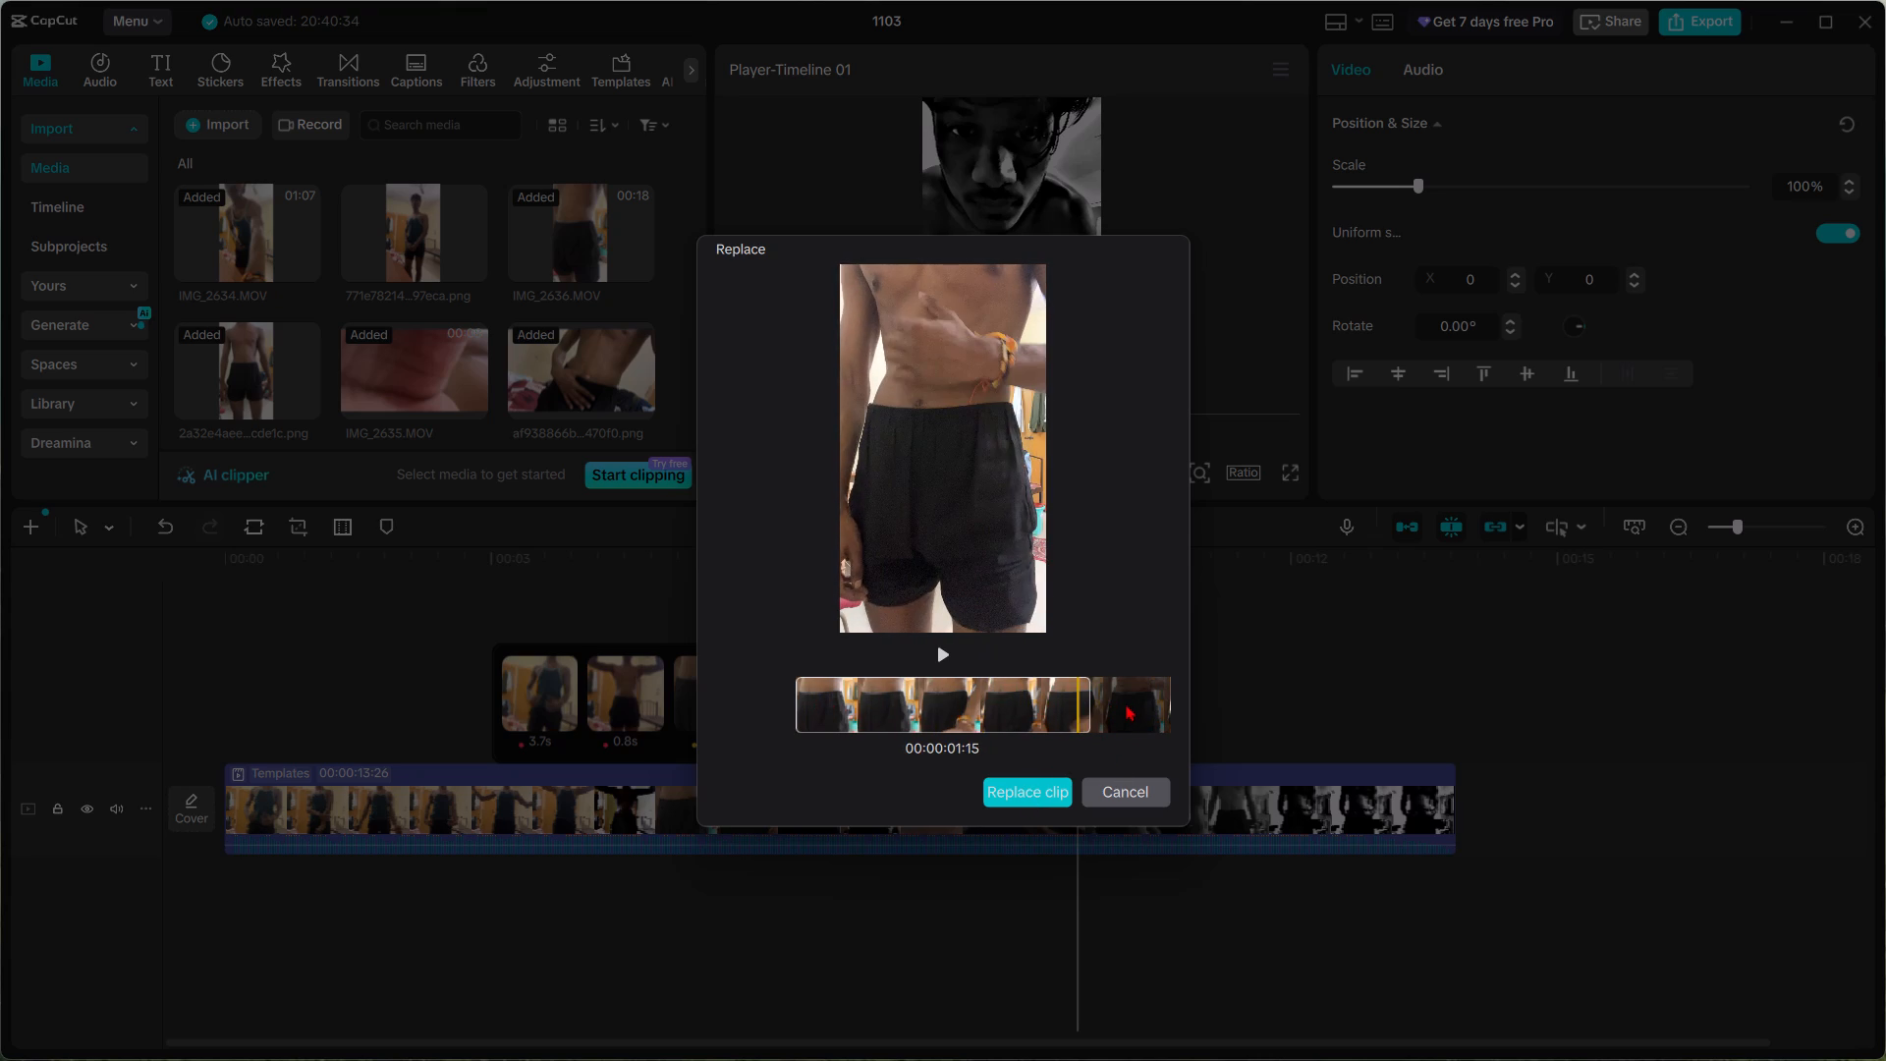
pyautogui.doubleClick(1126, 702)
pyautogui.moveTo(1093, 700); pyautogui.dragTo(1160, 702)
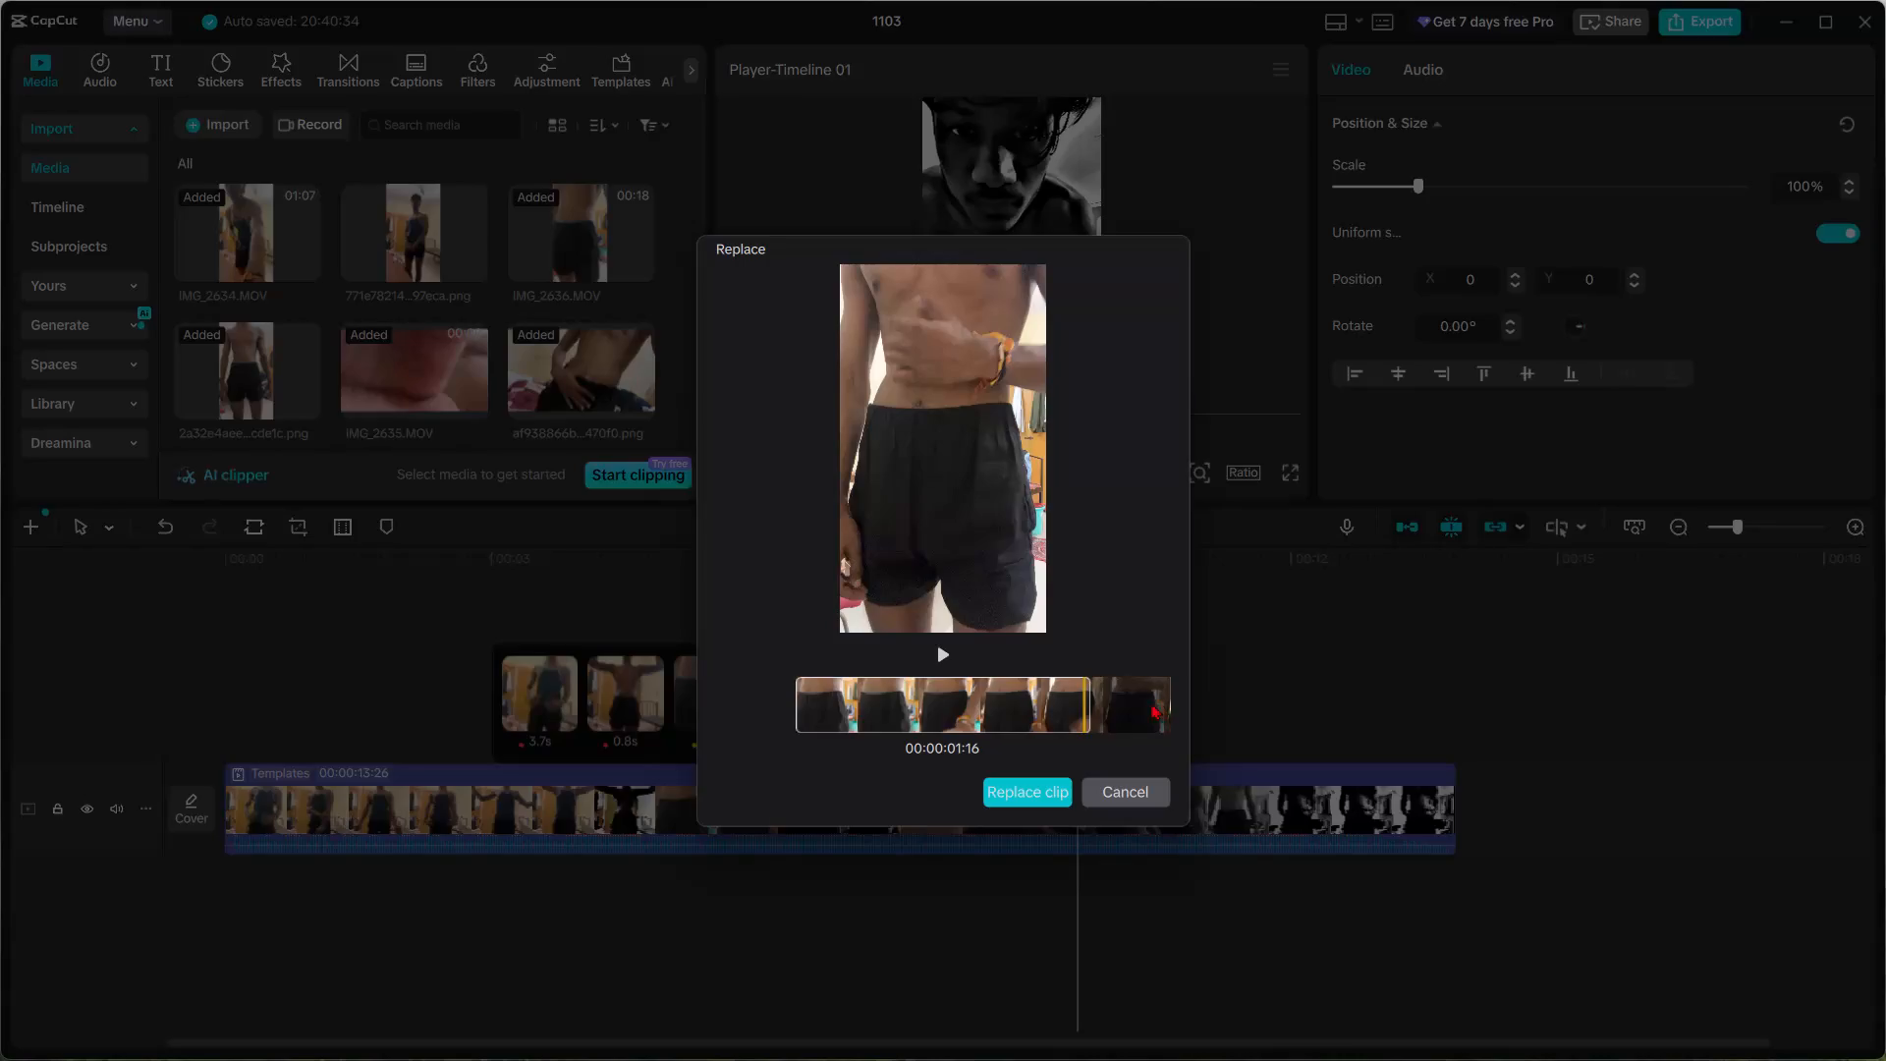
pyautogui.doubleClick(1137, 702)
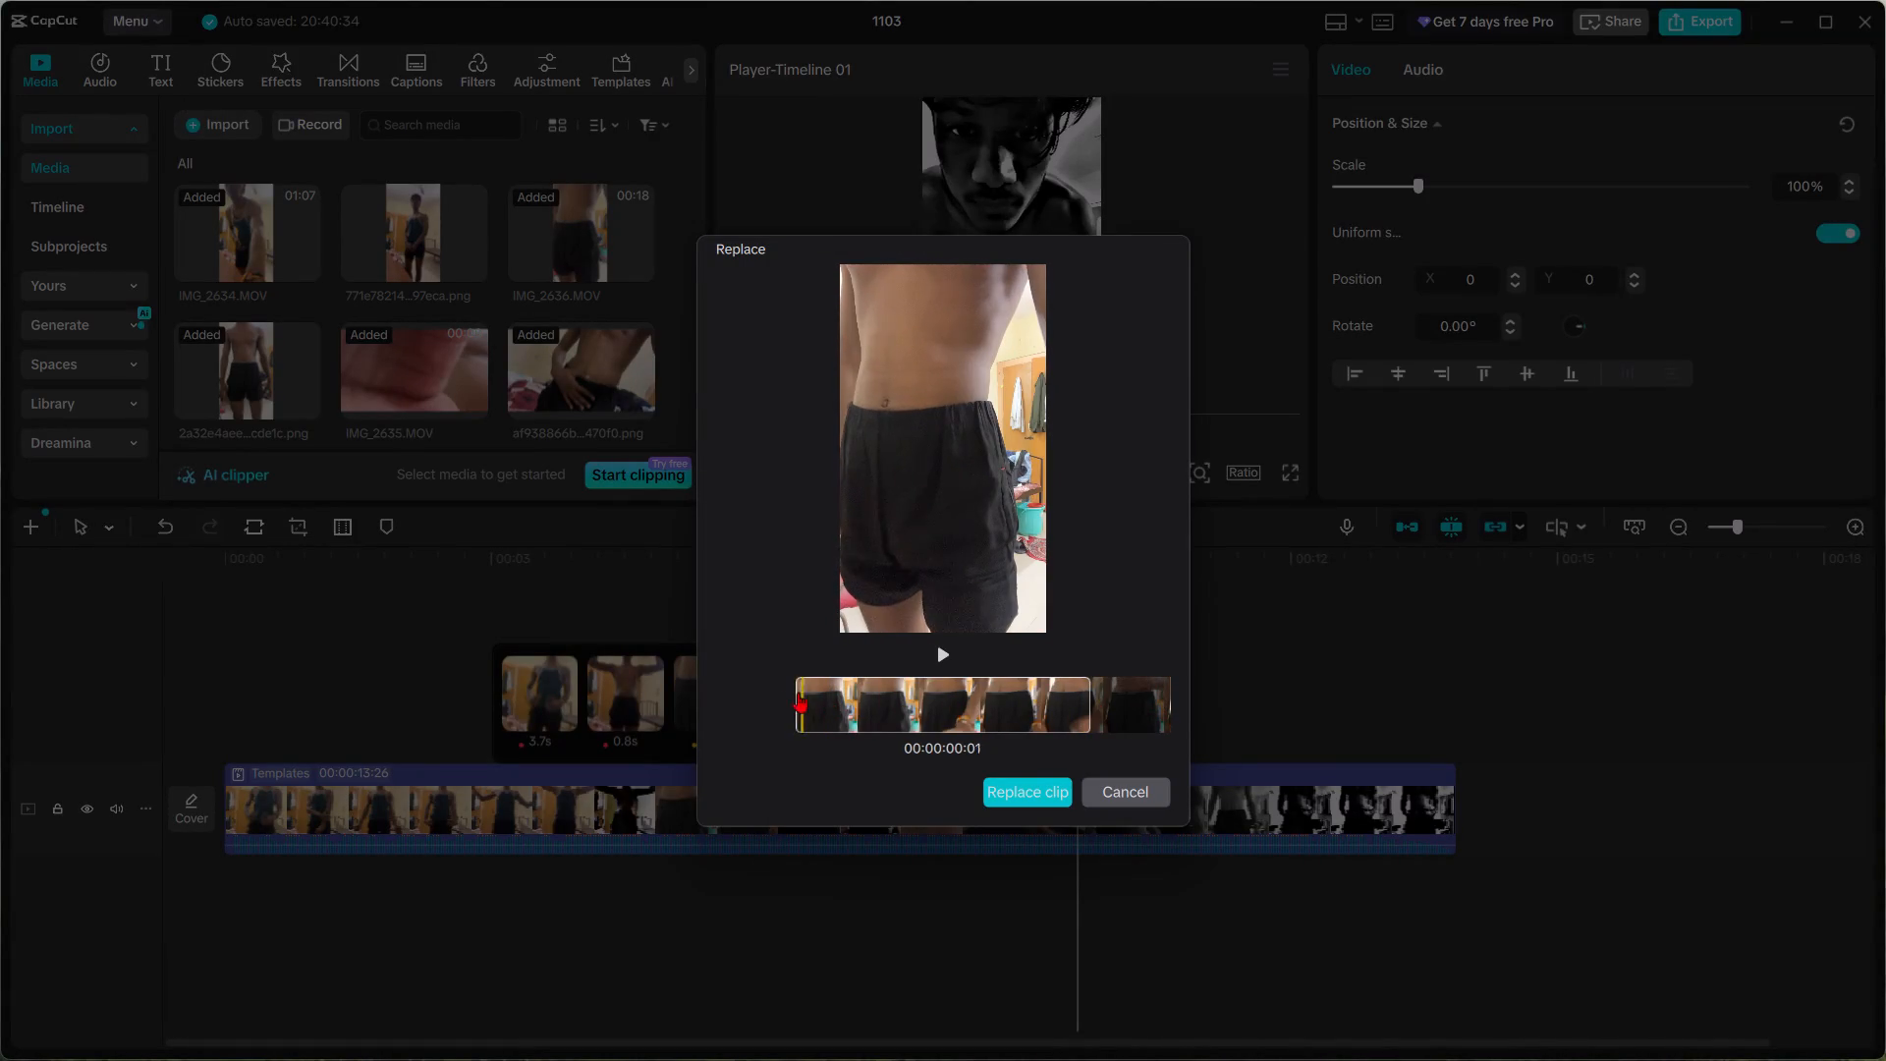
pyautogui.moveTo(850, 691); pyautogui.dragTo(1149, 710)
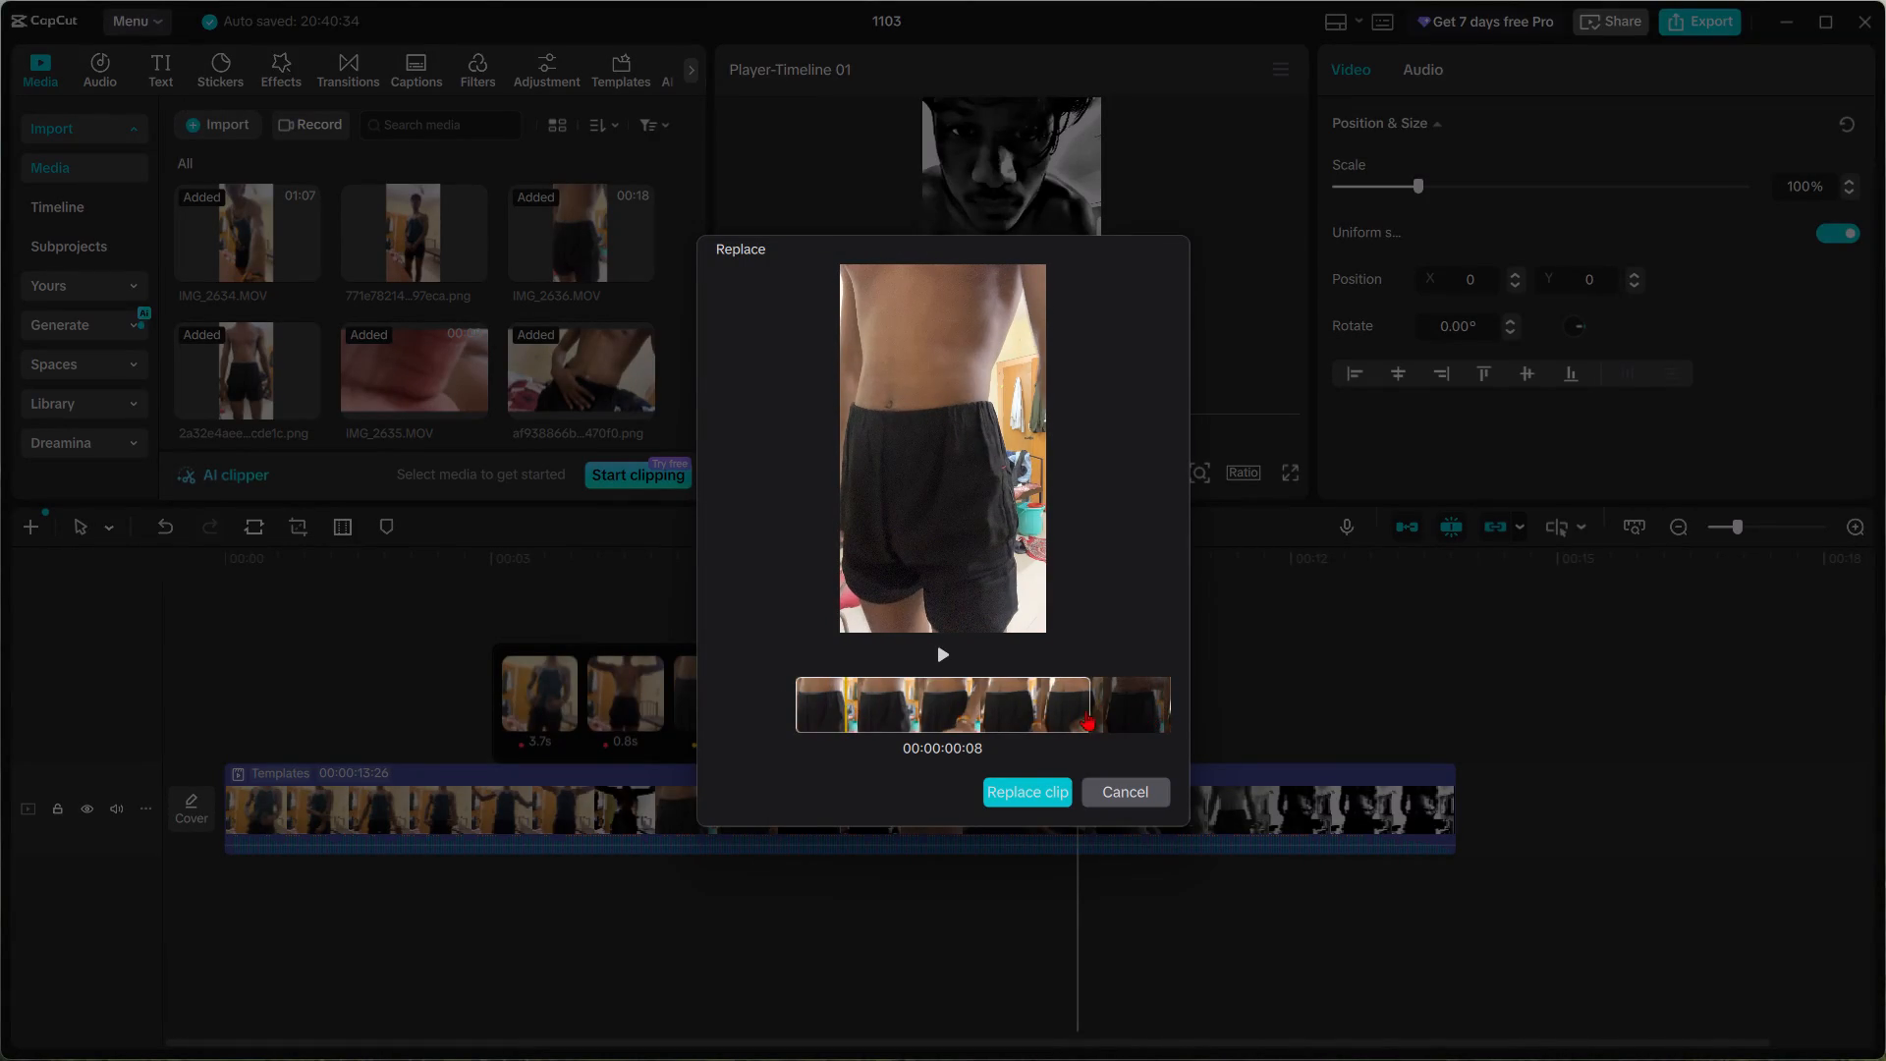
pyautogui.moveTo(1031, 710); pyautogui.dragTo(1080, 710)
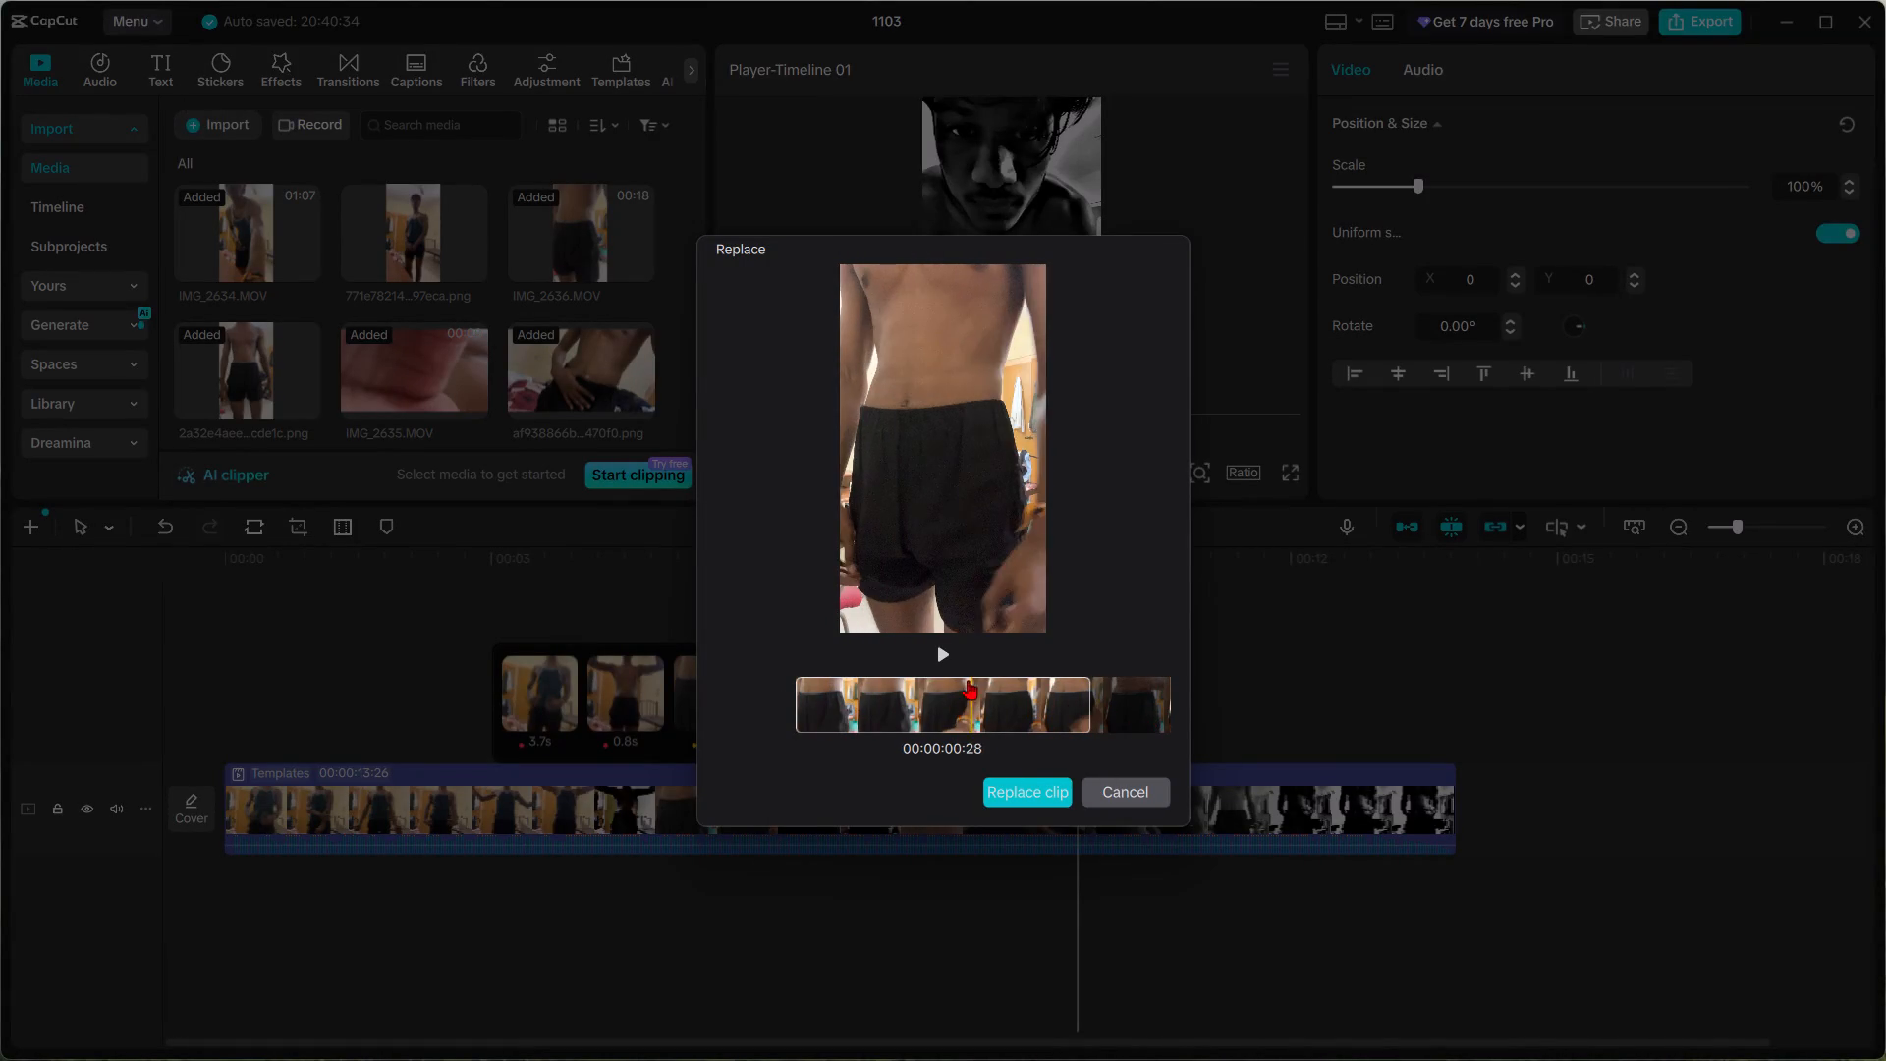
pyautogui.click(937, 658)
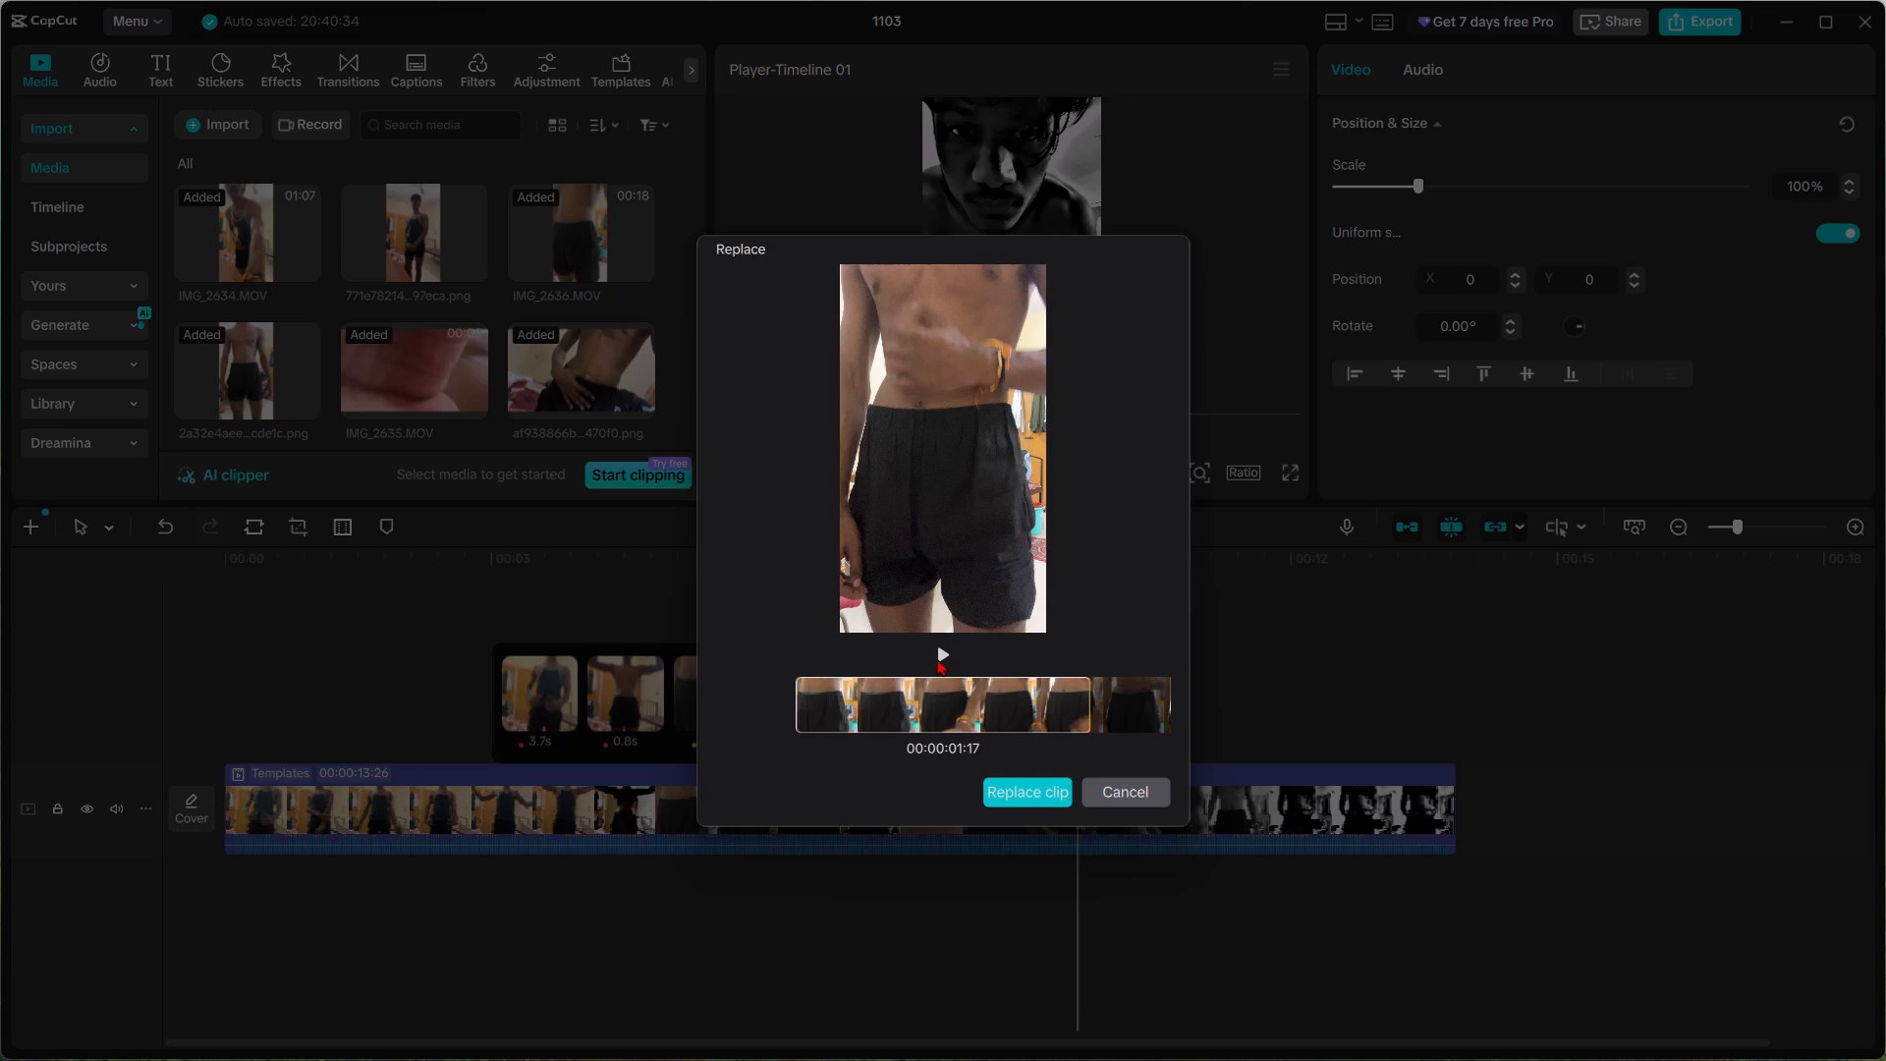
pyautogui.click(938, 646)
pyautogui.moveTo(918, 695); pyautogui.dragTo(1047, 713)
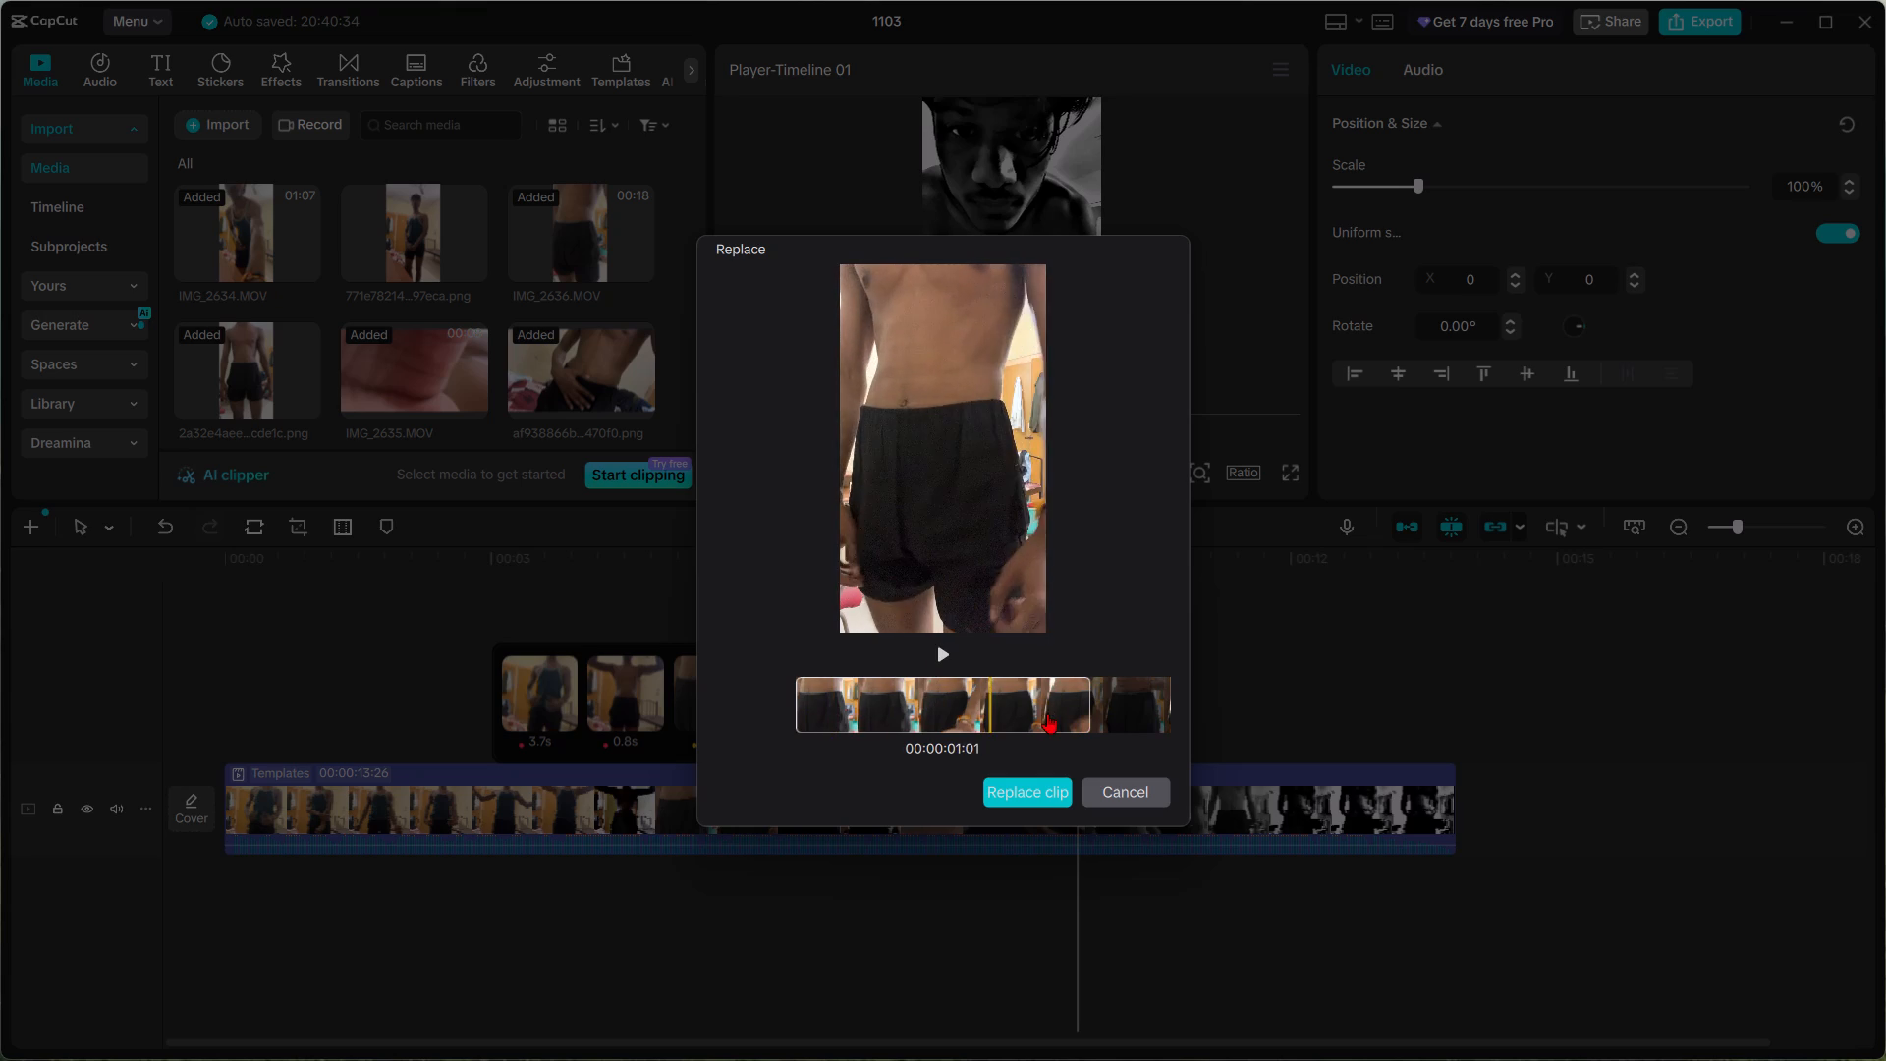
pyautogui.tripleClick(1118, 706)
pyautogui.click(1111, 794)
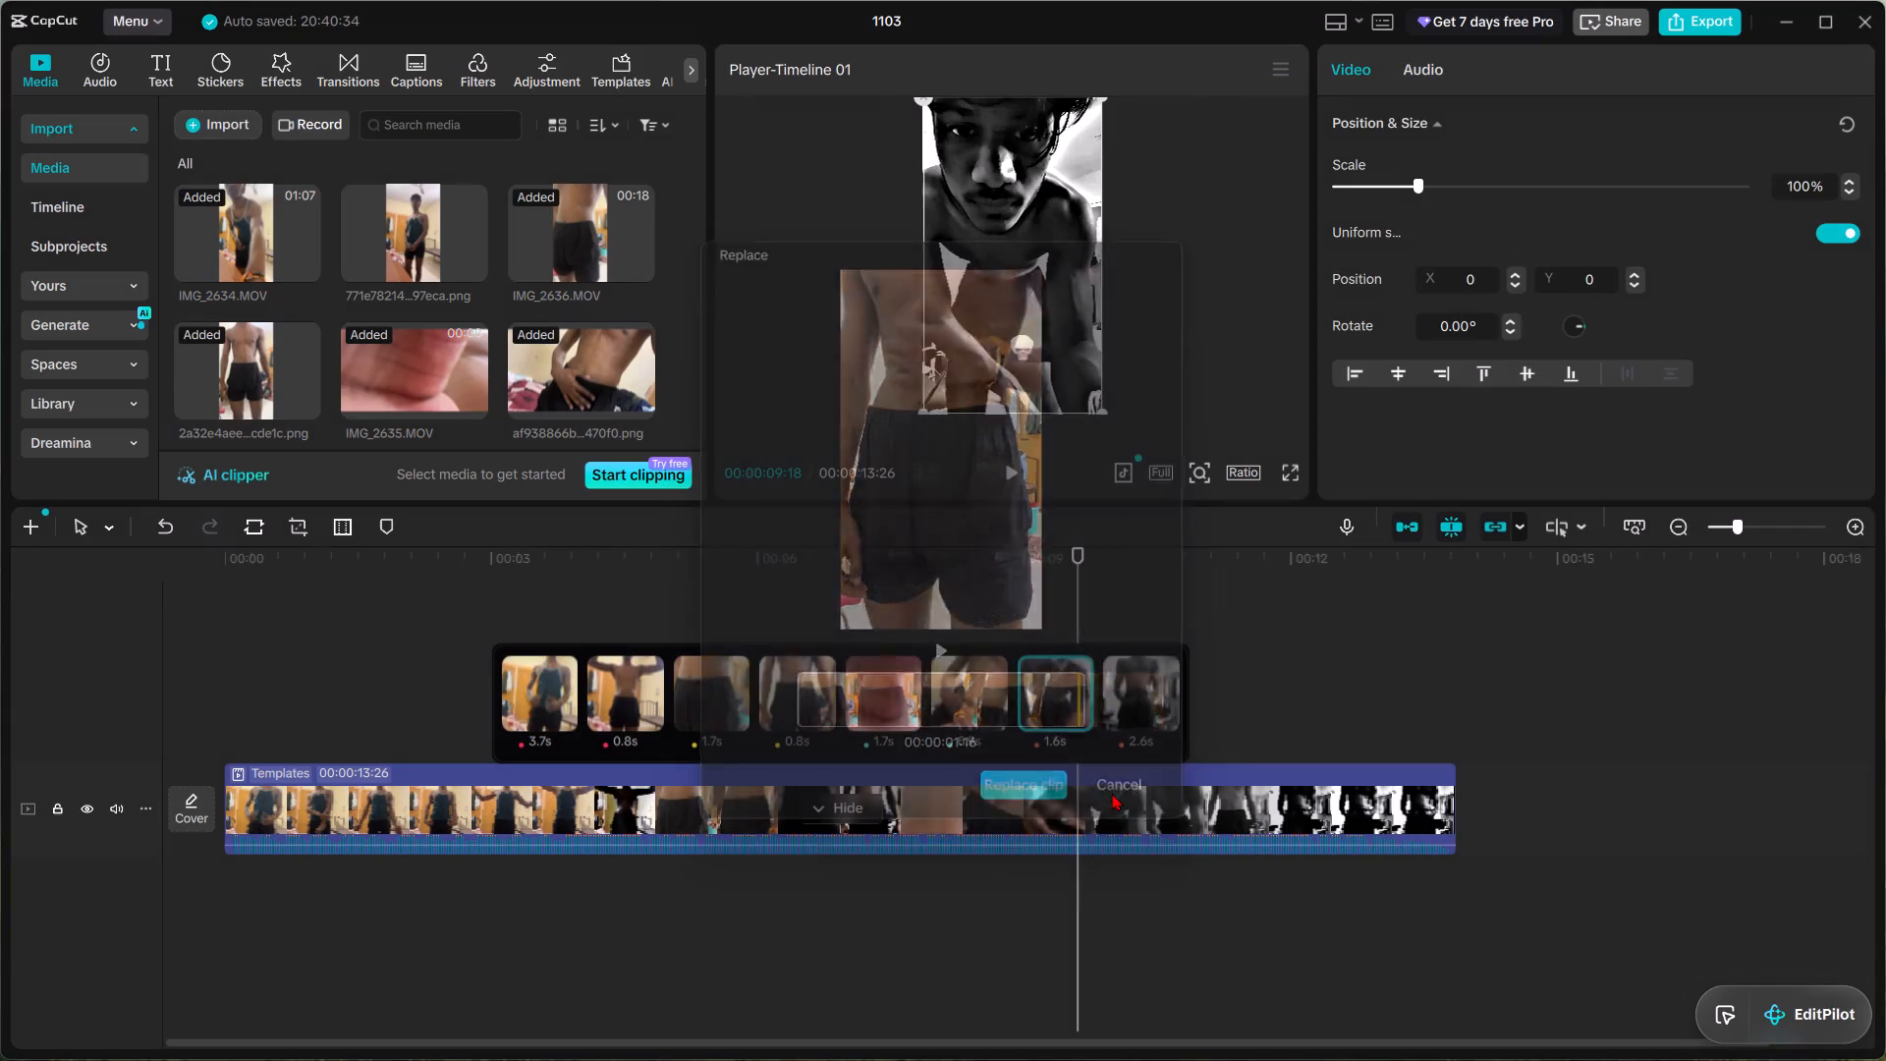
# Trim the seventh clip to the front double-biceps section of its source footage and replace the clip with that trim.
pyautogui.click(1068, 693)
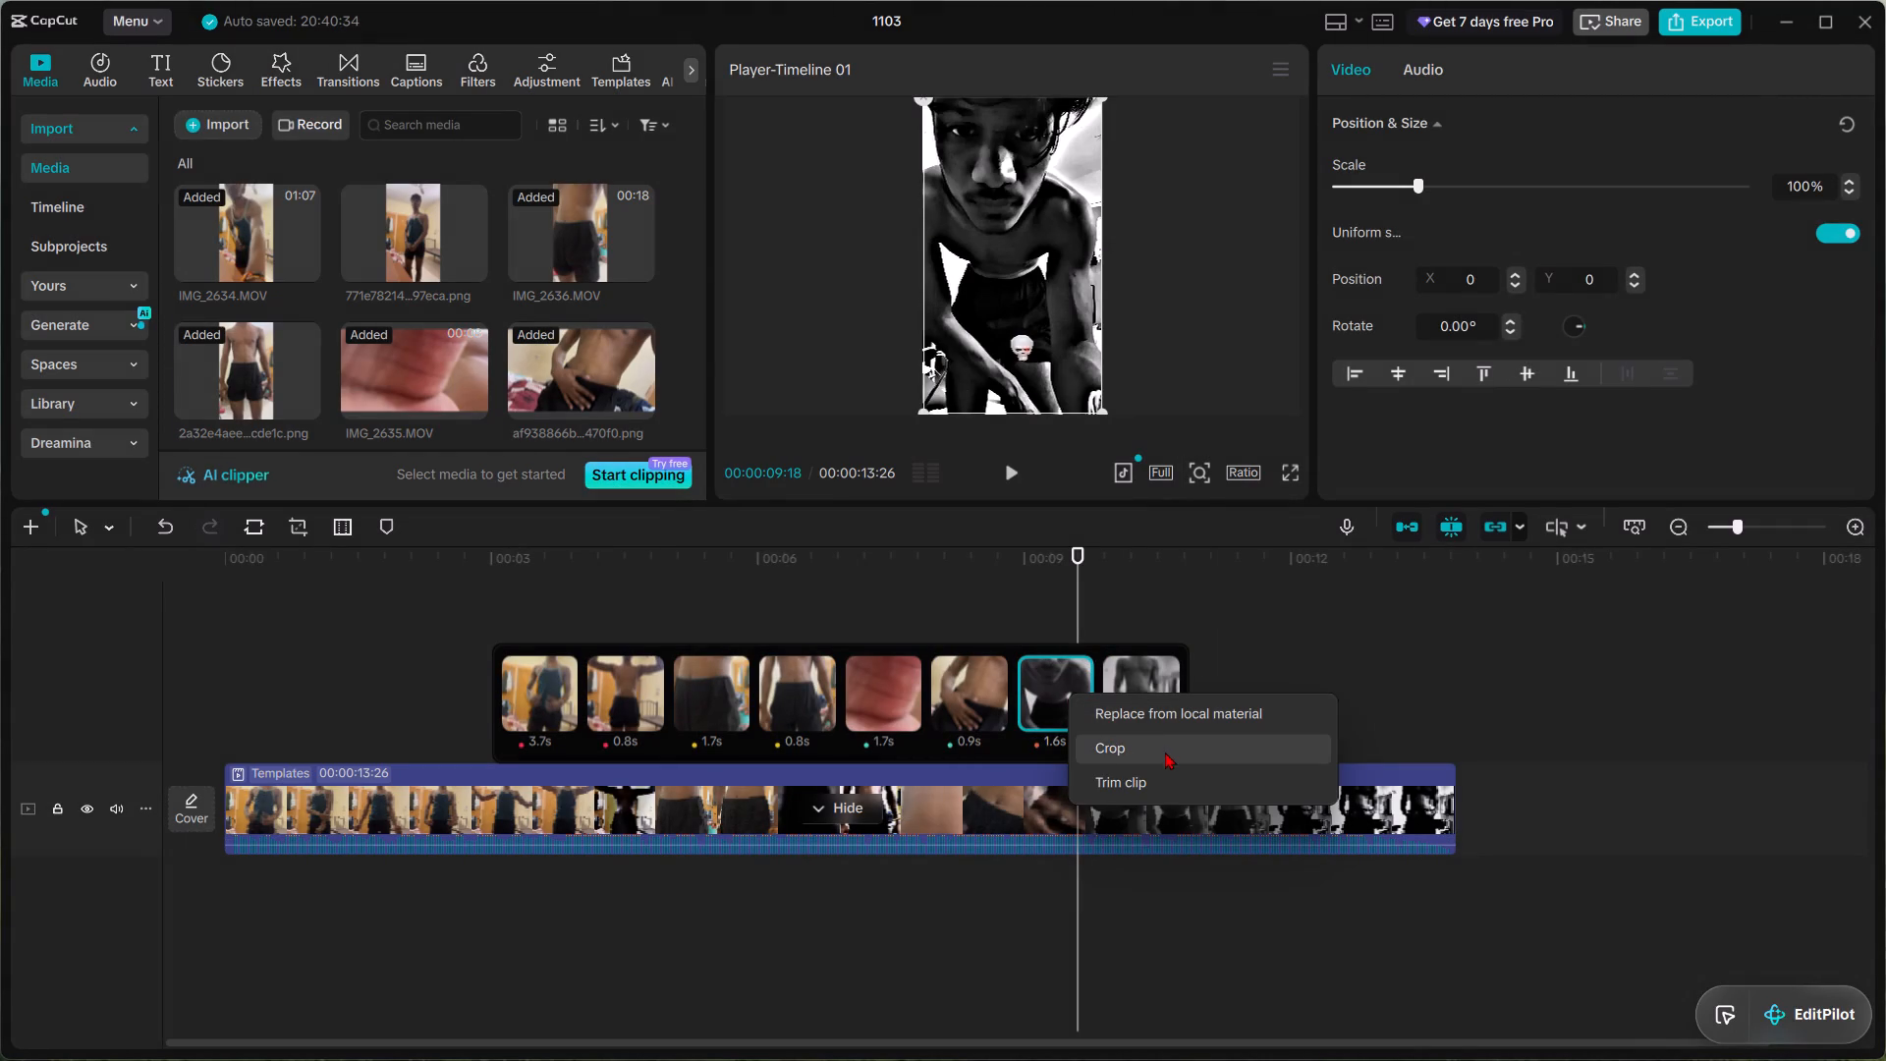
pyautogui.click(1170, 784)
pyautogui.moveTo(1025, 707); pyautogui.dragTo(1106, 710)
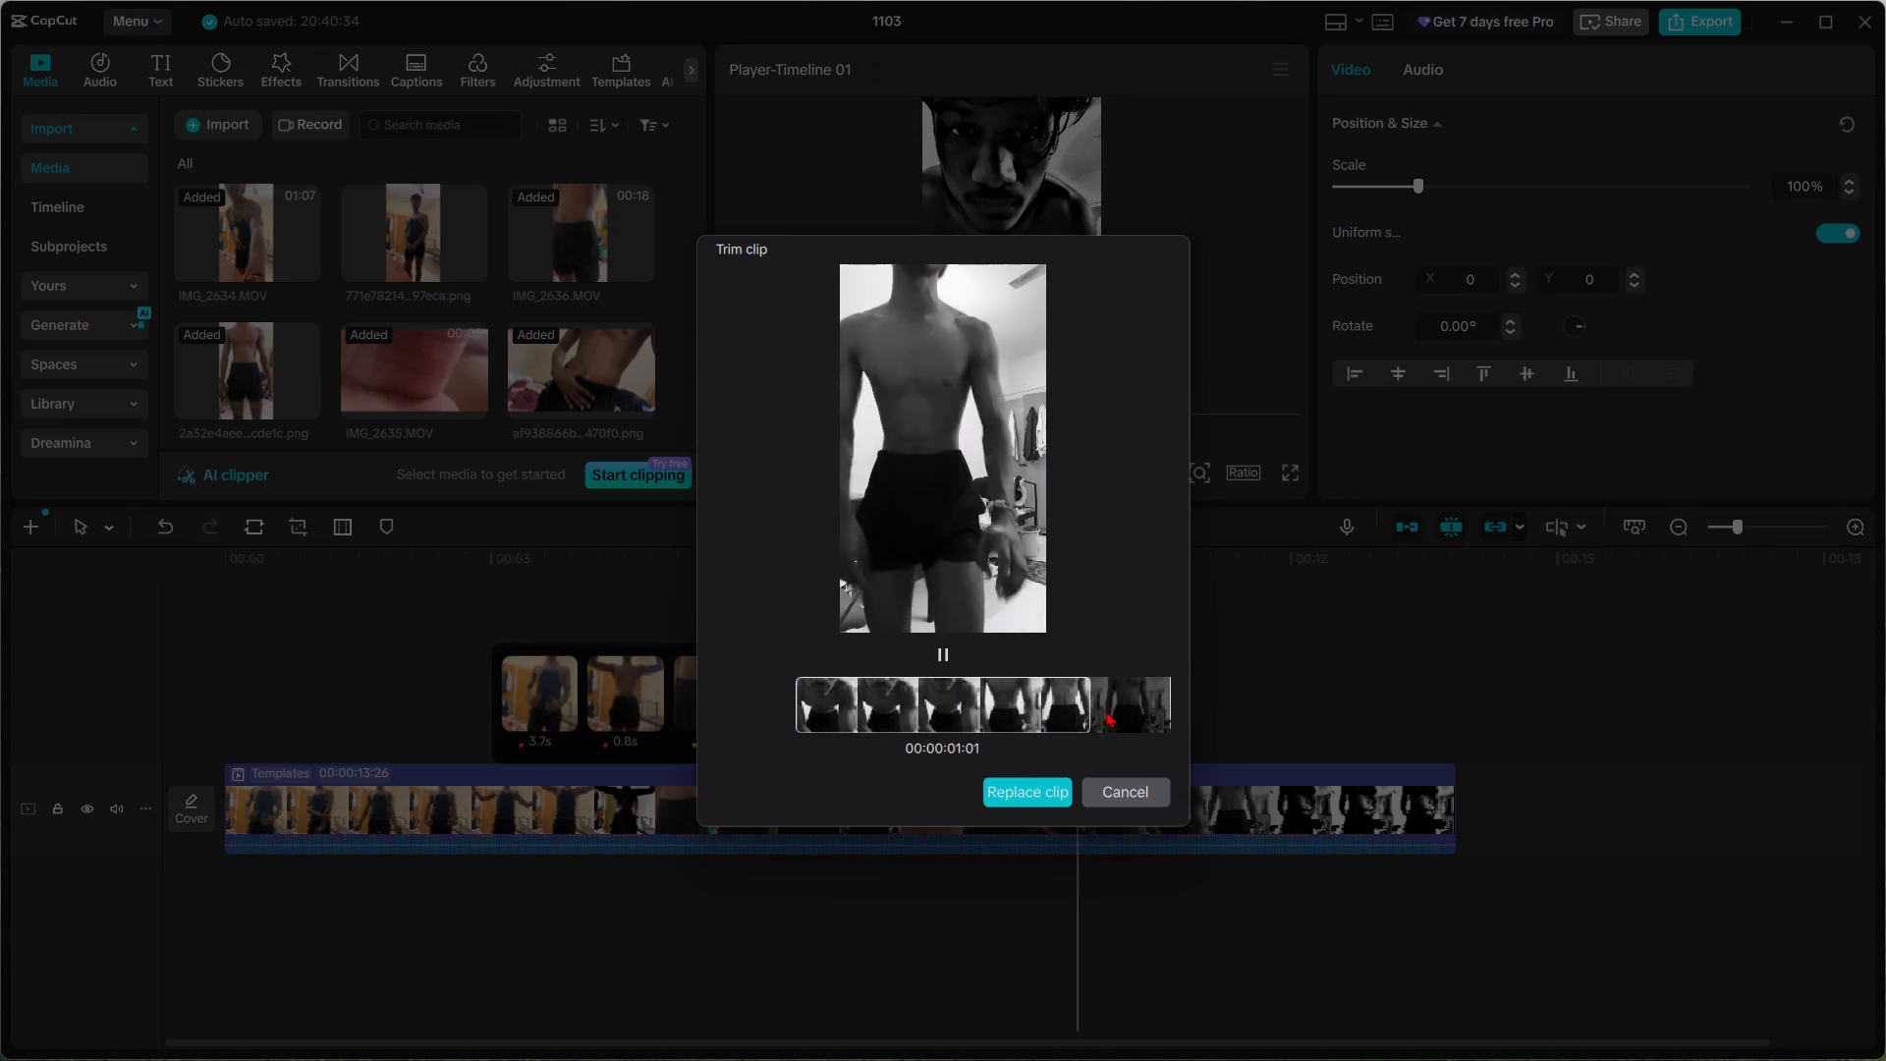
pyautogui.moveTo(1106, 710); pyautogui.dragTo(1155, 713)
pyautogui.moveTo(1046, 713); pyautogui.dragTo(959, 708)
pyautogui.moveTo(1035, 704); pyautogui.dragTo(940, 699)
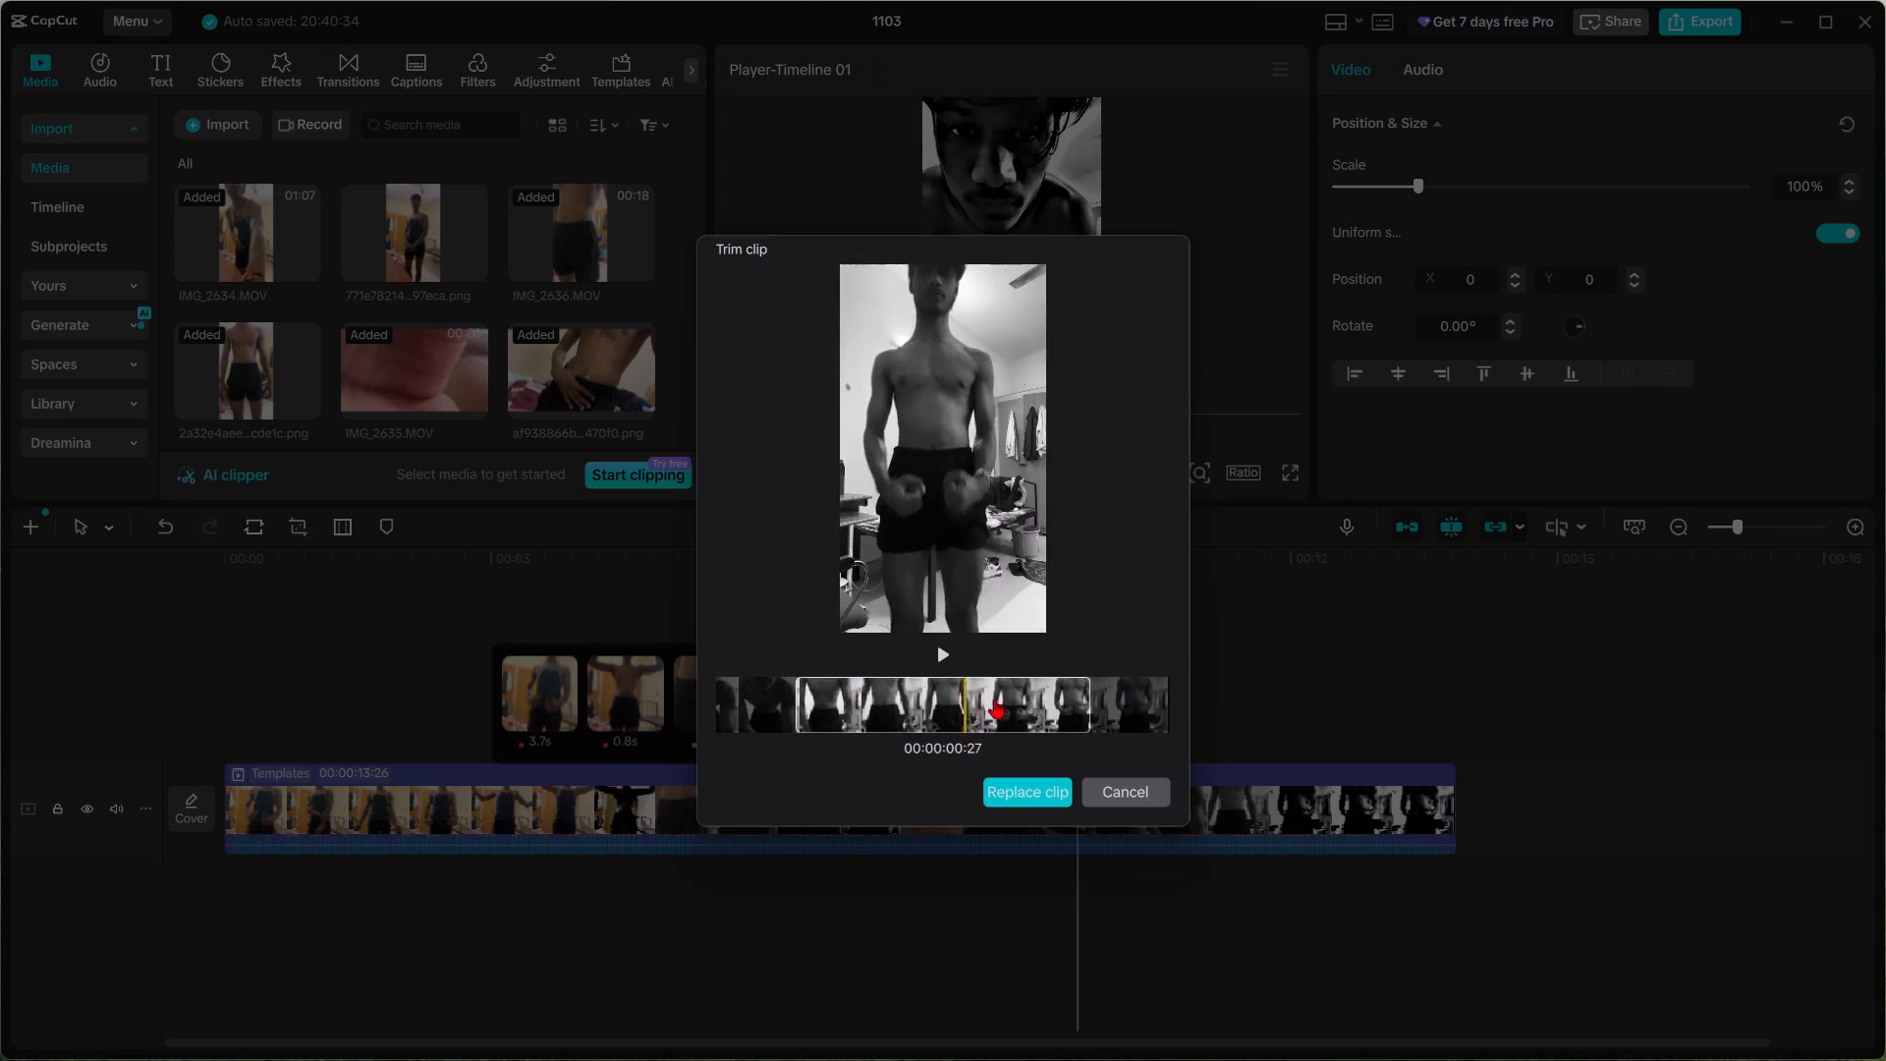
pyautogui.moveTo(997, 698); pyautogui.dragTo(894, 698)
pyautogui.moveTo(948, 698); pyautogui.dragTo(802, 708)
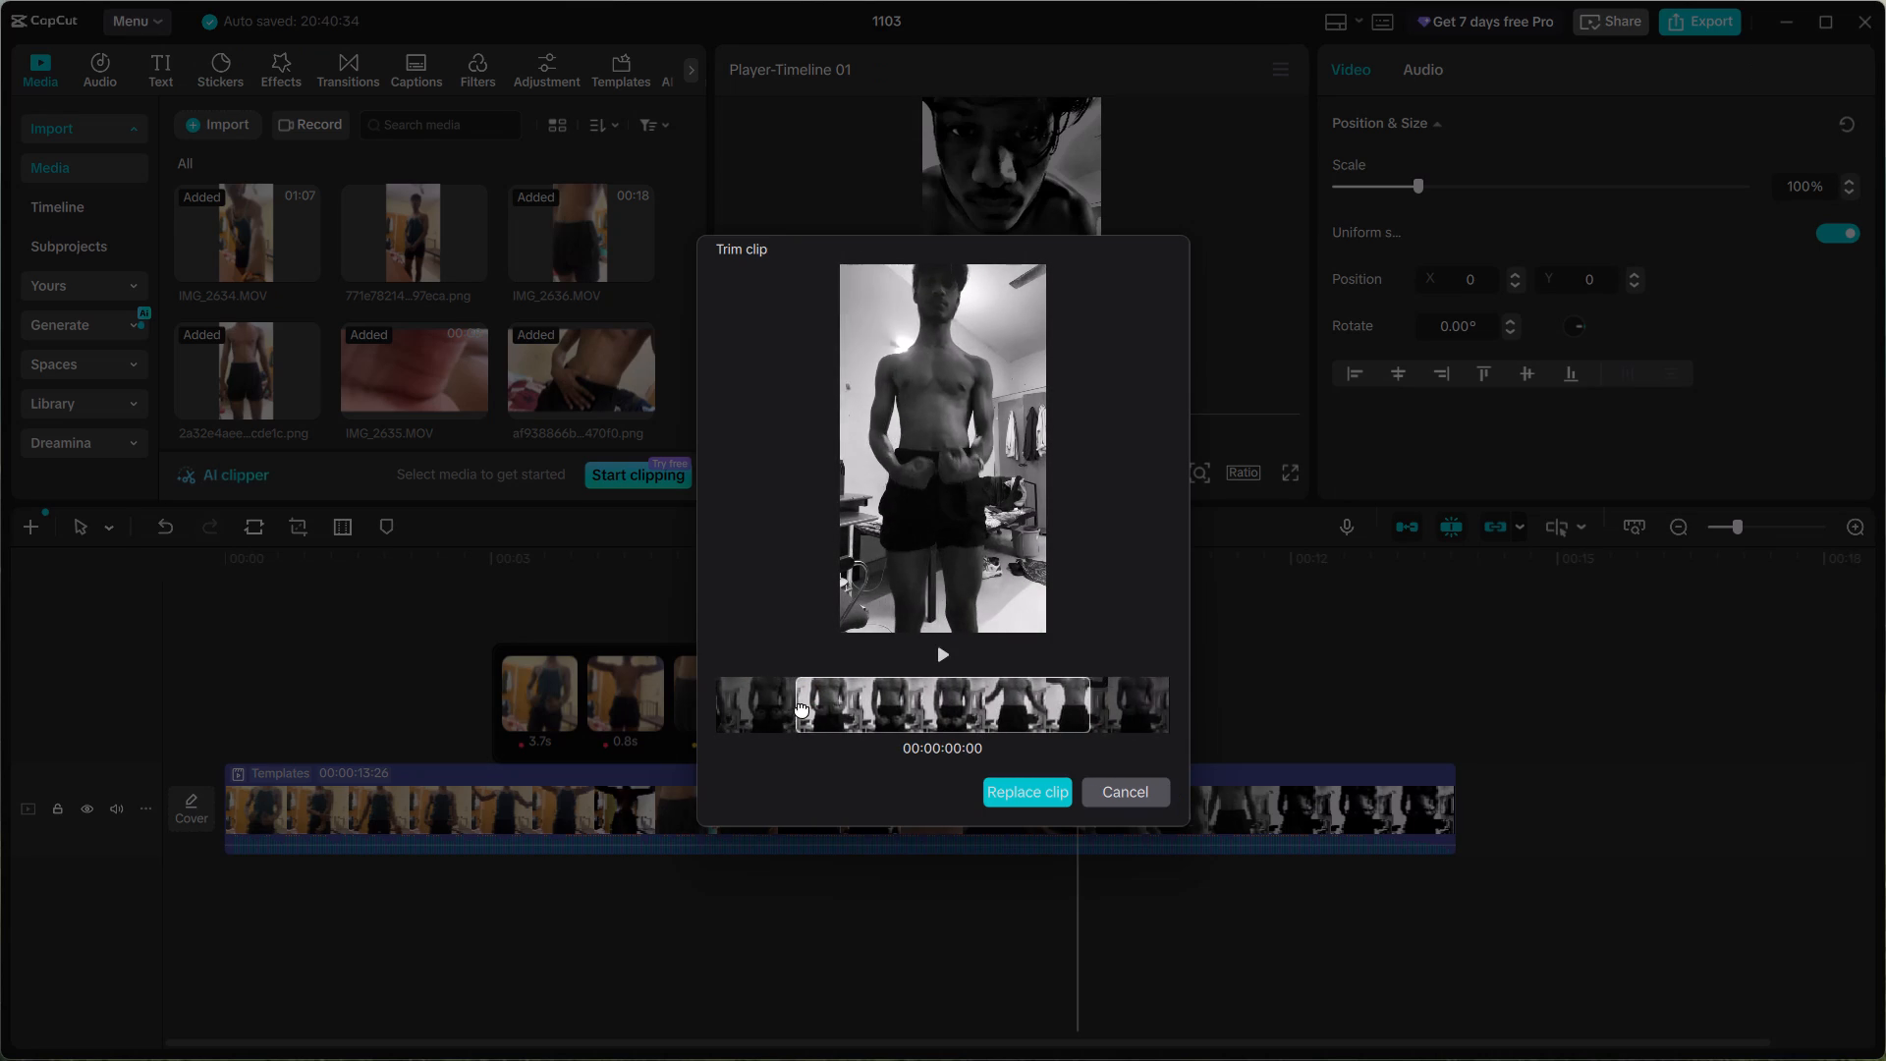
pyautogui.moveTo(802, 708); pyautogui.dragTo(912, 724)
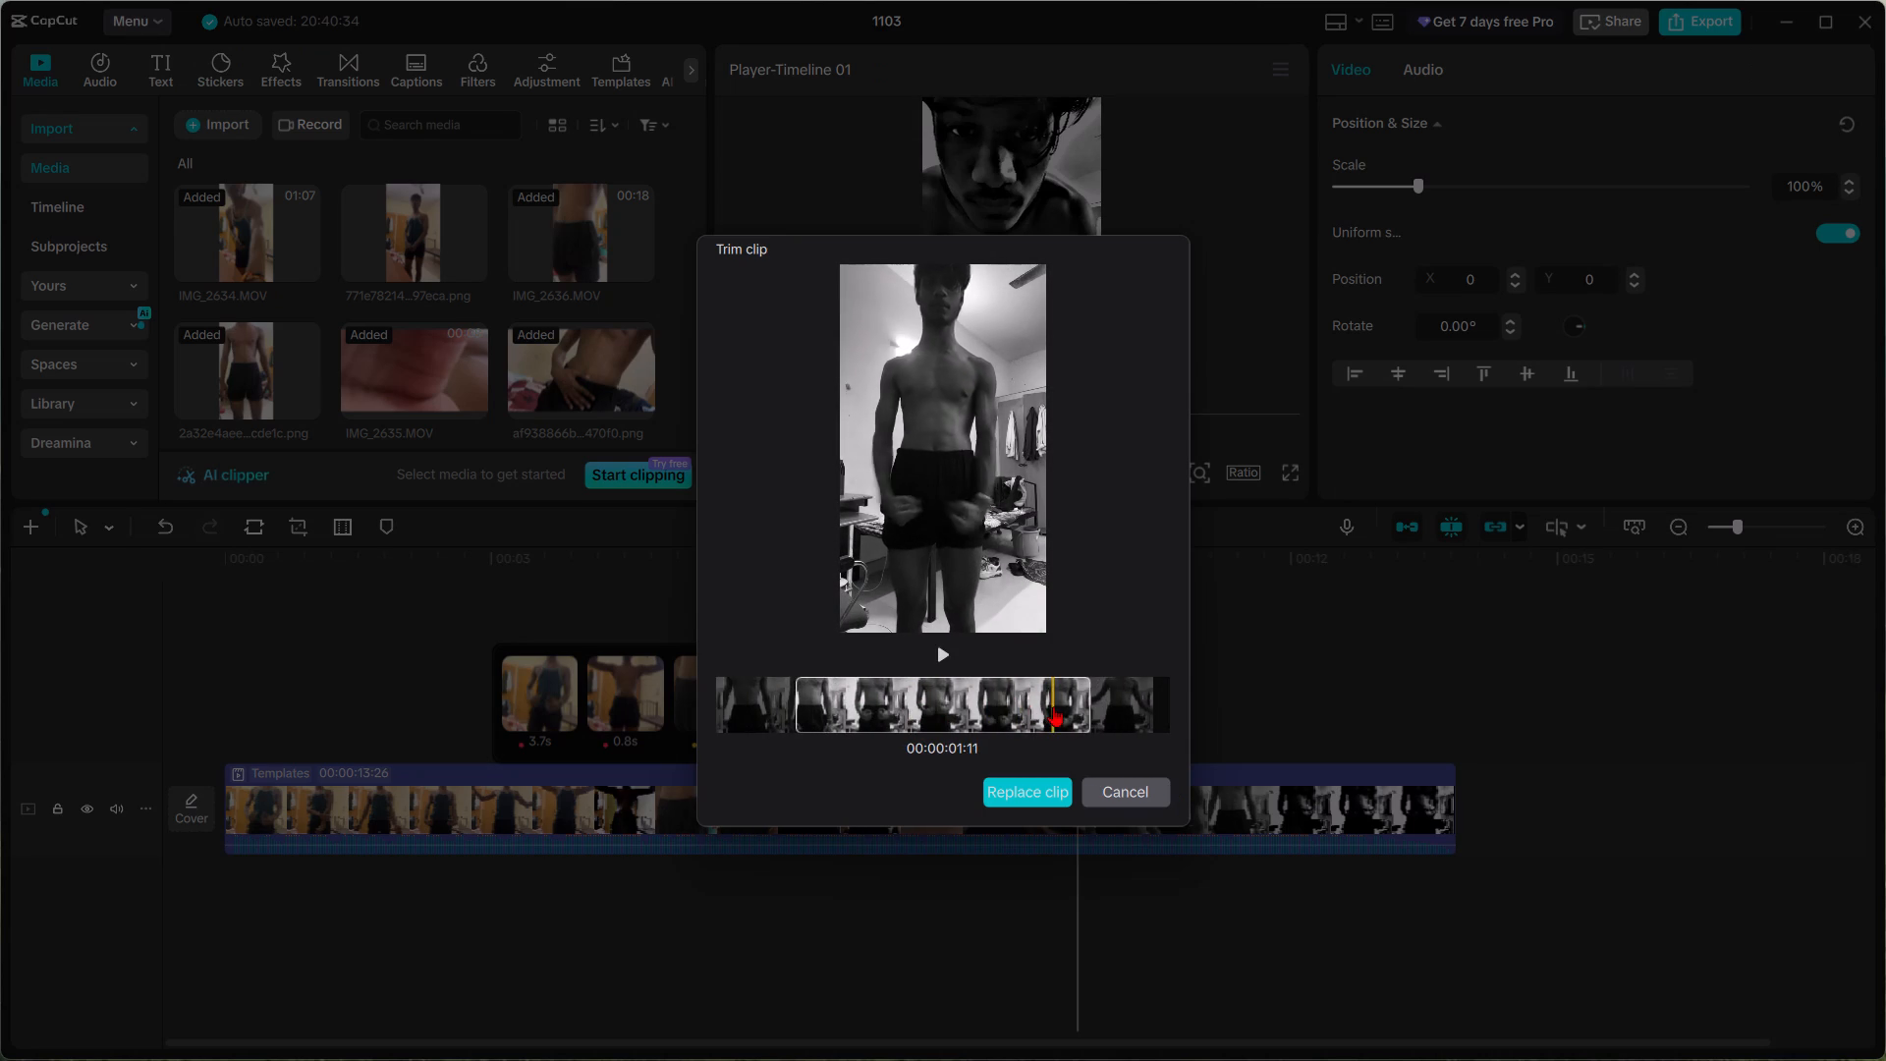
pyautogui.moveTo(1053, 706); pyautogui.dragTo(825, 716)
pyautogui.moveTo(919, 706); pyautogui.dragTo(807, 714)
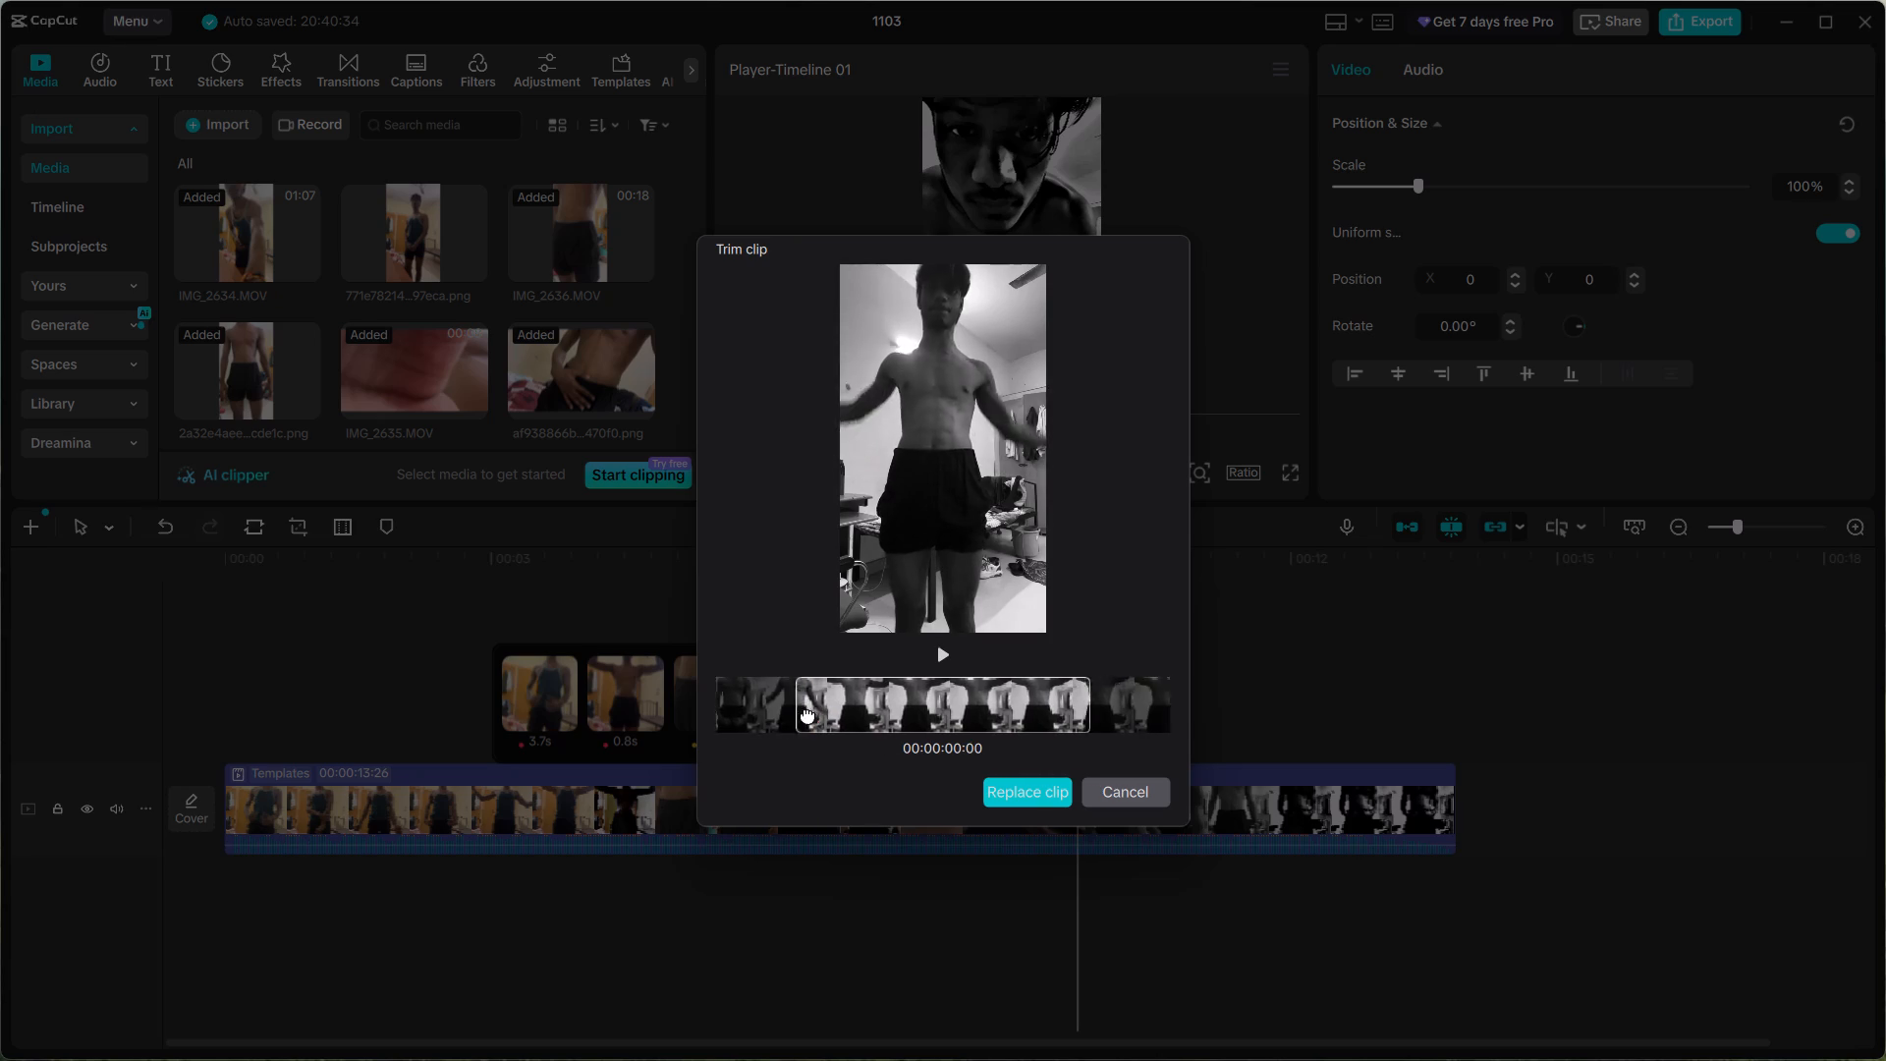
pyautogui.moveTo(807, 714); pyautogui.dragTo(745, 709)
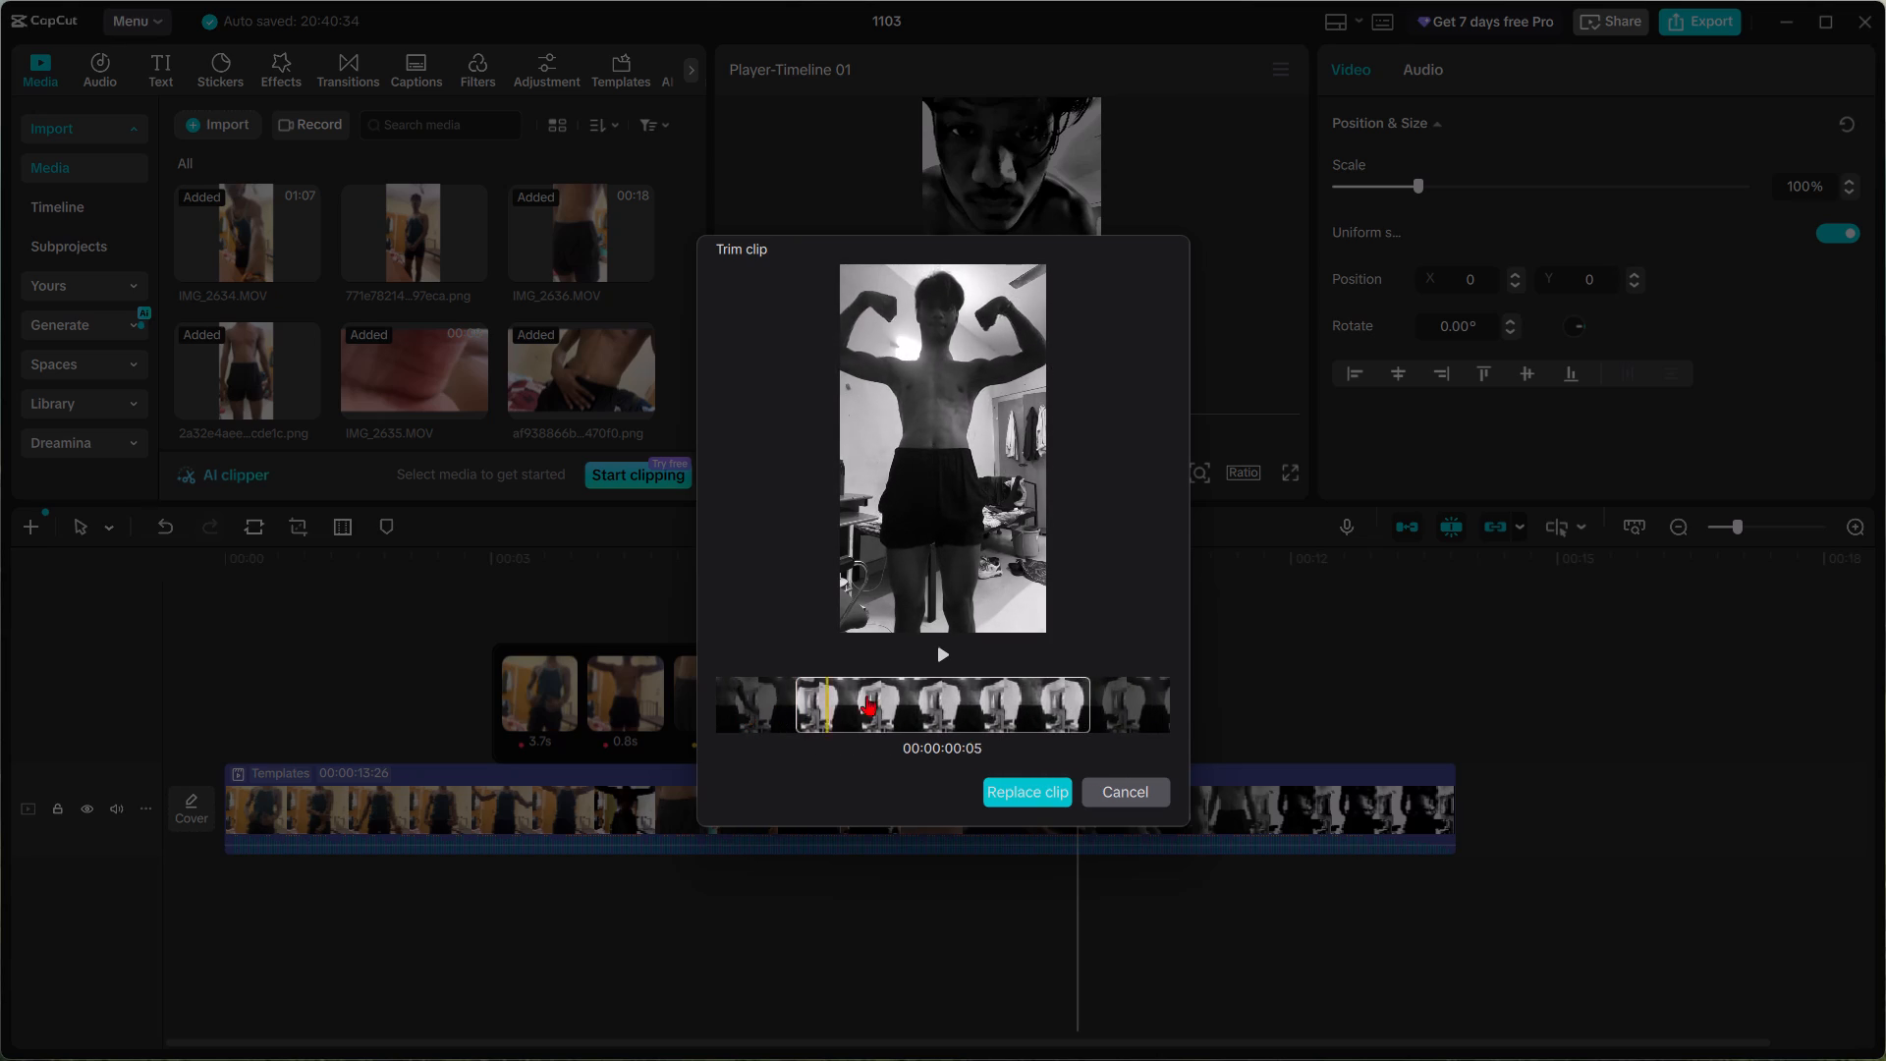
pyautogui.click(1037, 794)
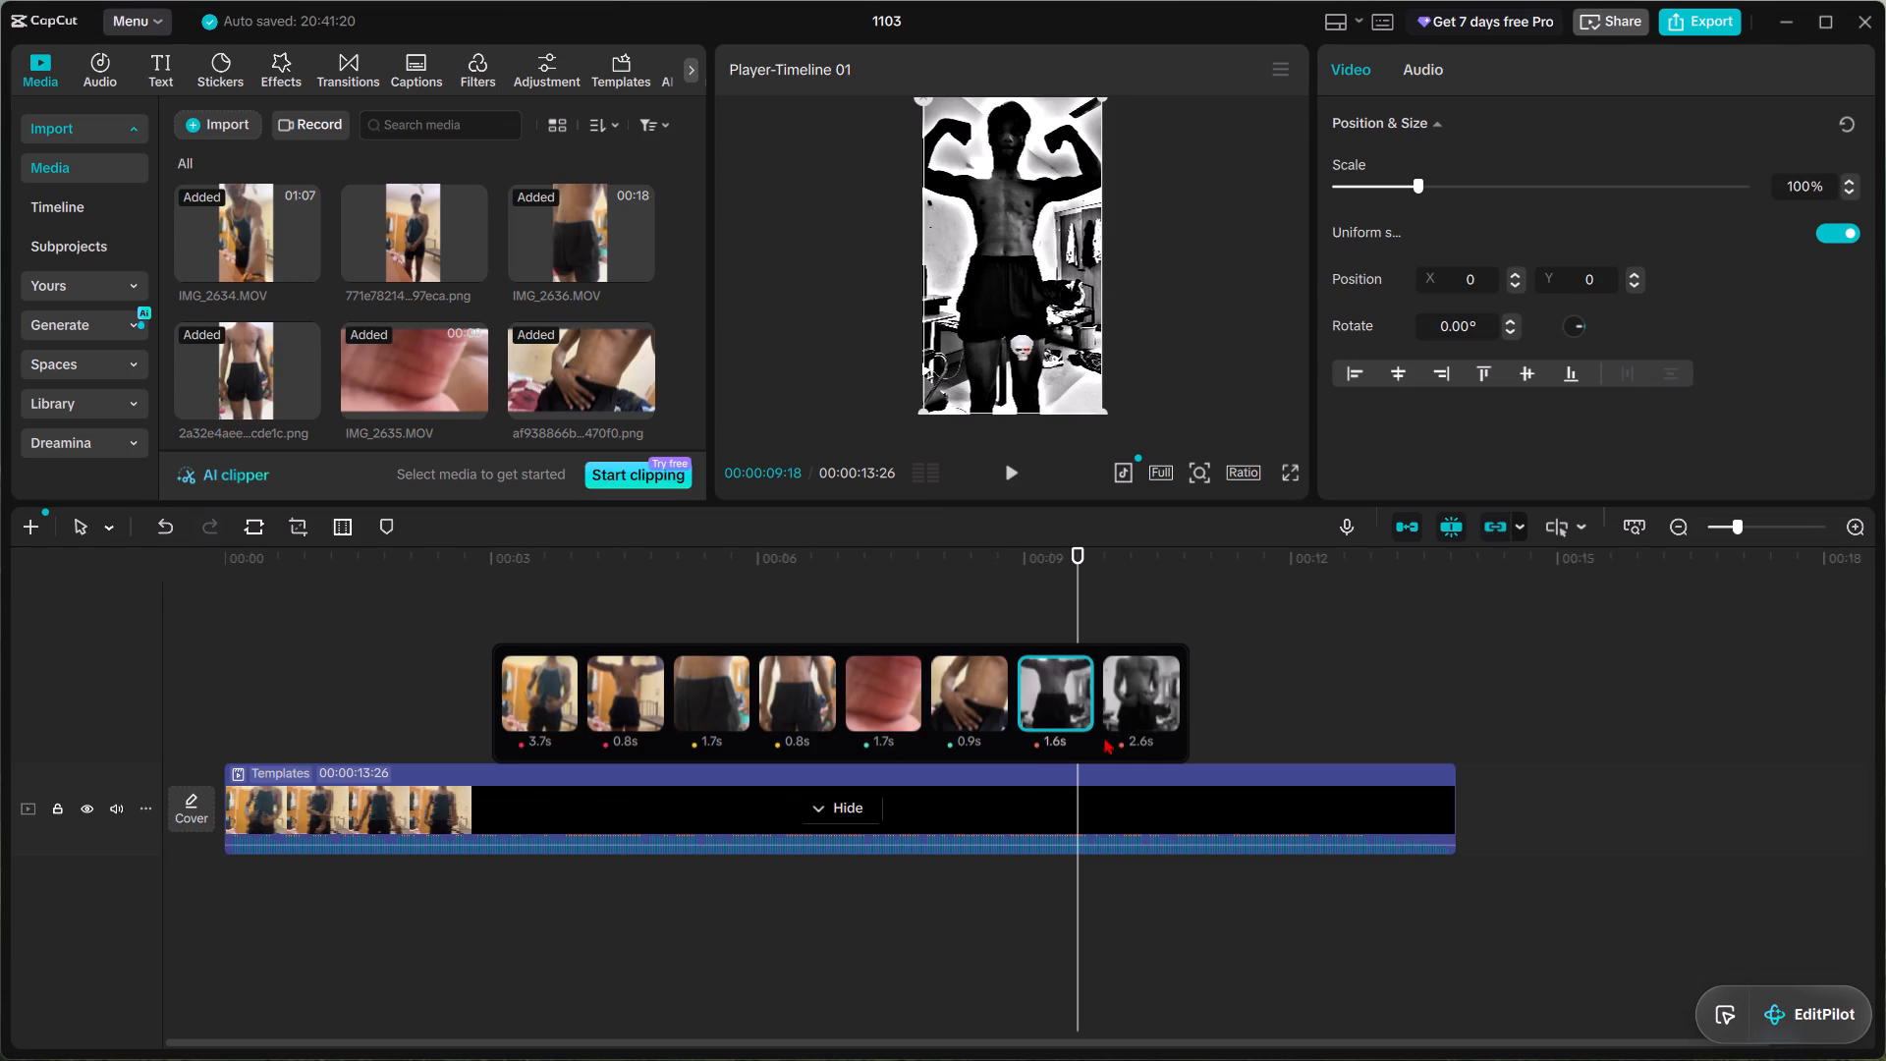
# Play the whole video from the beginning to review the new seventh clip and the eighth clip after it.
pyautogui.click(1145, 694)
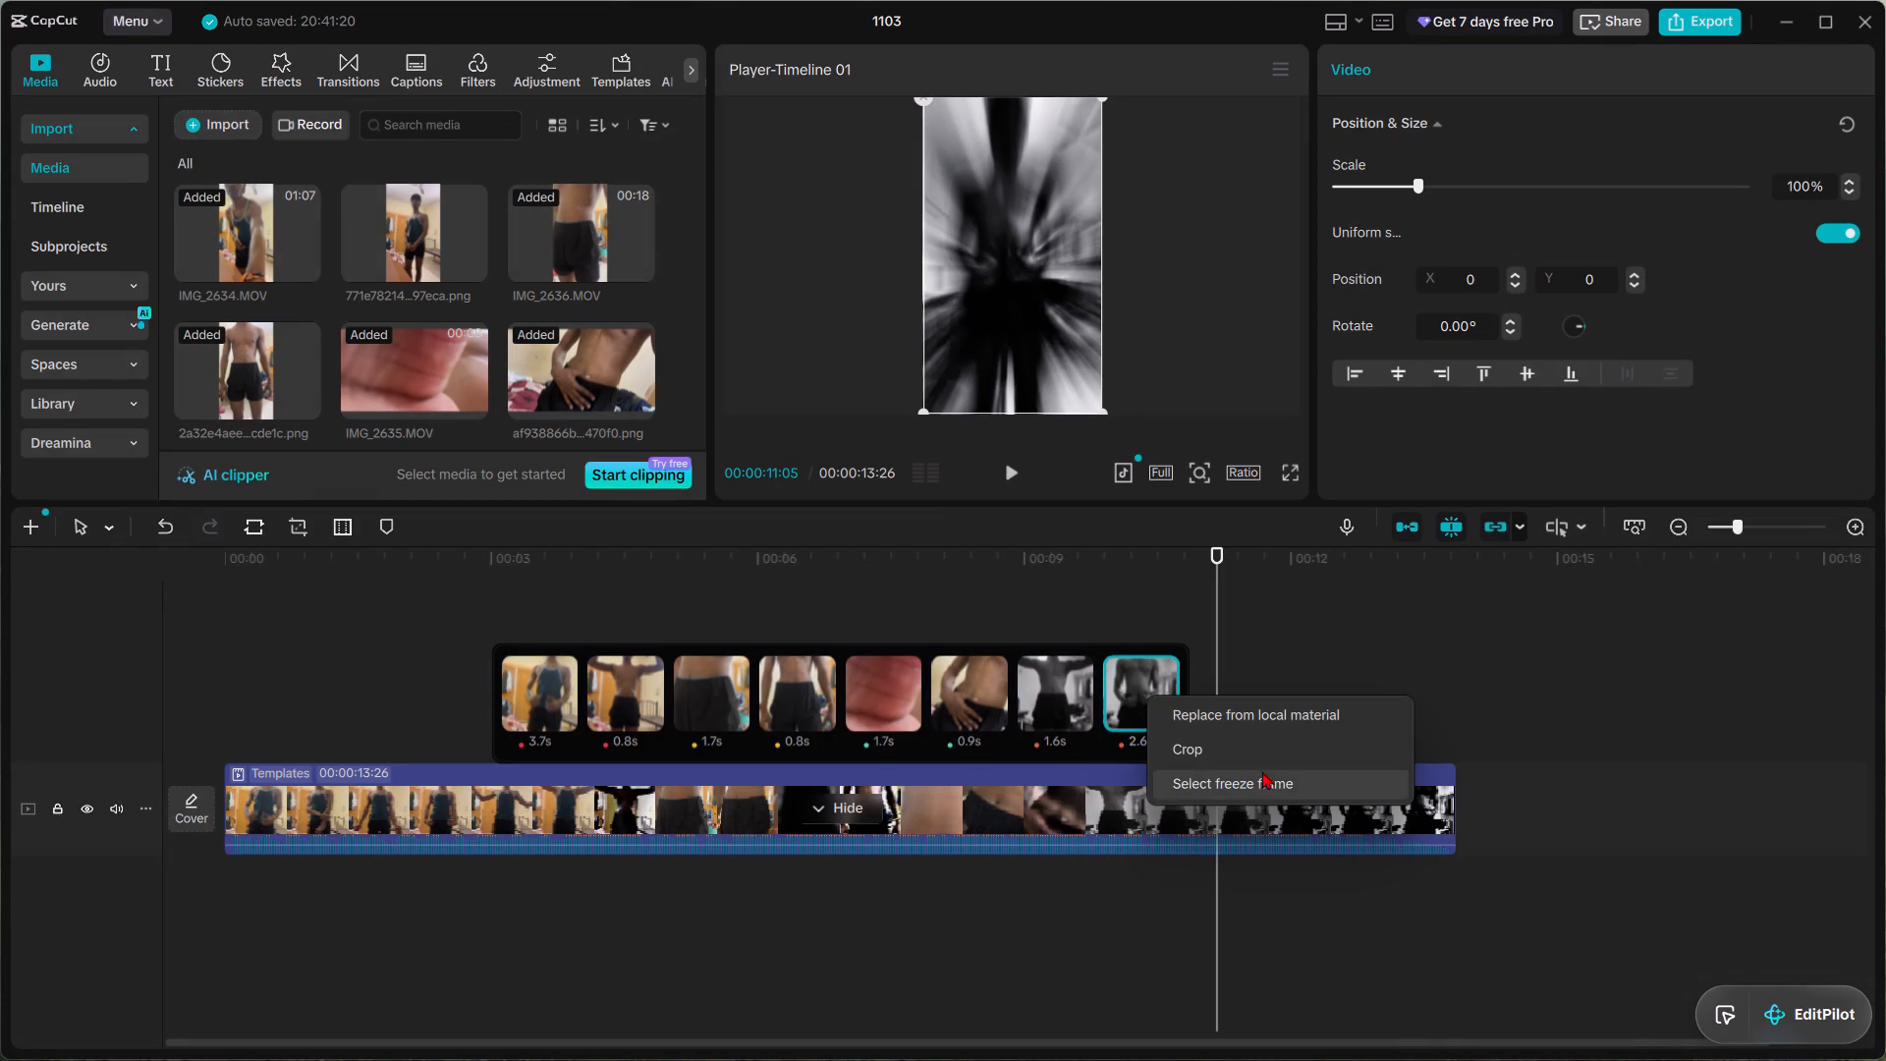
pyautogui.click(1256, 668)
pyautogui.moveTo(1223, 640); pyautogui.dragTo(517, 719)
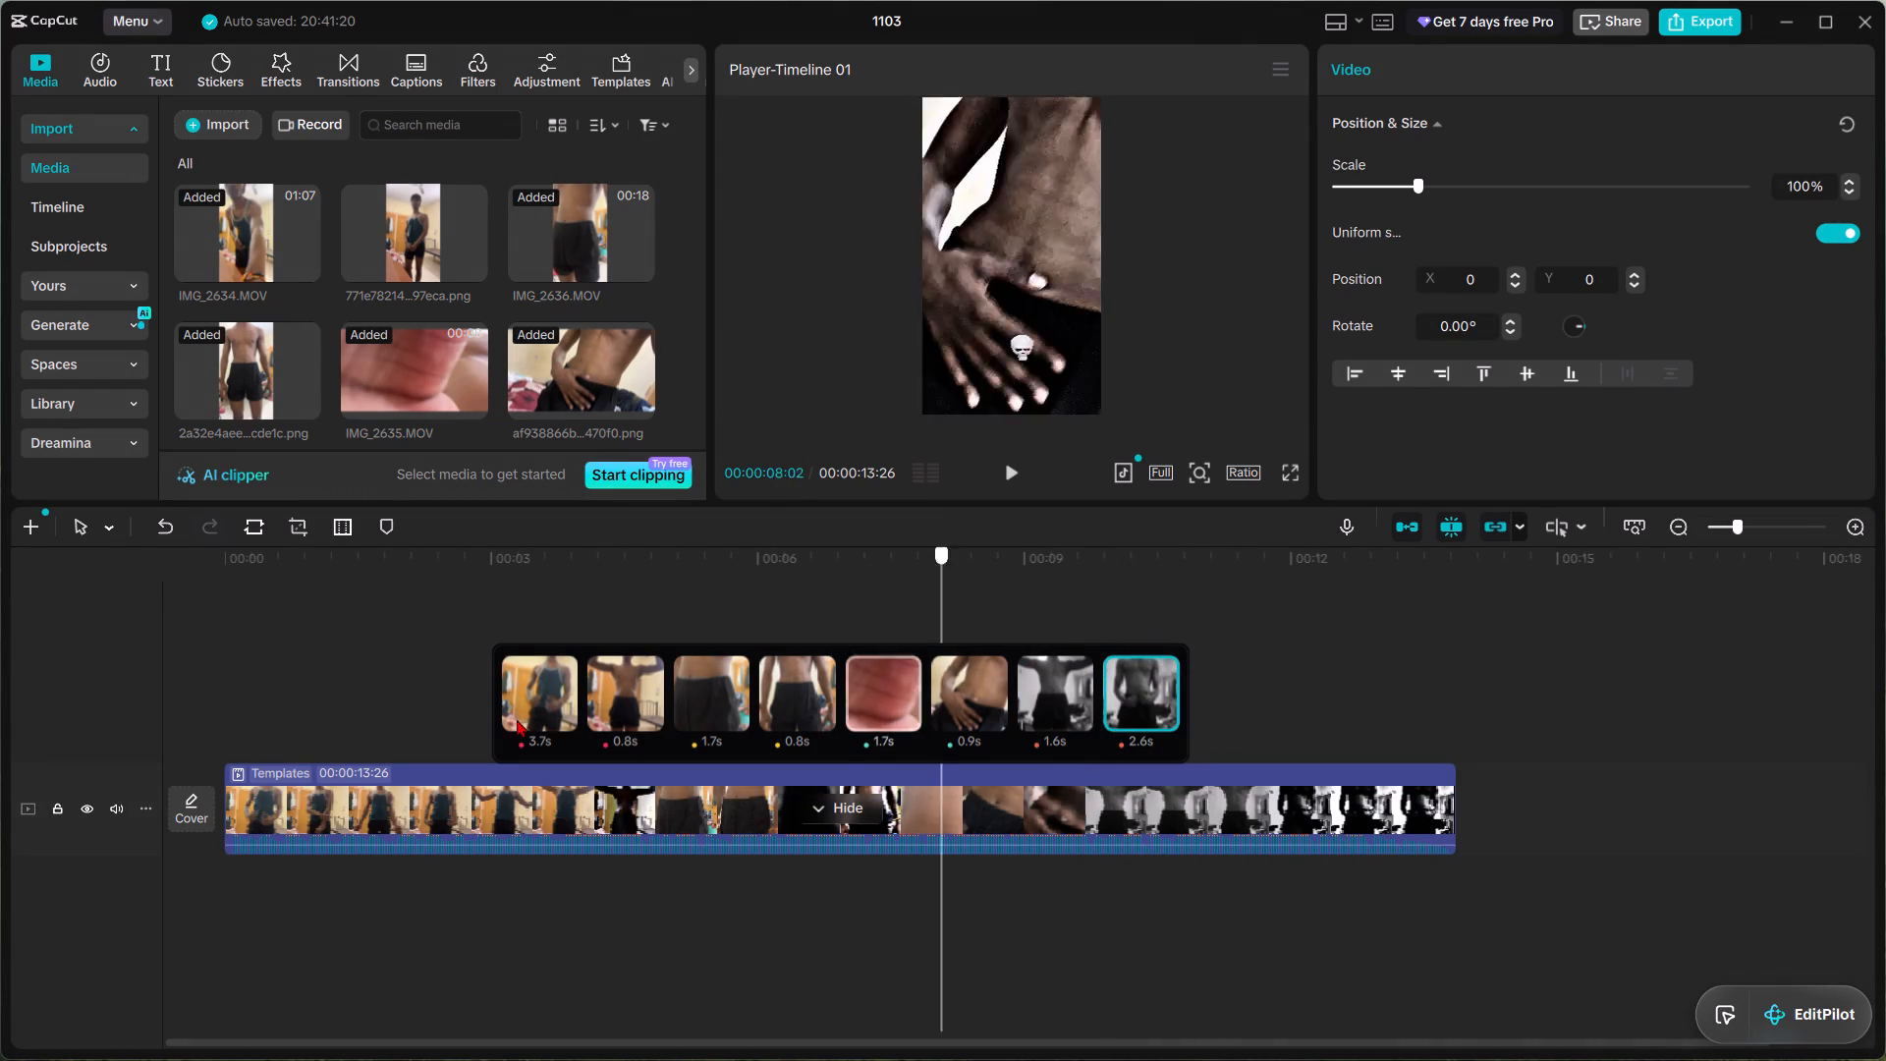
pyautogui.moveTo(517, 719); pyautogui.dragTo(0, 752)
pyautogui.press('space')
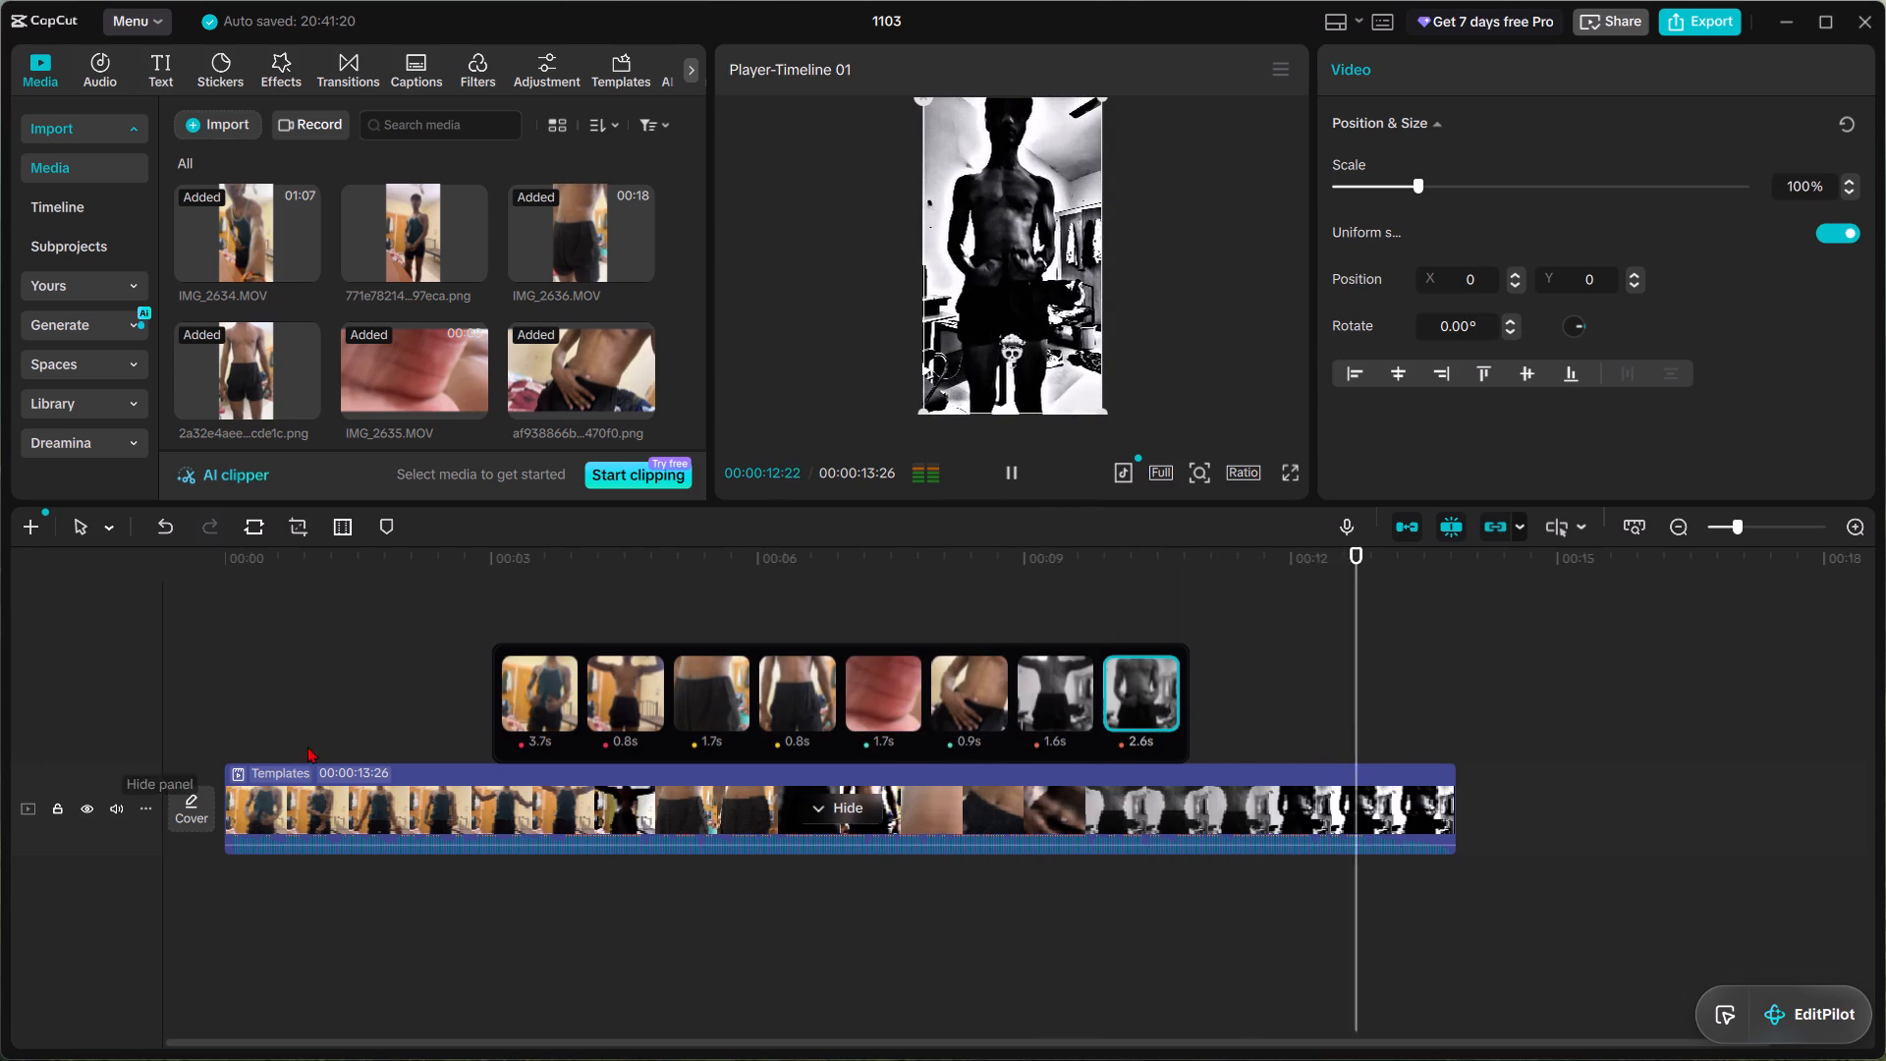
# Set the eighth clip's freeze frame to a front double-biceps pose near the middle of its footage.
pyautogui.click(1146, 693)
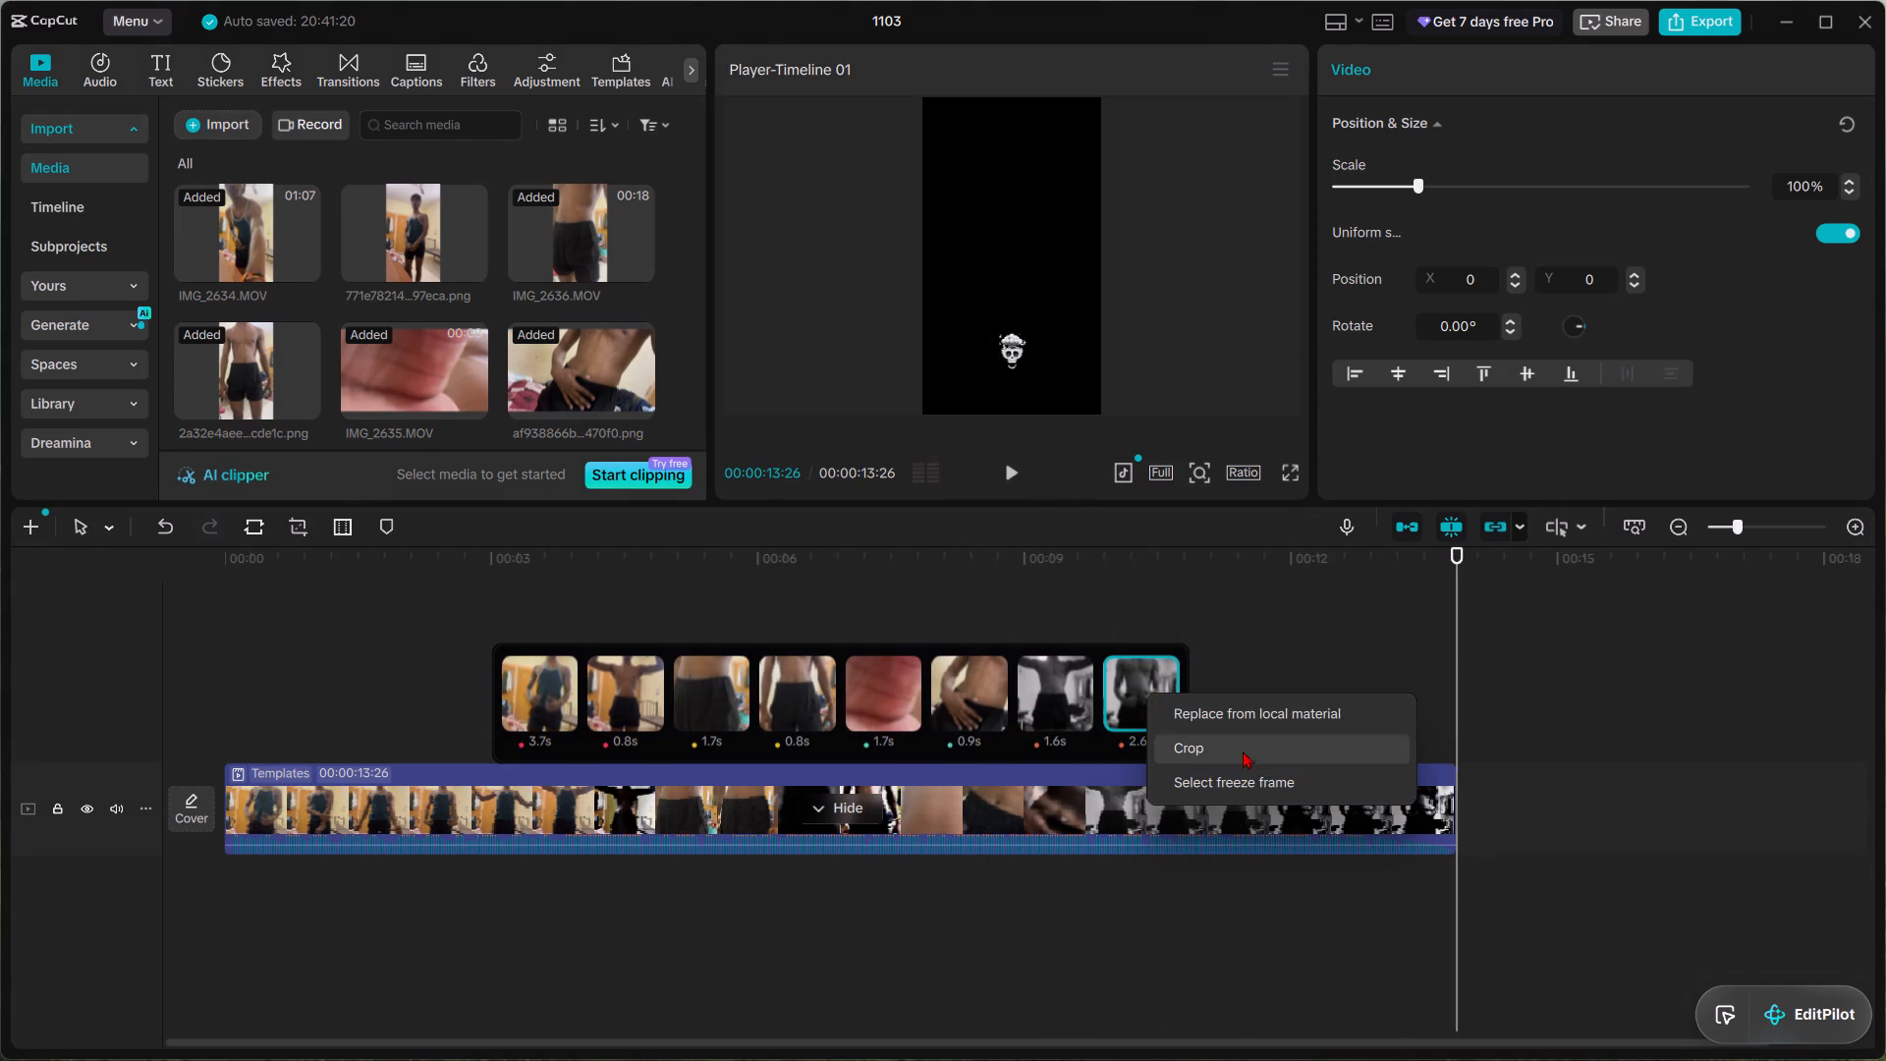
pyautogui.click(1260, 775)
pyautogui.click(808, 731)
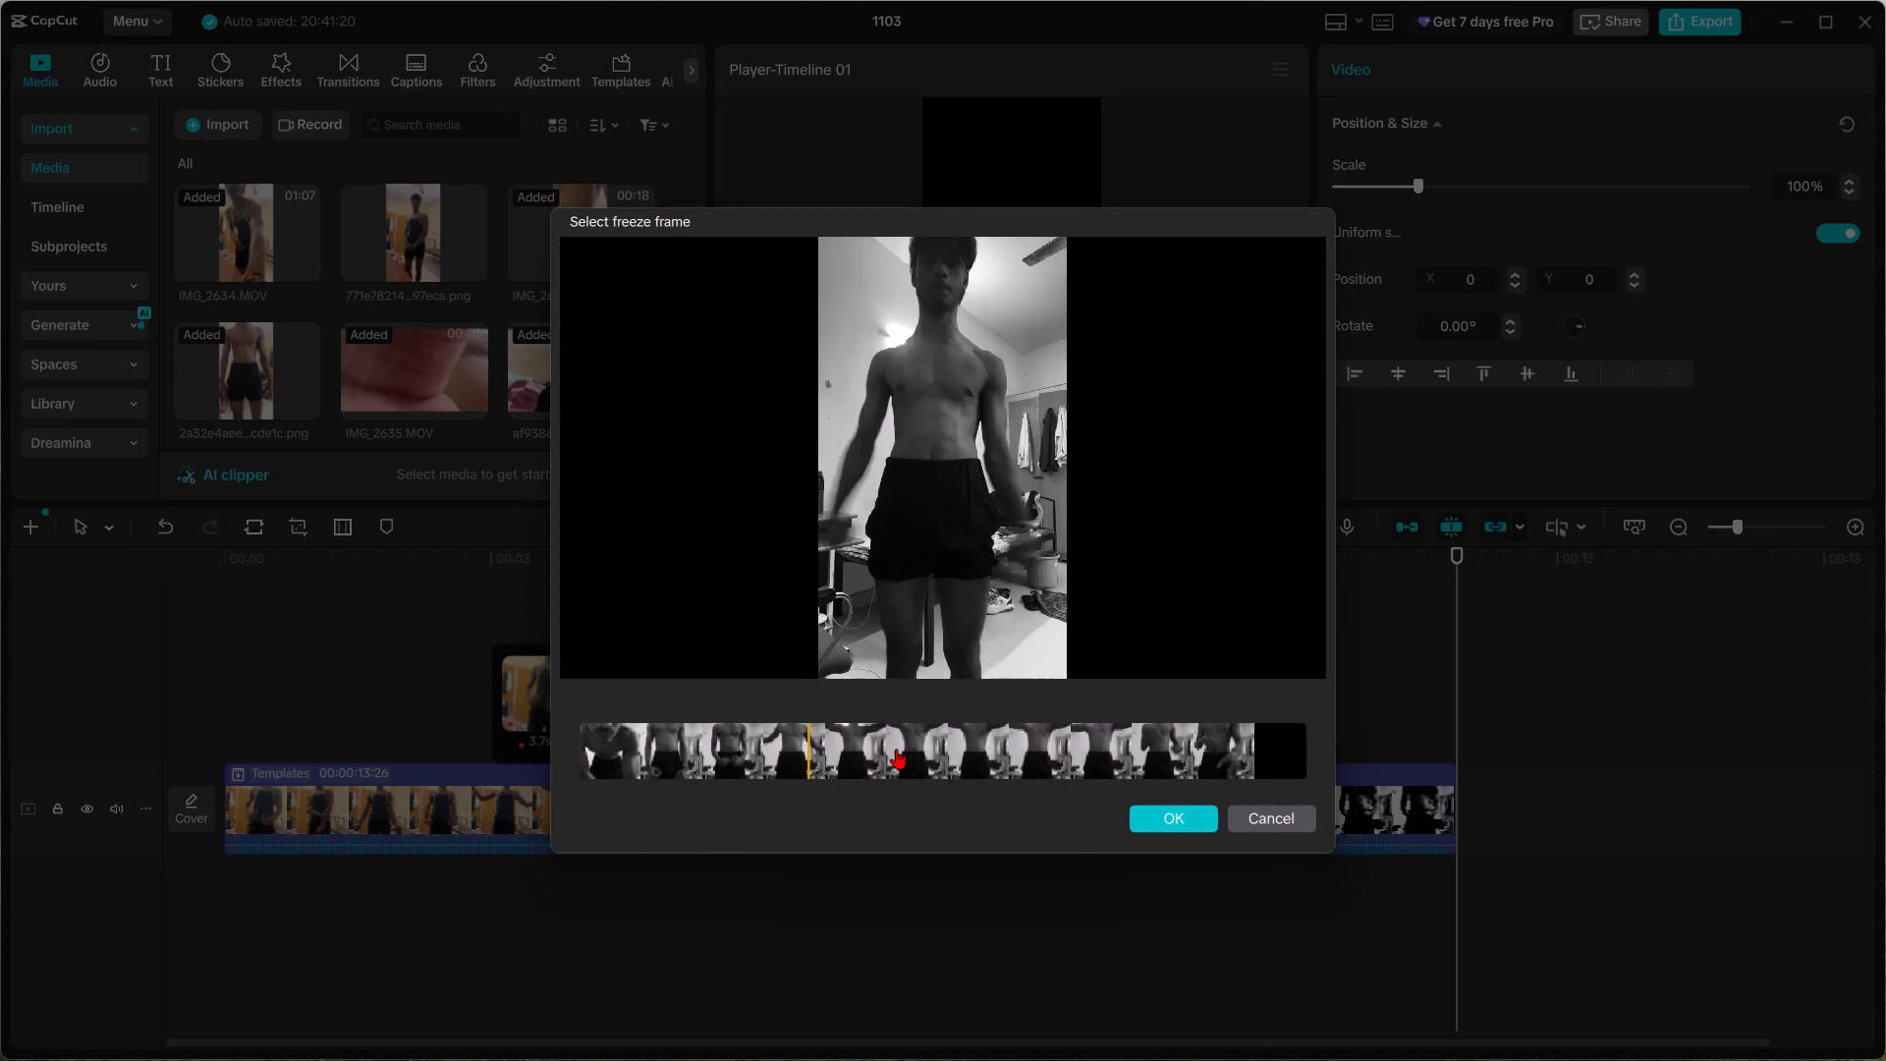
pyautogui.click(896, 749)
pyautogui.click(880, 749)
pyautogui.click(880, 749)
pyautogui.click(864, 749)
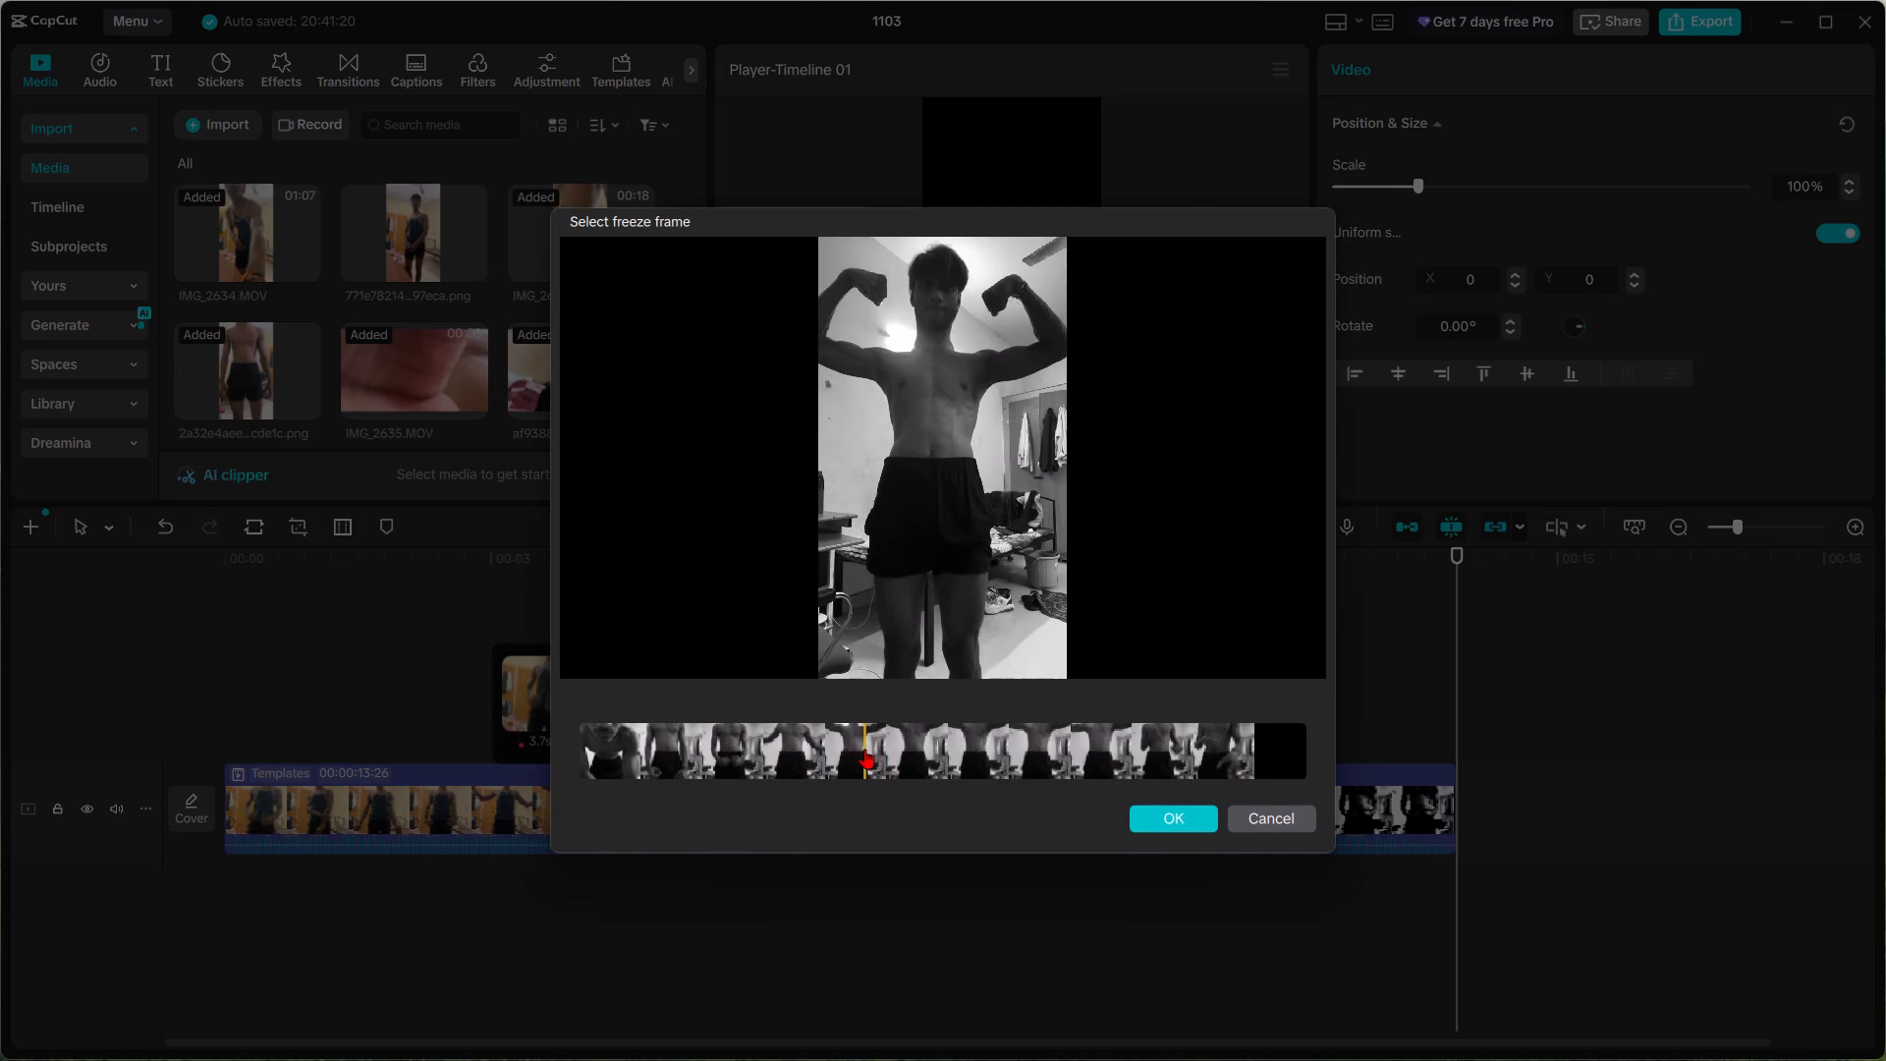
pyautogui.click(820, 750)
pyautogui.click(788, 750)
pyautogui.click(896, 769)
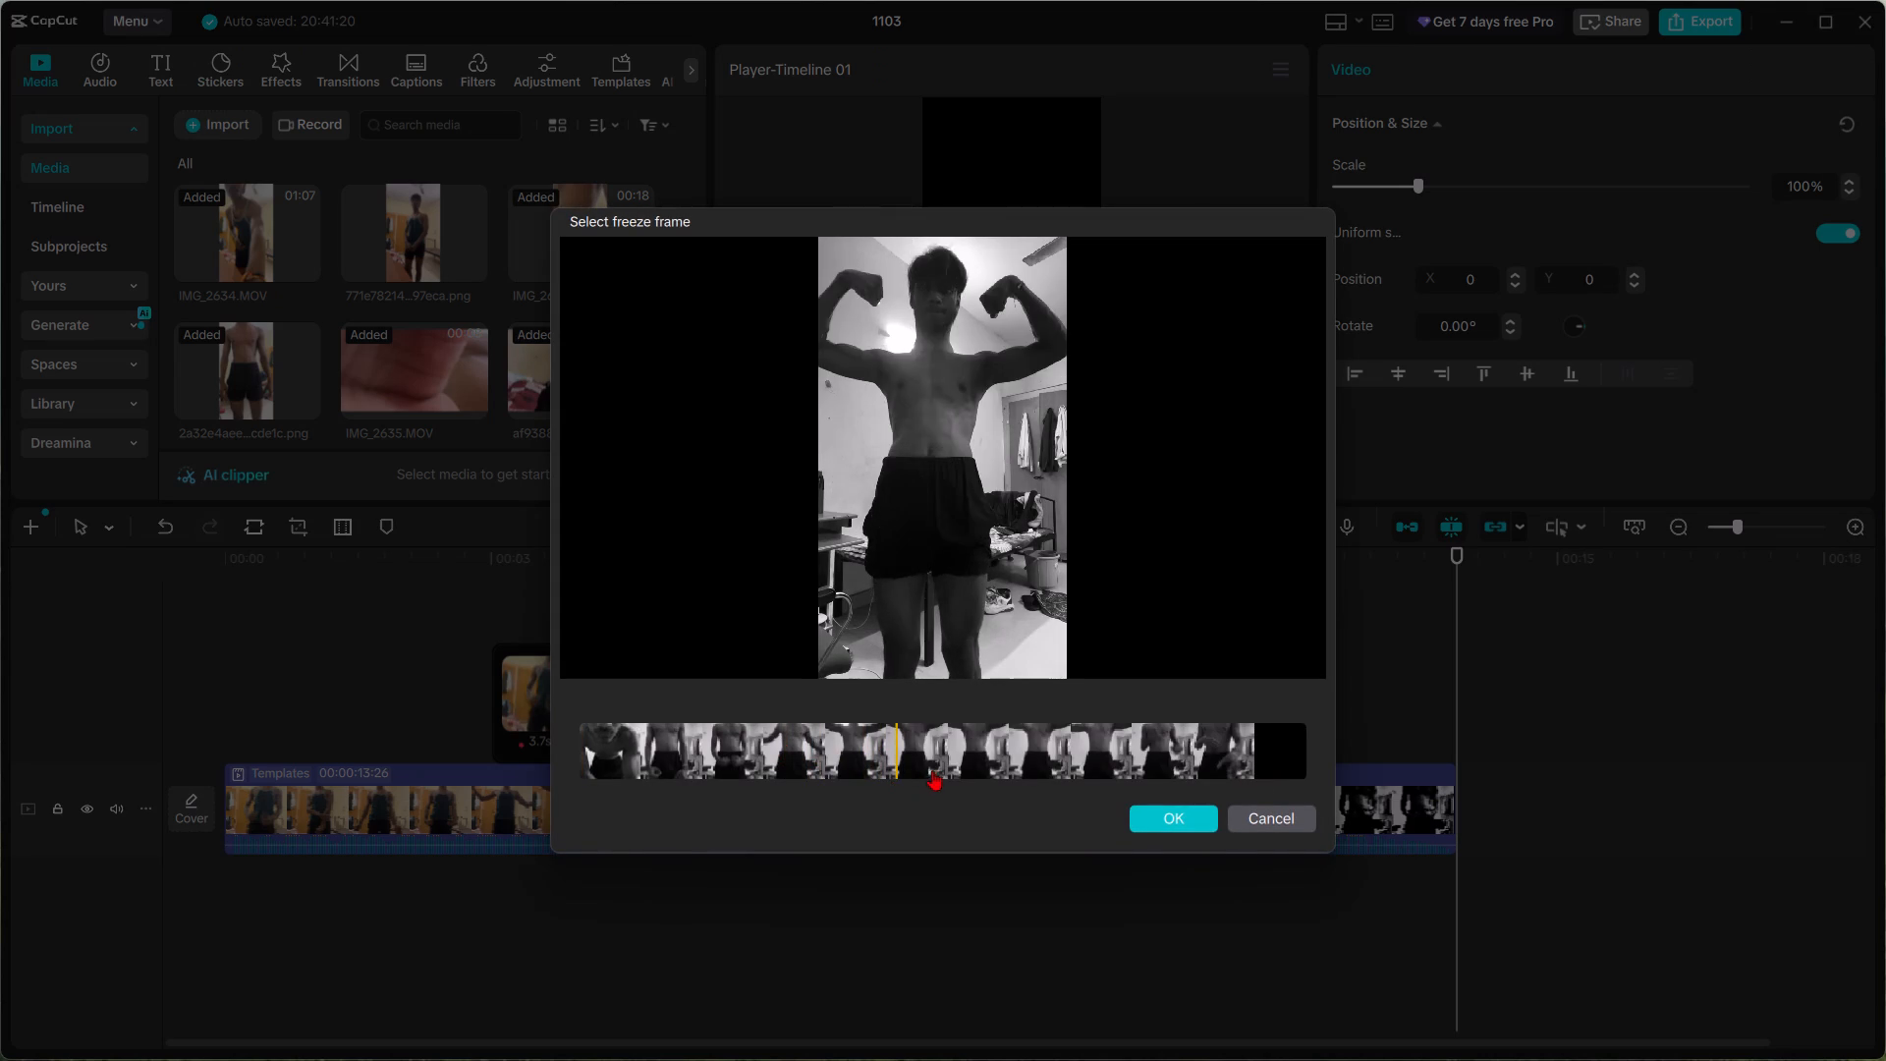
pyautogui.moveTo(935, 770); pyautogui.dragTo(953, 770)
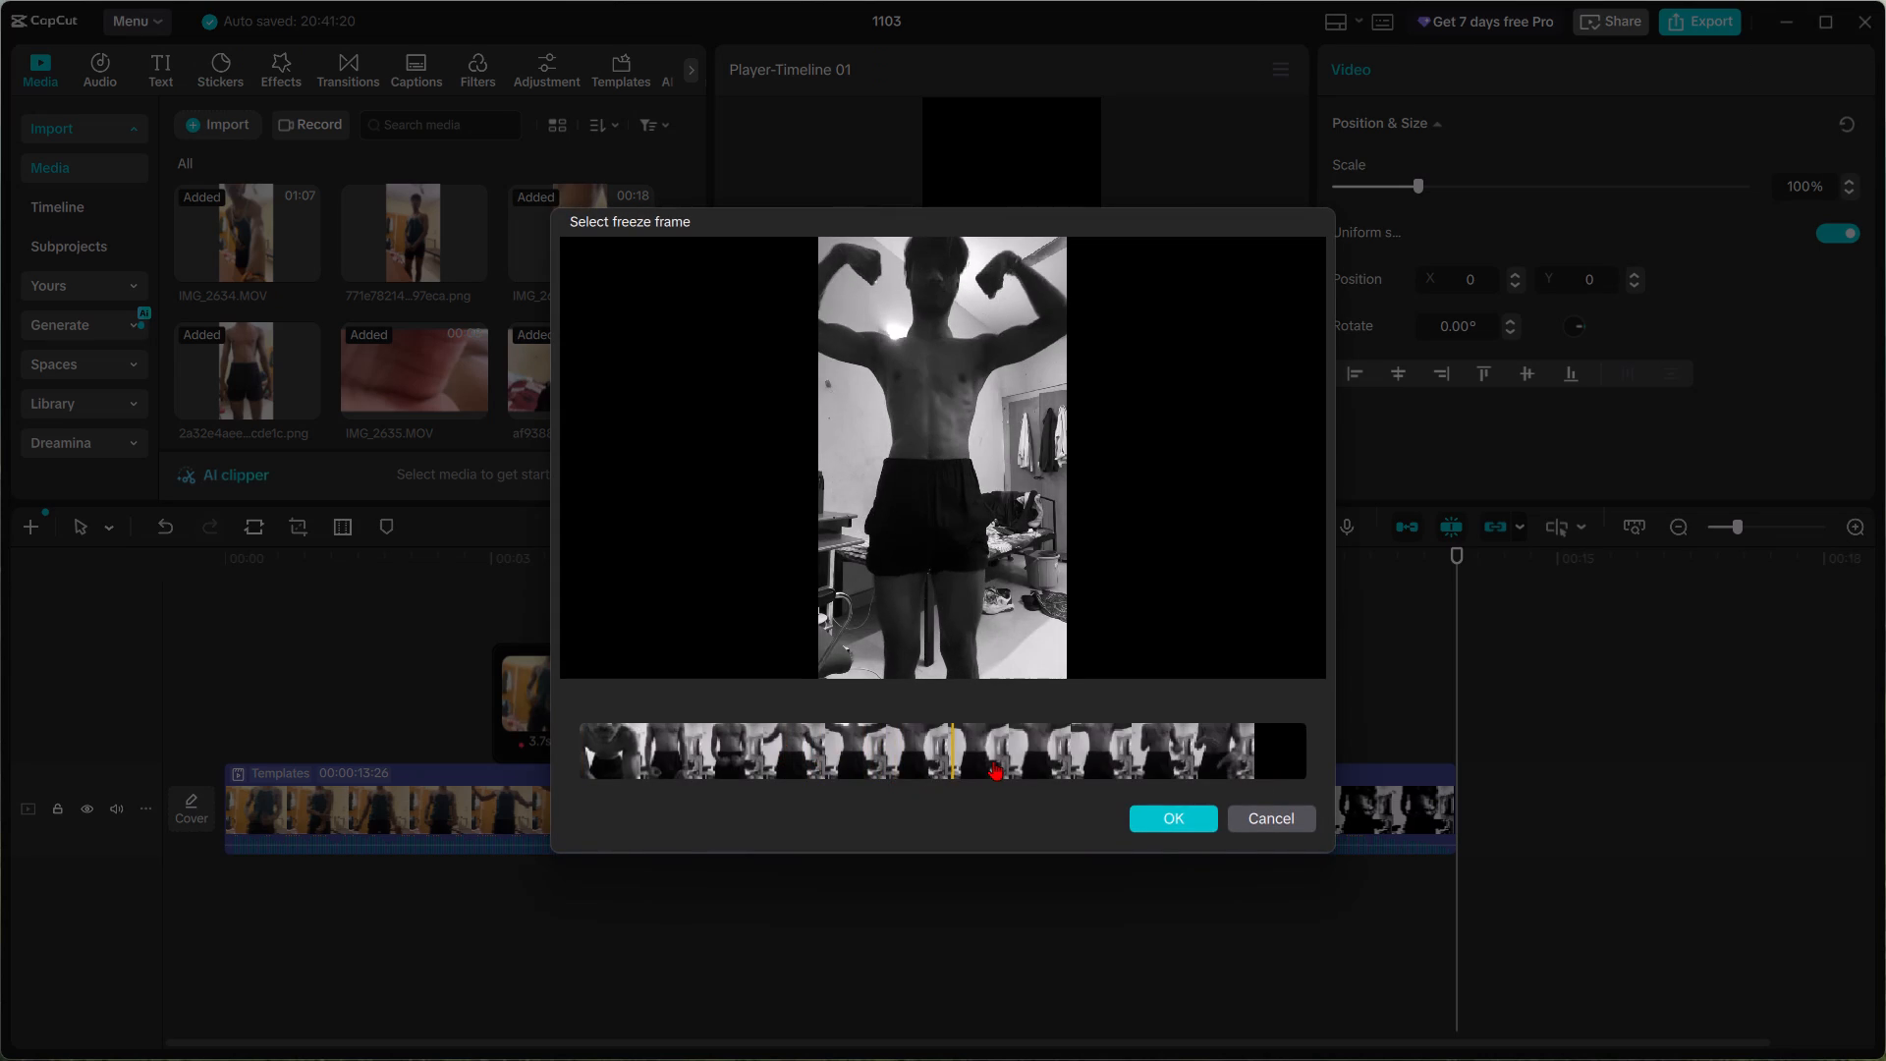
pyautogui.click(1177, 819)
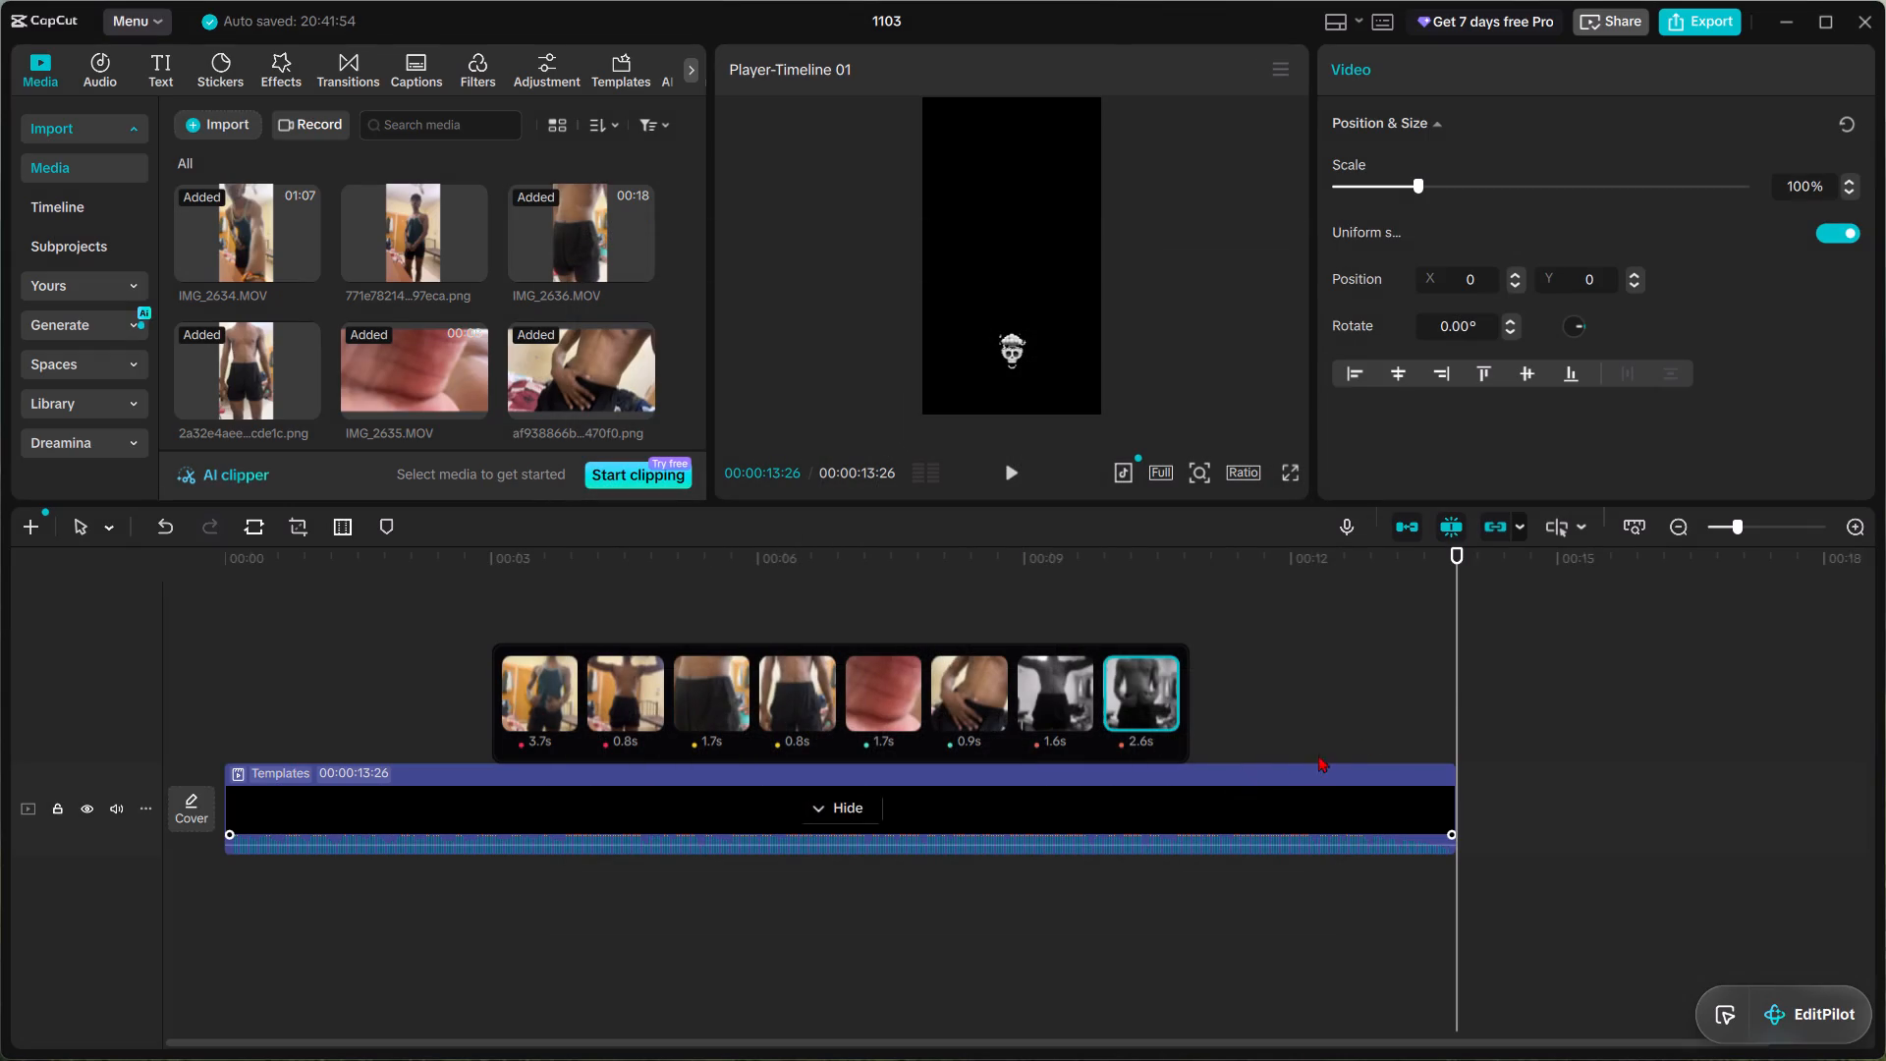
# Play the video from the beginning through the eighth clip to check its new freeze frame.
pyautogui.moveTo(1462, 669); pyautogui.dragTo(0, 702)
pyautogui.press('space')
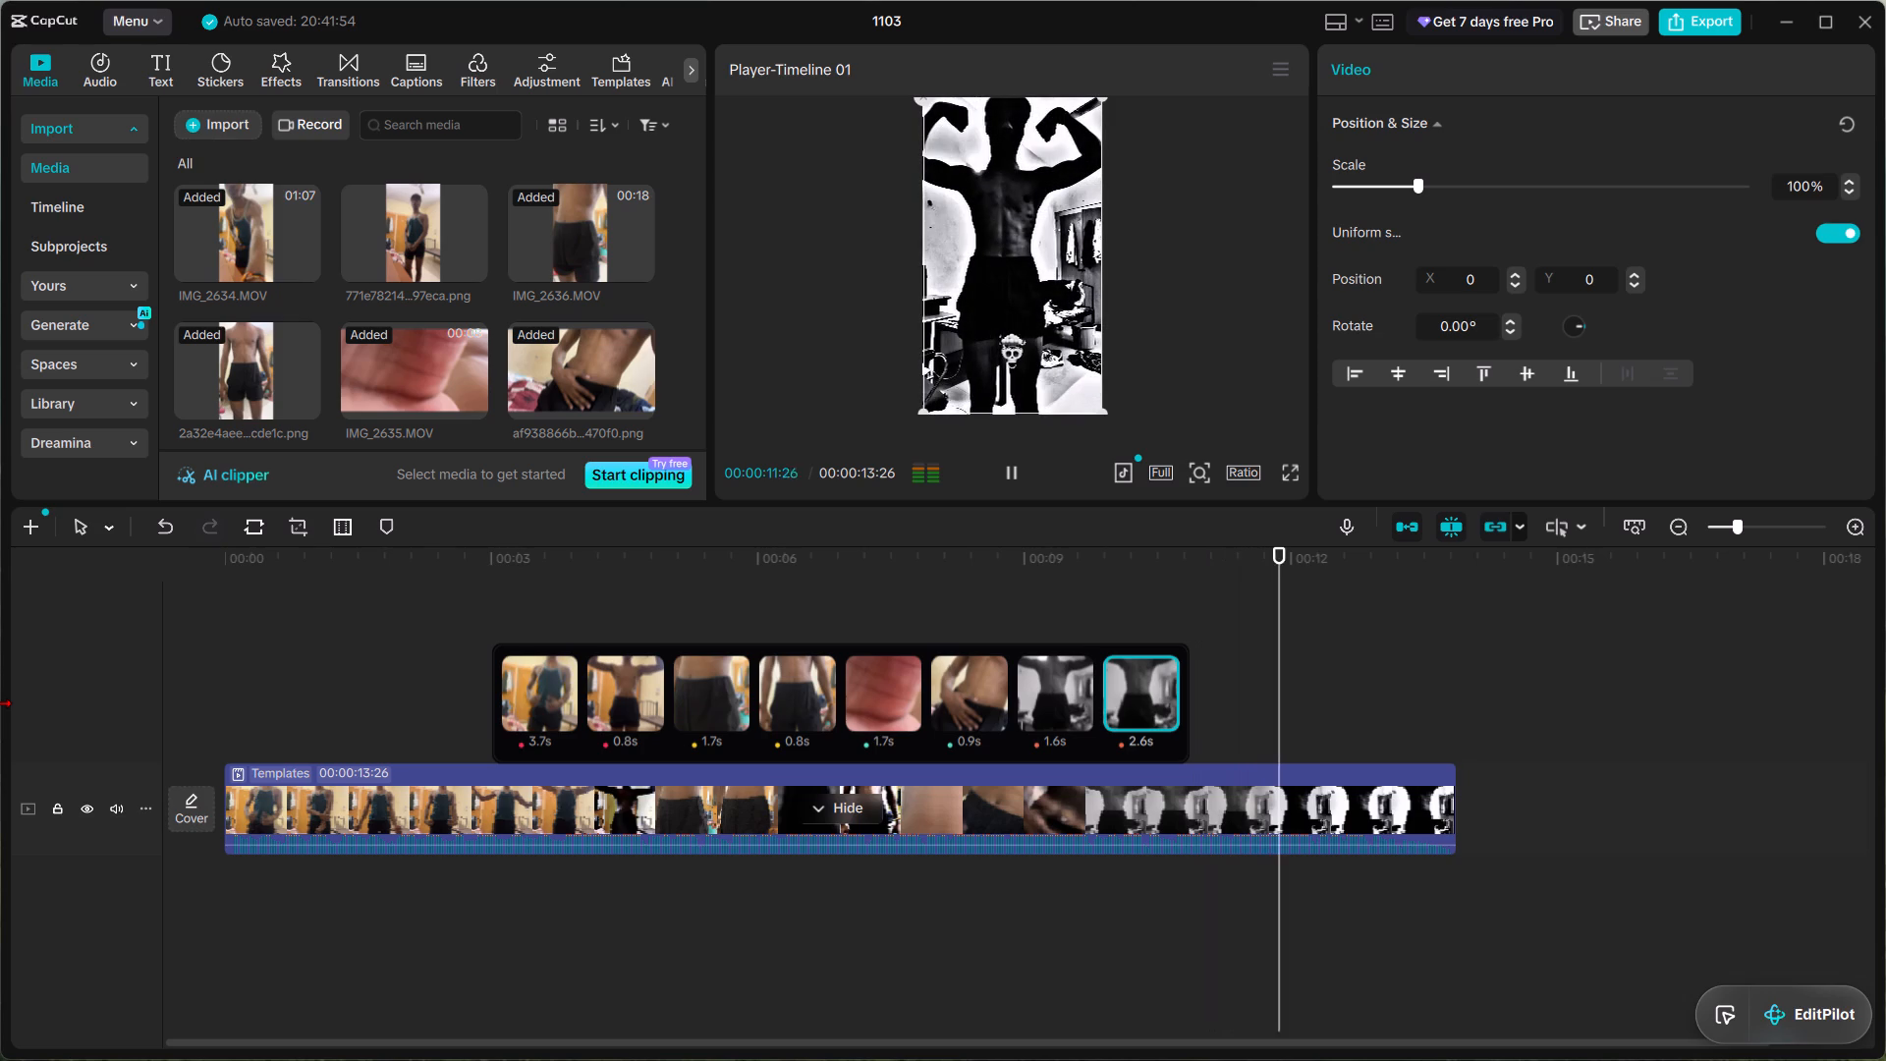
pyautogui.press('space')
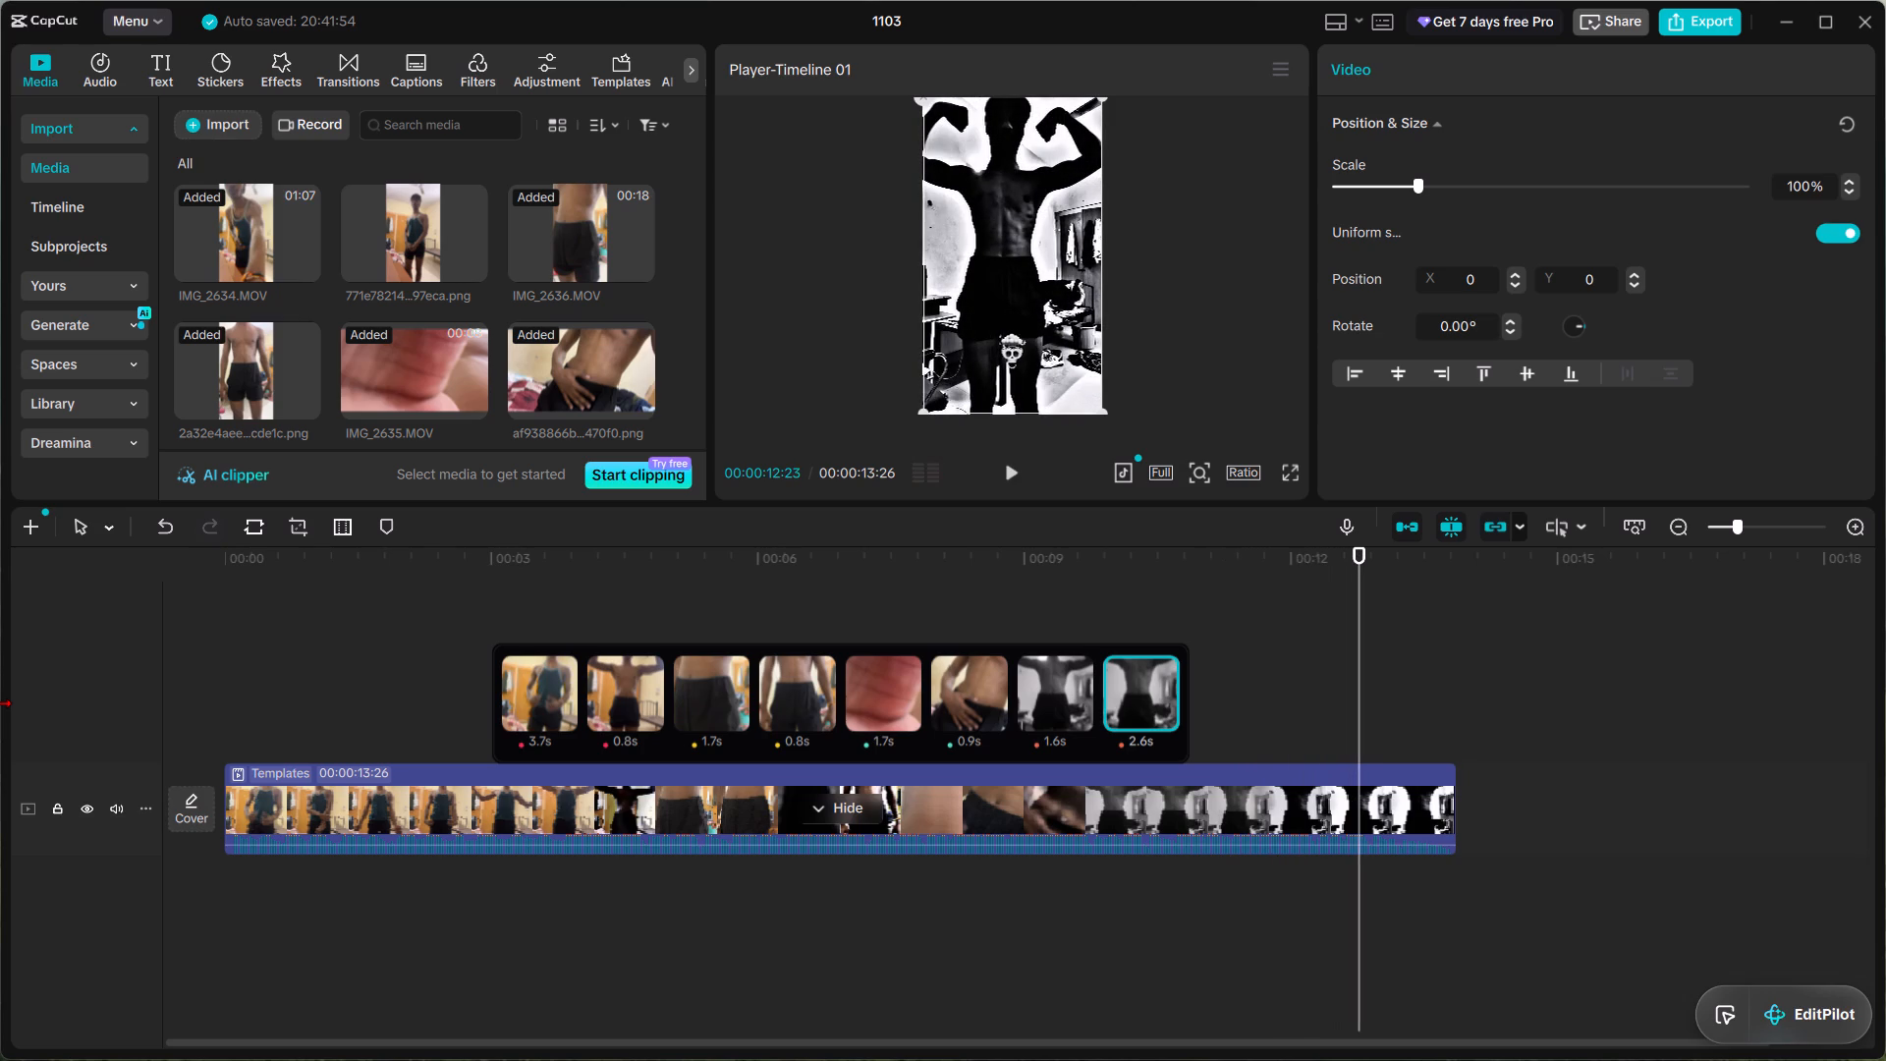
pyautogui.press('space')
pyautogui.press('space')
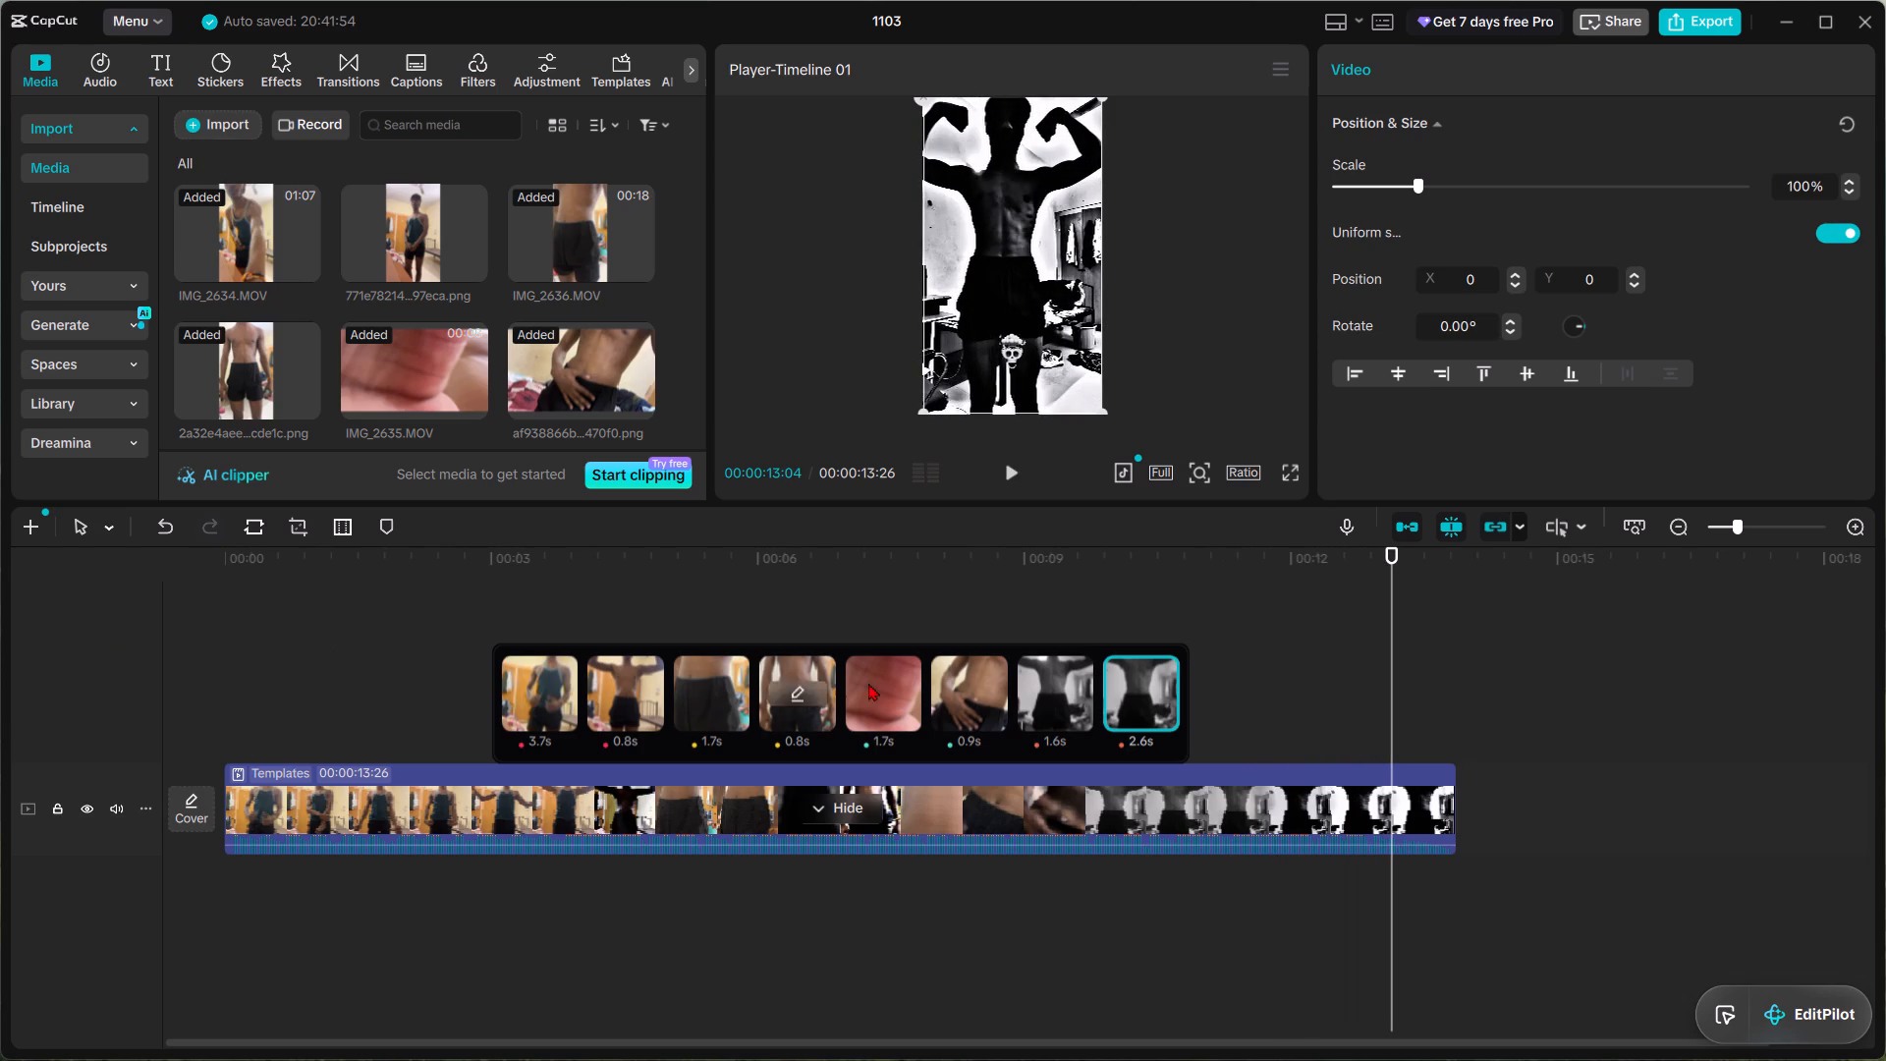
# Open the eighth clip's freeze-frame selection and examine poses backwards from the end of its footage to the start.
pyautogui.click(1143, 689)
pyautogui.click(1198, 785)
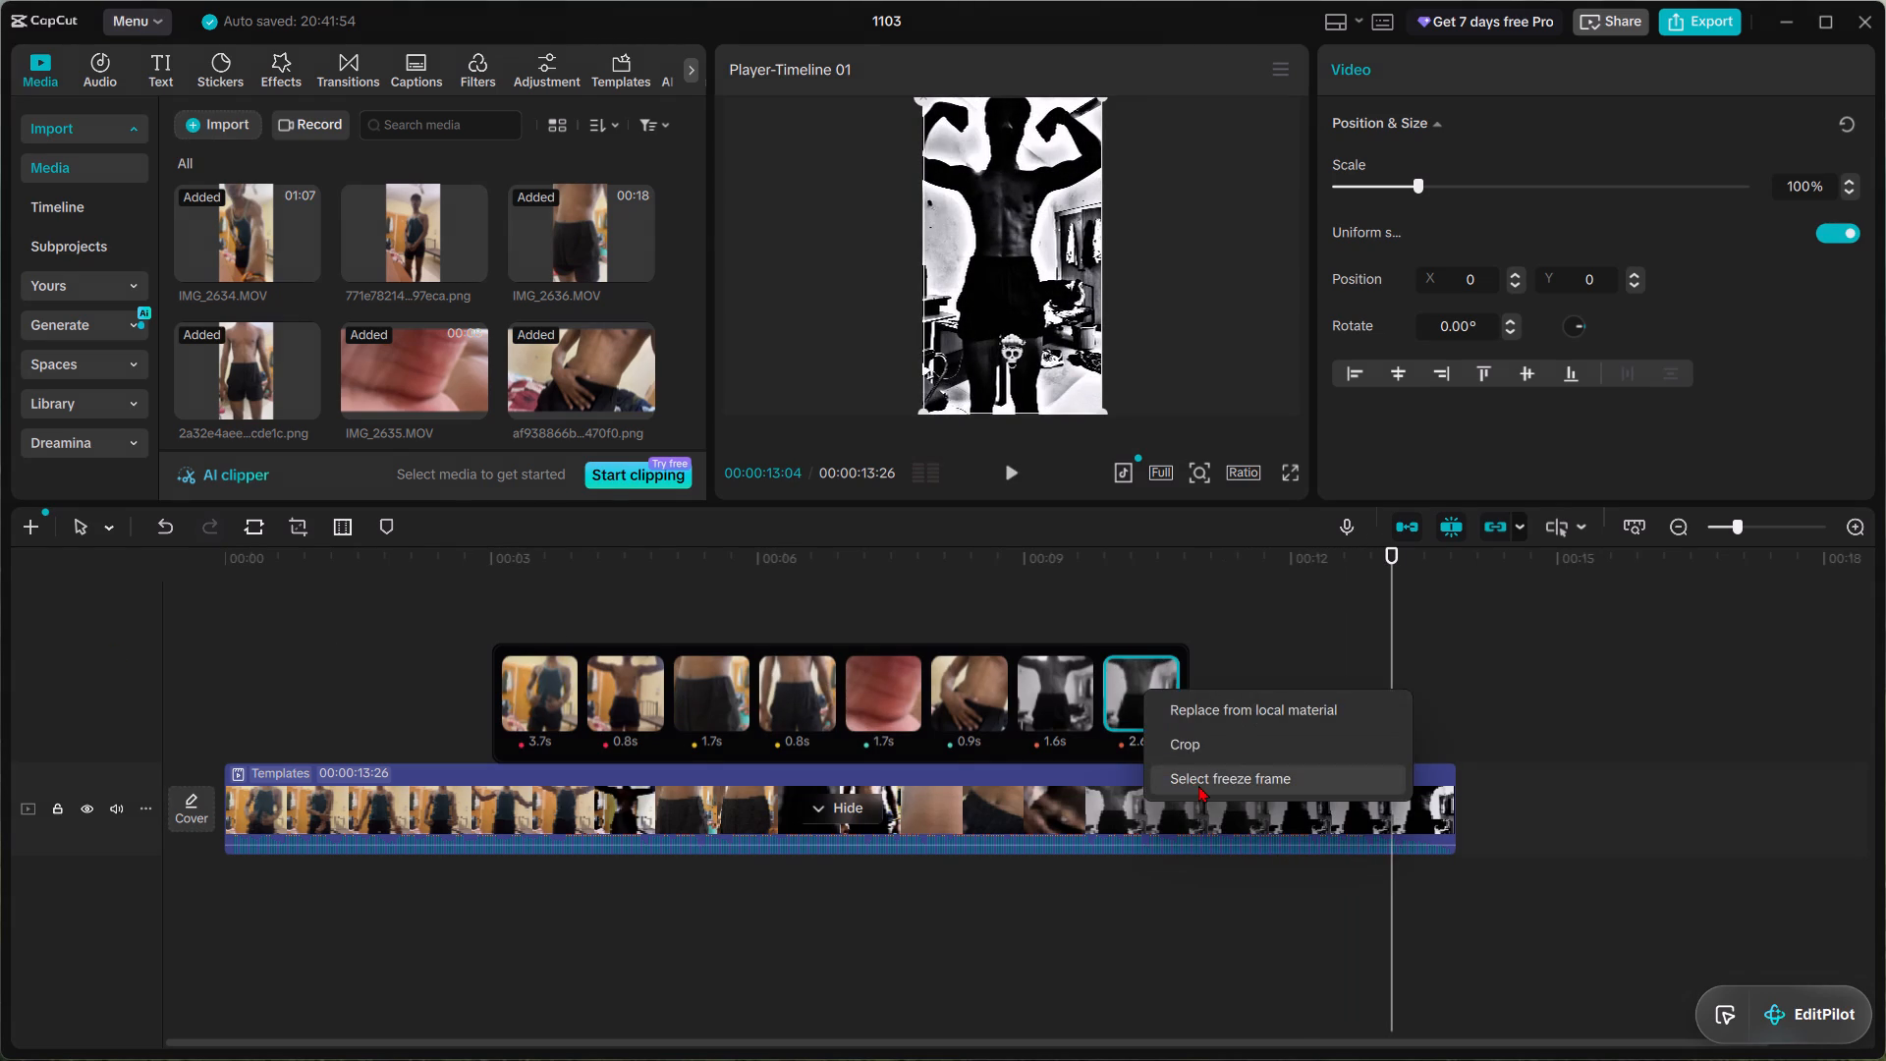
pyautogui.click(1268, 740)
pyautogui.click(1204, 751)
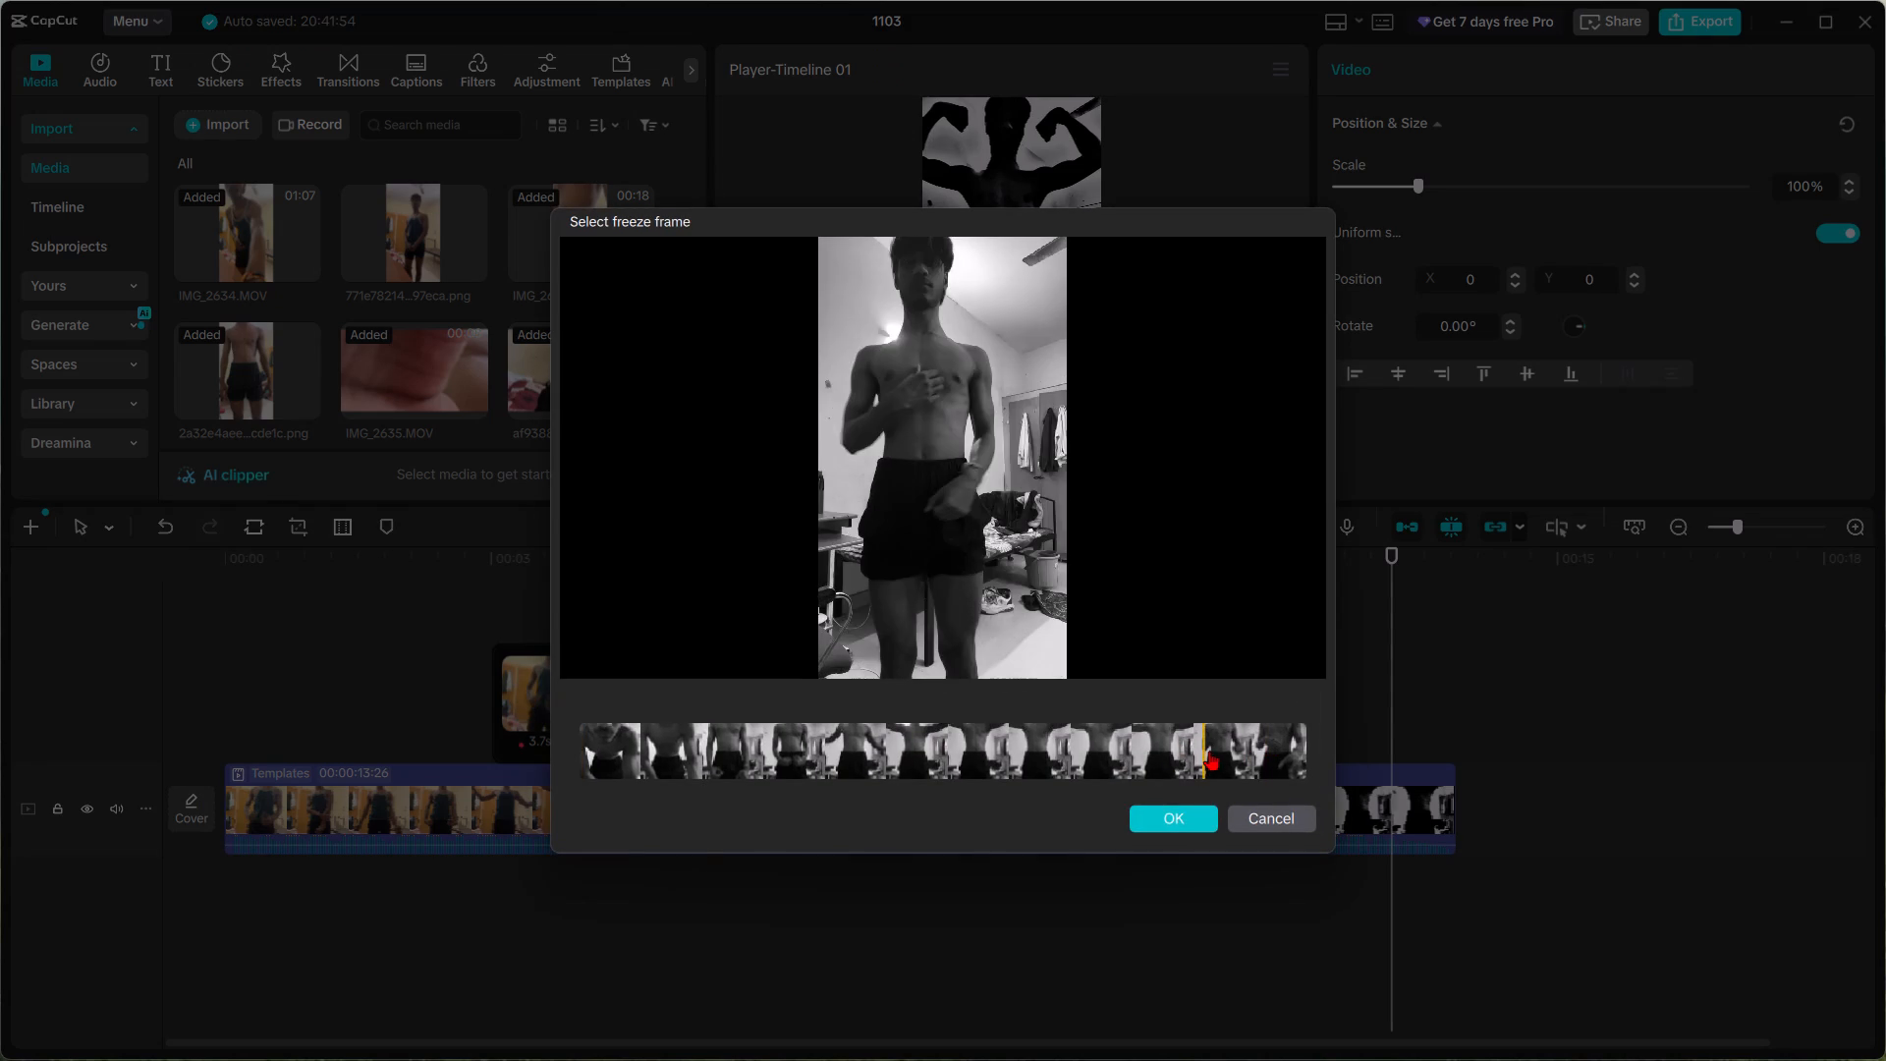
pyautogui.click(1291, 754)
pyautogui.click(1342, 754)
pyautogui.click(1196, 754)
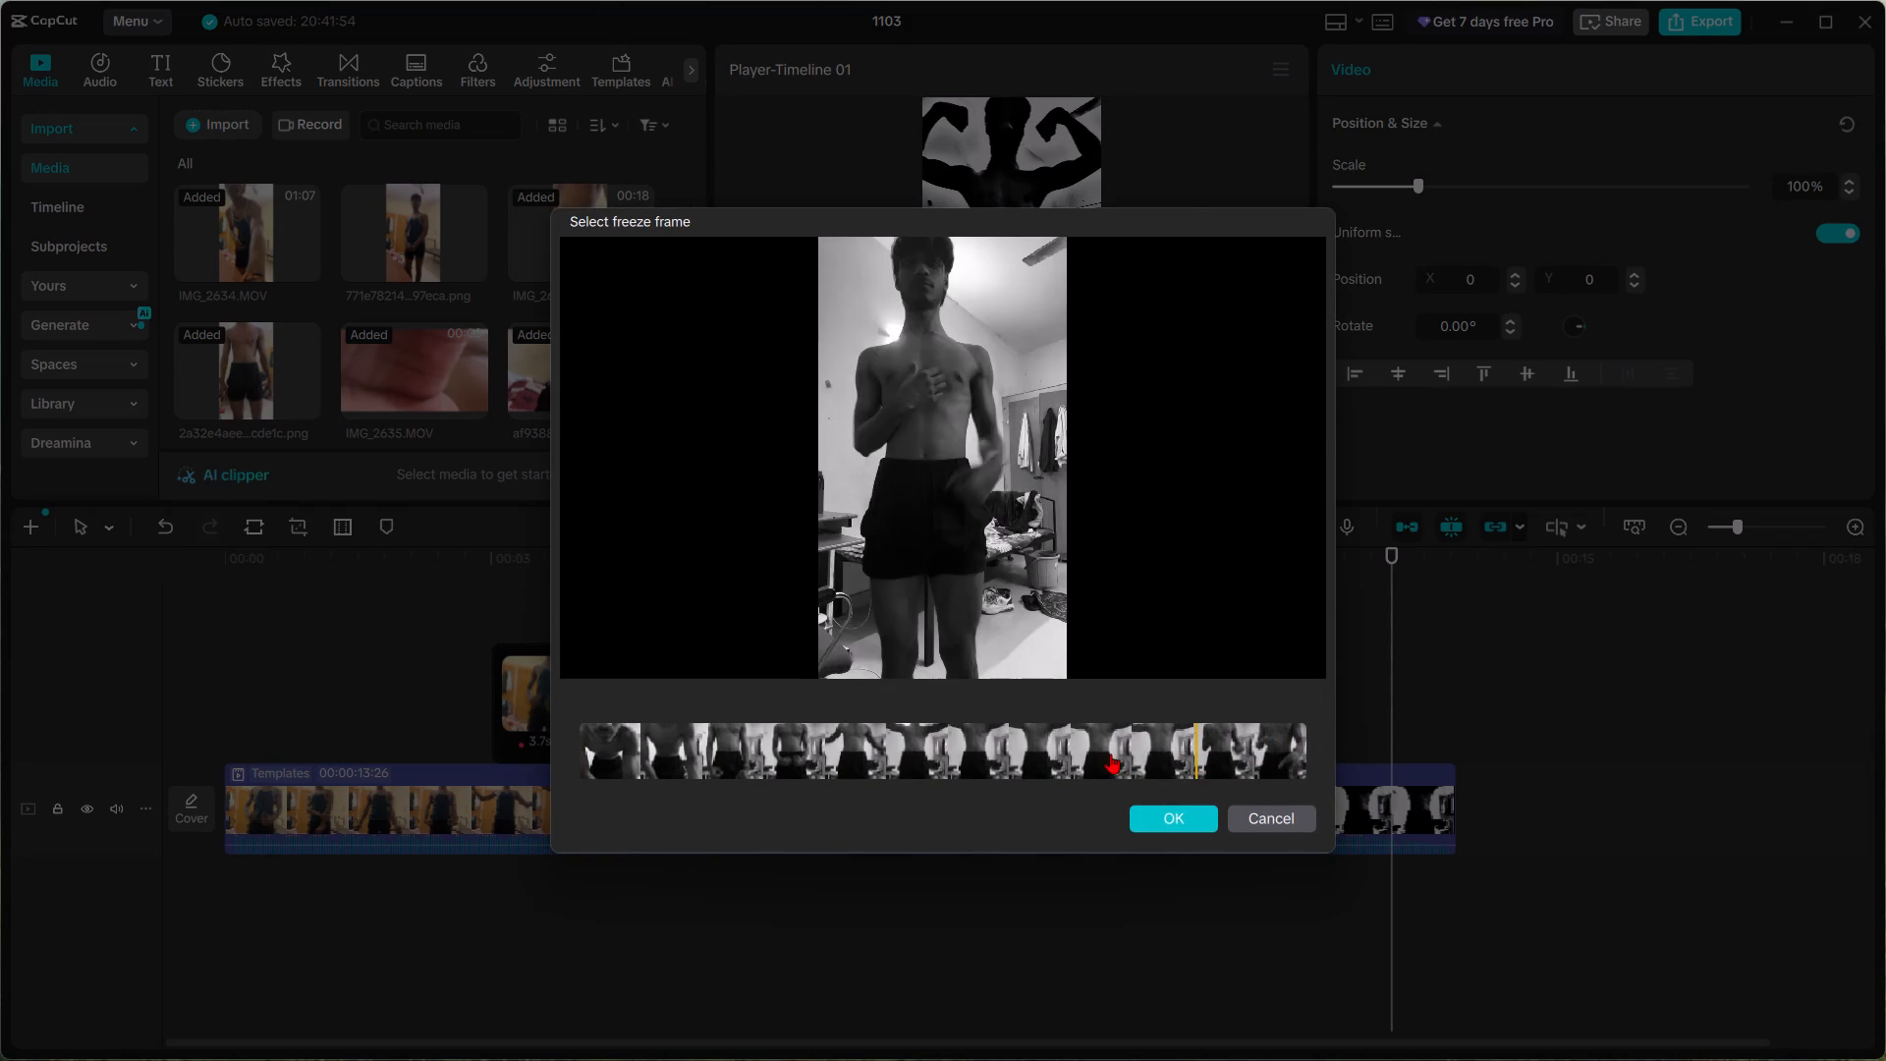
pyautogui.click(1085, 754)
pyautogui.click(990, 754)
pyautogui.click(909, 764)
pyautogui.click(823, 764)
pyautogui.click(753, 754)
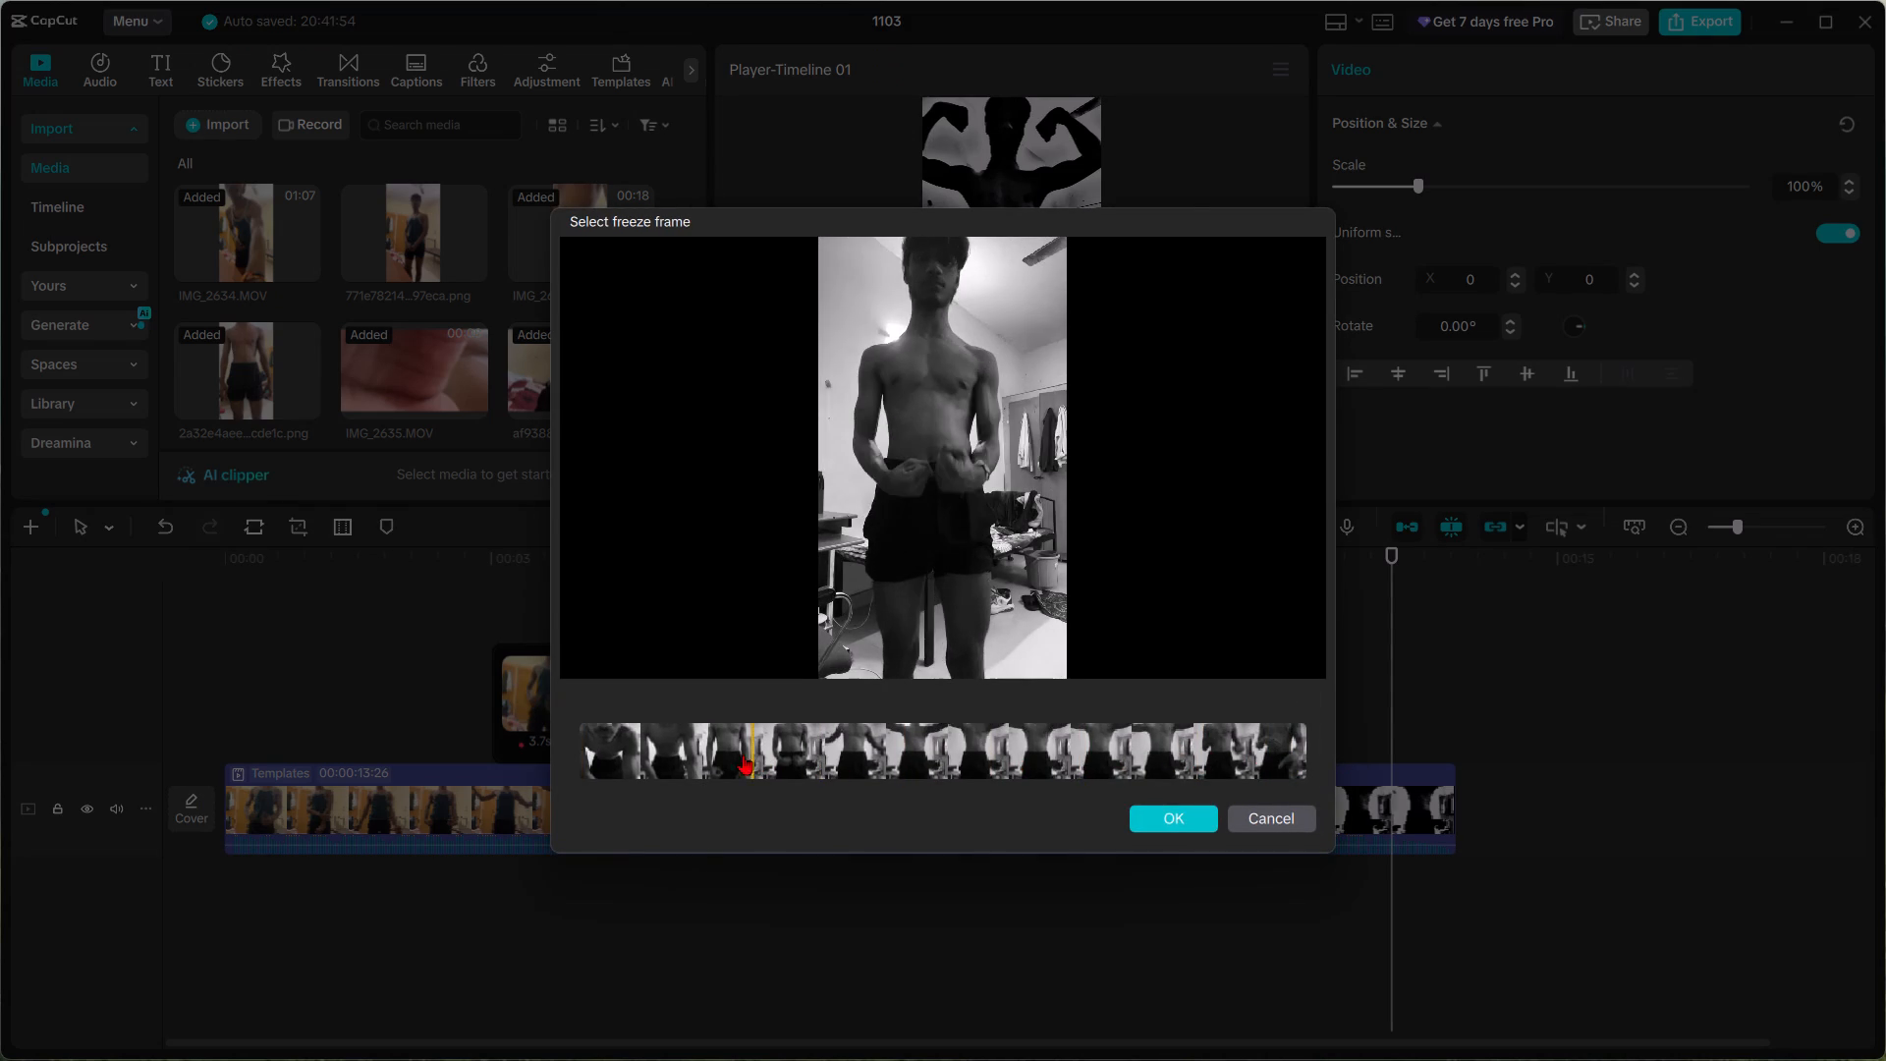
pyautogui.click(731, 754)
pyautogui.click(698, 754)
pyautogui.click(661, 755)
pyautogui.click(623, 755)
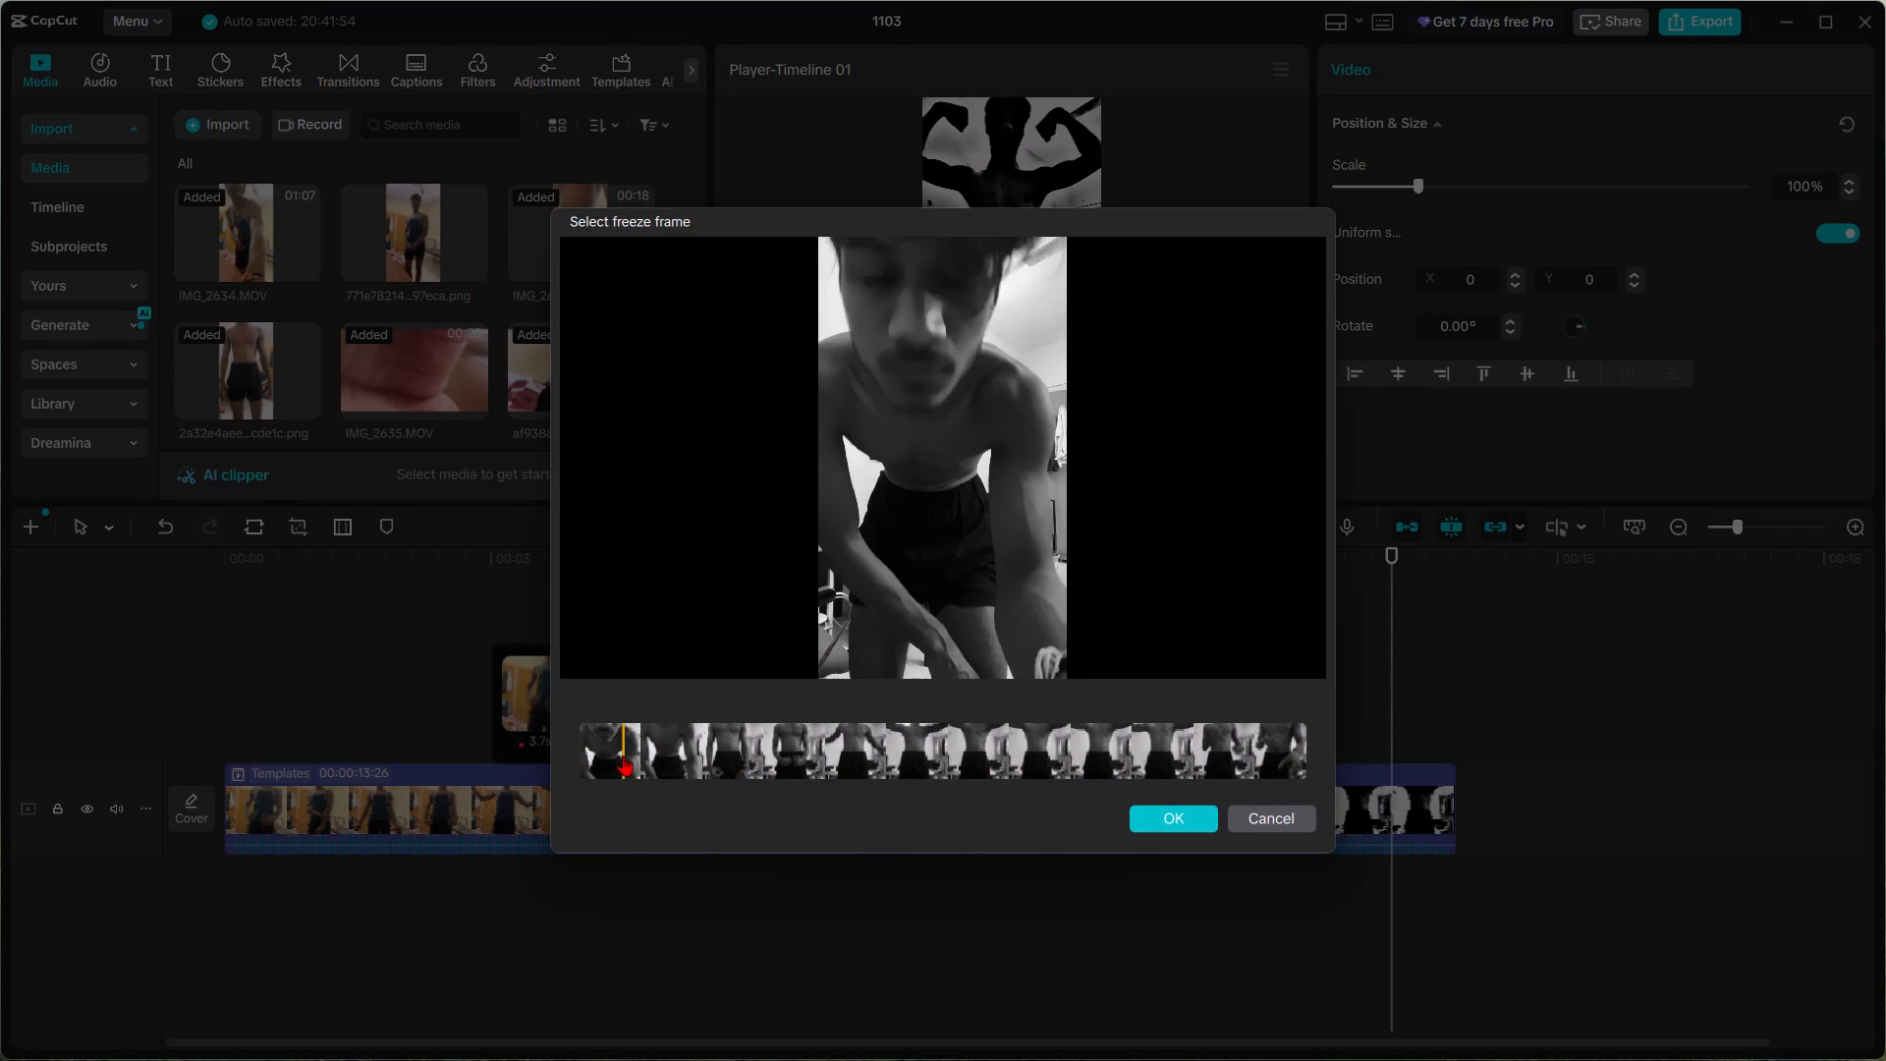
# Compare the lowered-arm pose with the double-biceps poses in the middle of the eighth clip's footage.
pyautogui.click(689, 740)
pyautogui.click(761, 740)
pyautogui.click(739, 740)
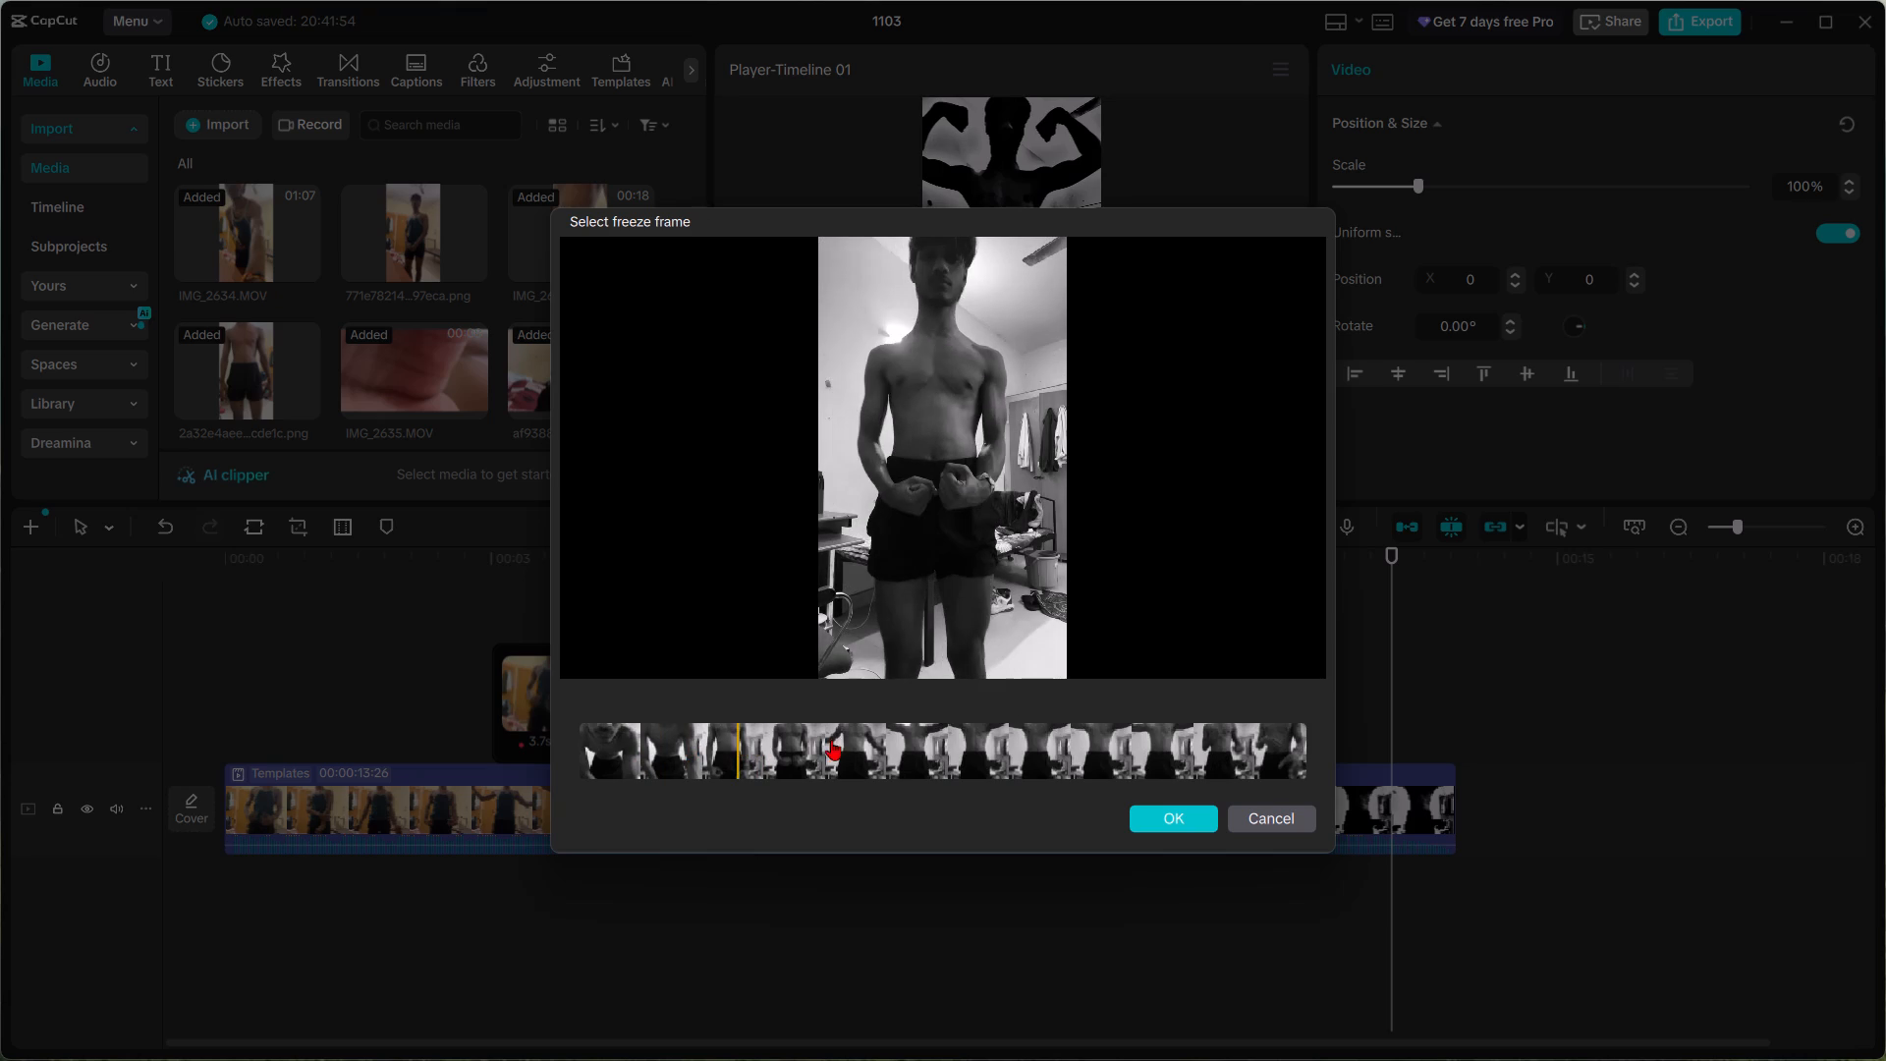
pyautogui.click(831, 740)
pyautogui.click(927, 740)
pyautogui.click(953, 744)
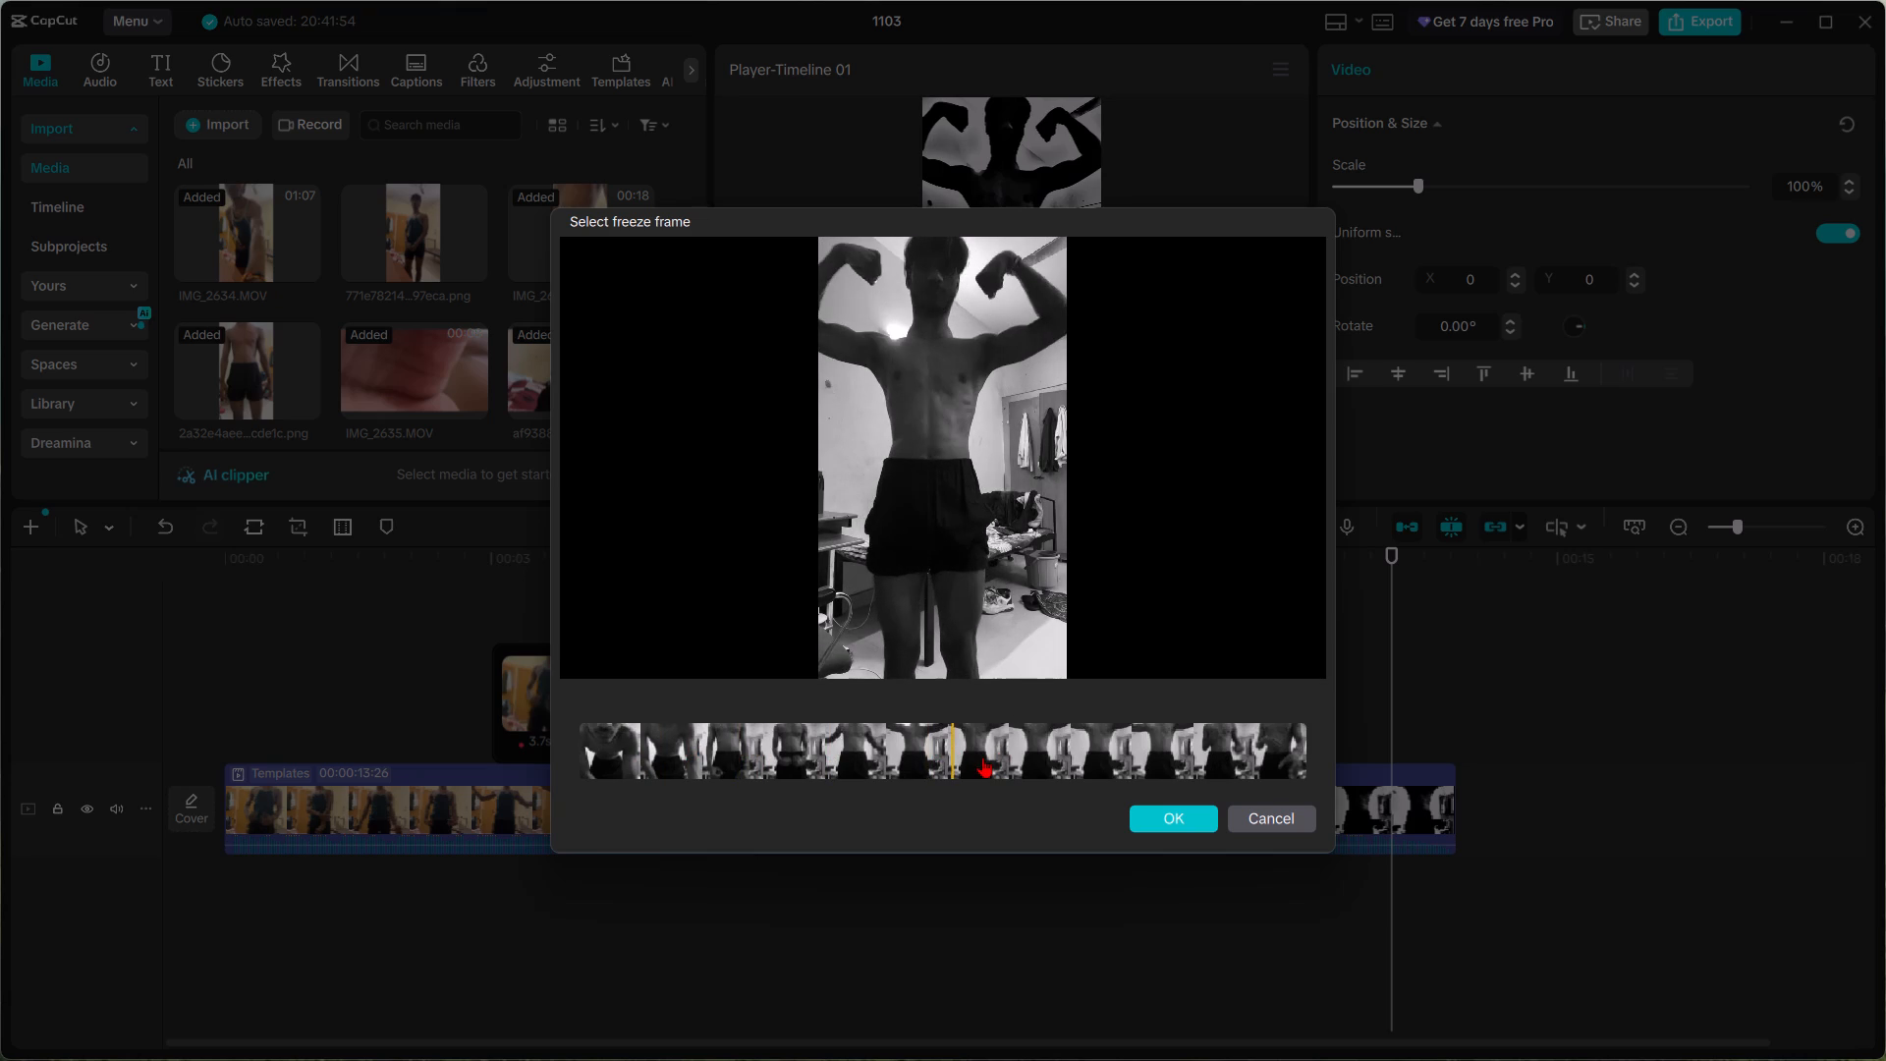
pyautogui.click(979, 756)
pyautogui.click(979, 756)
pyautogui.click(1056, 751)
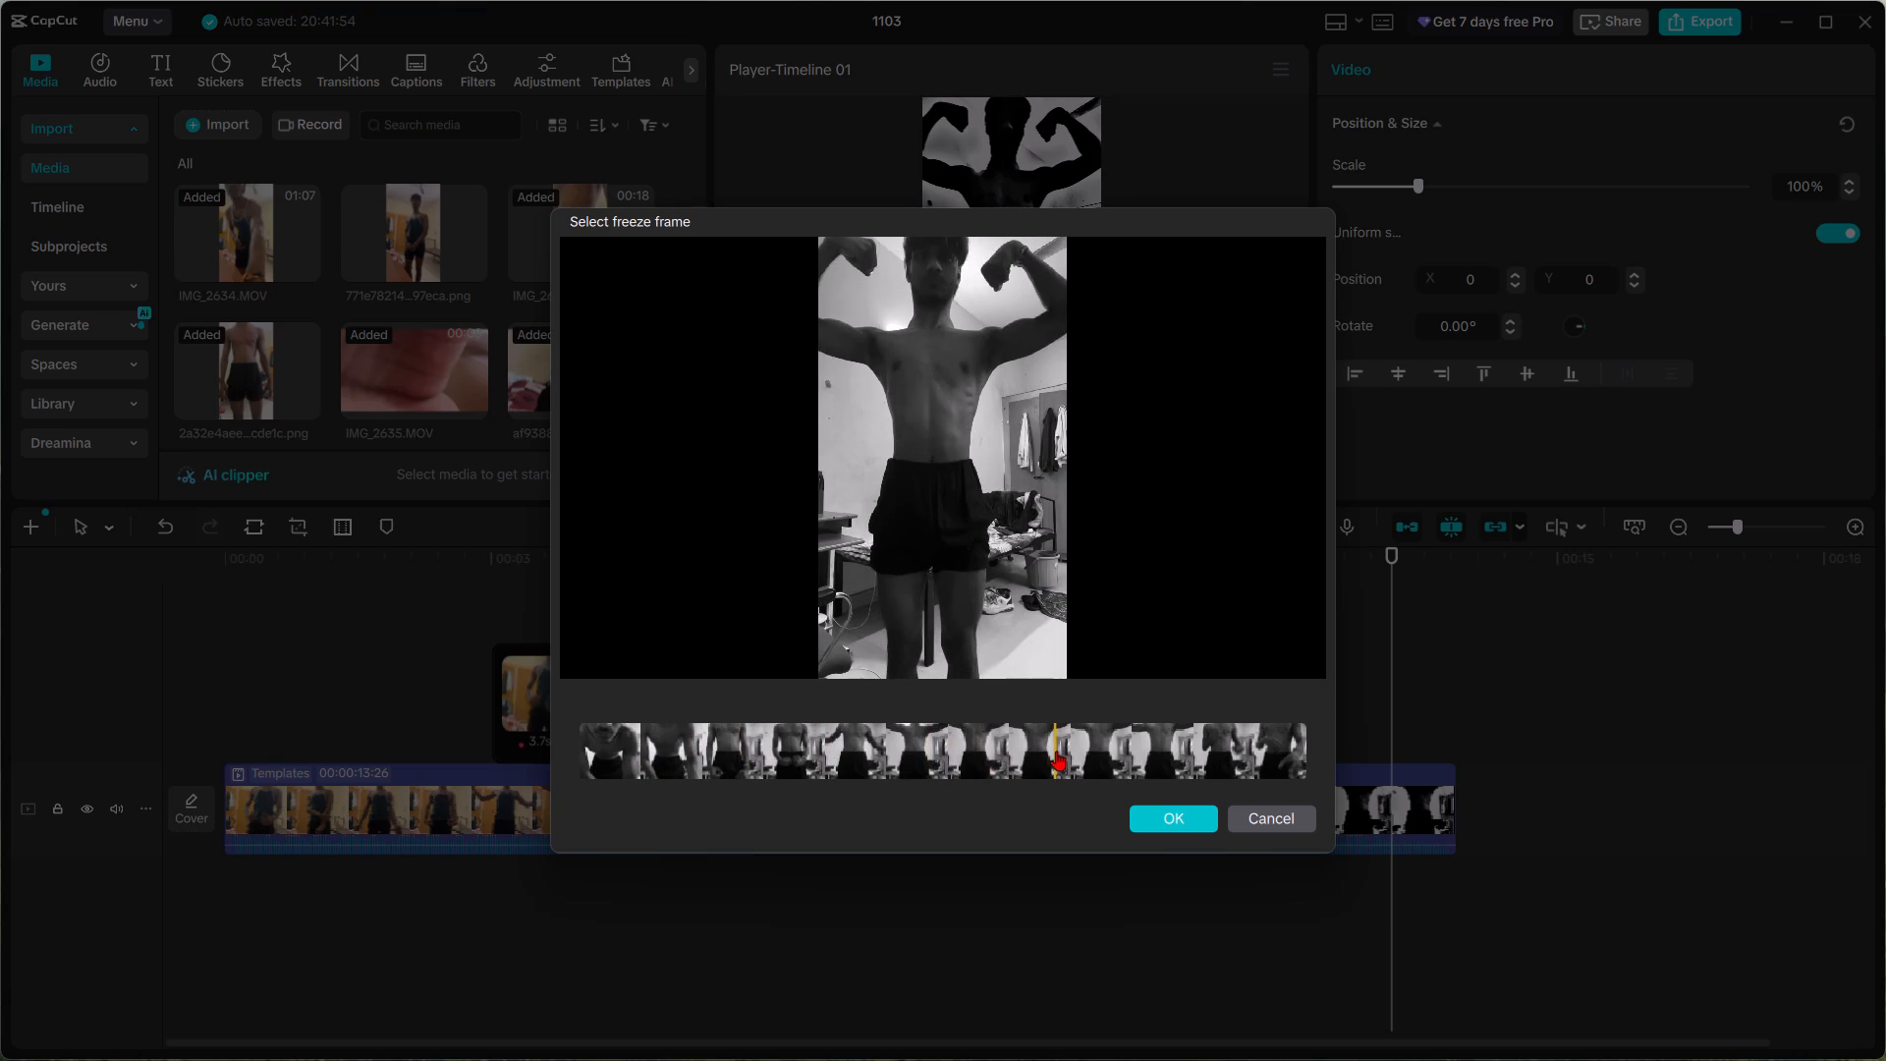
pyautogui.click(1099, 751)
# Set the eighth clip's freeze frame to the front double-biceps pose with the whole head in view, and confirm the selection.
pyautogui.click(996, 754)
pyautogui.click(922, 754)
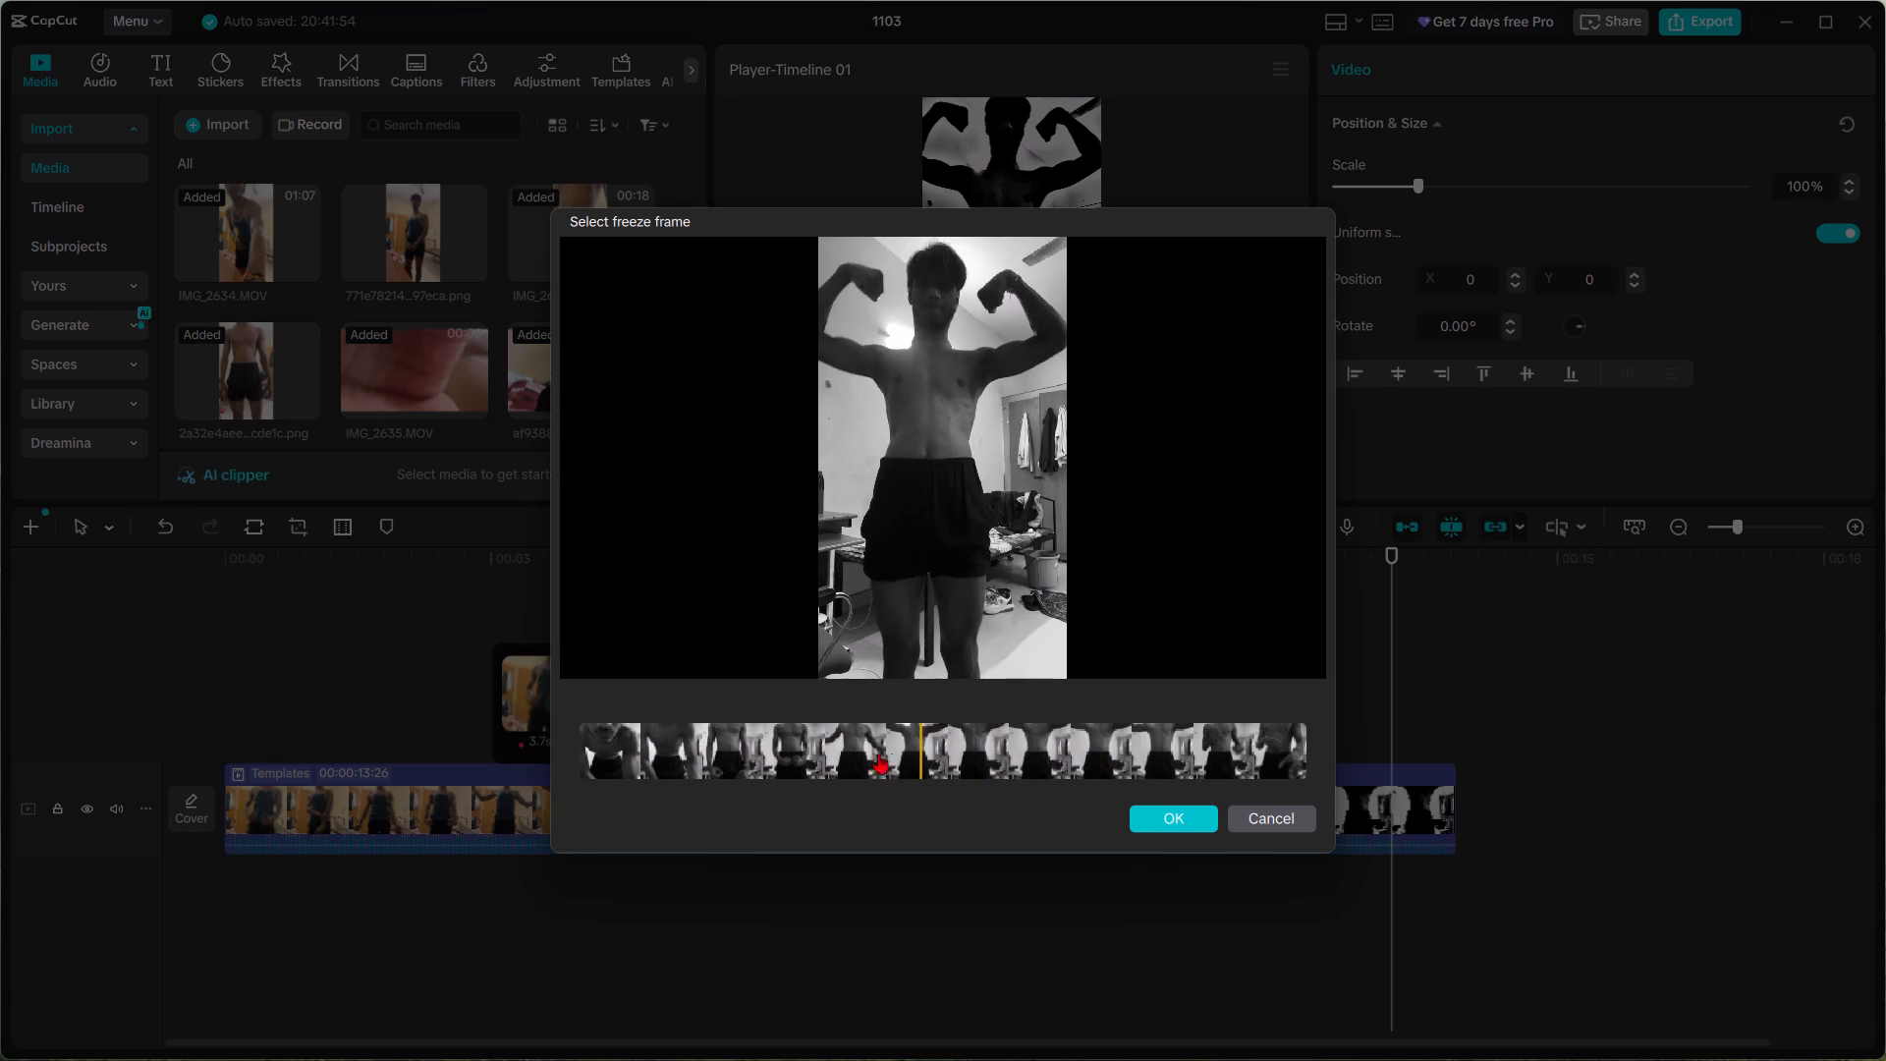
pyautogui.click(849, 754)
pyautogui.click(826, 756)
pyautogui.click(895, 747)
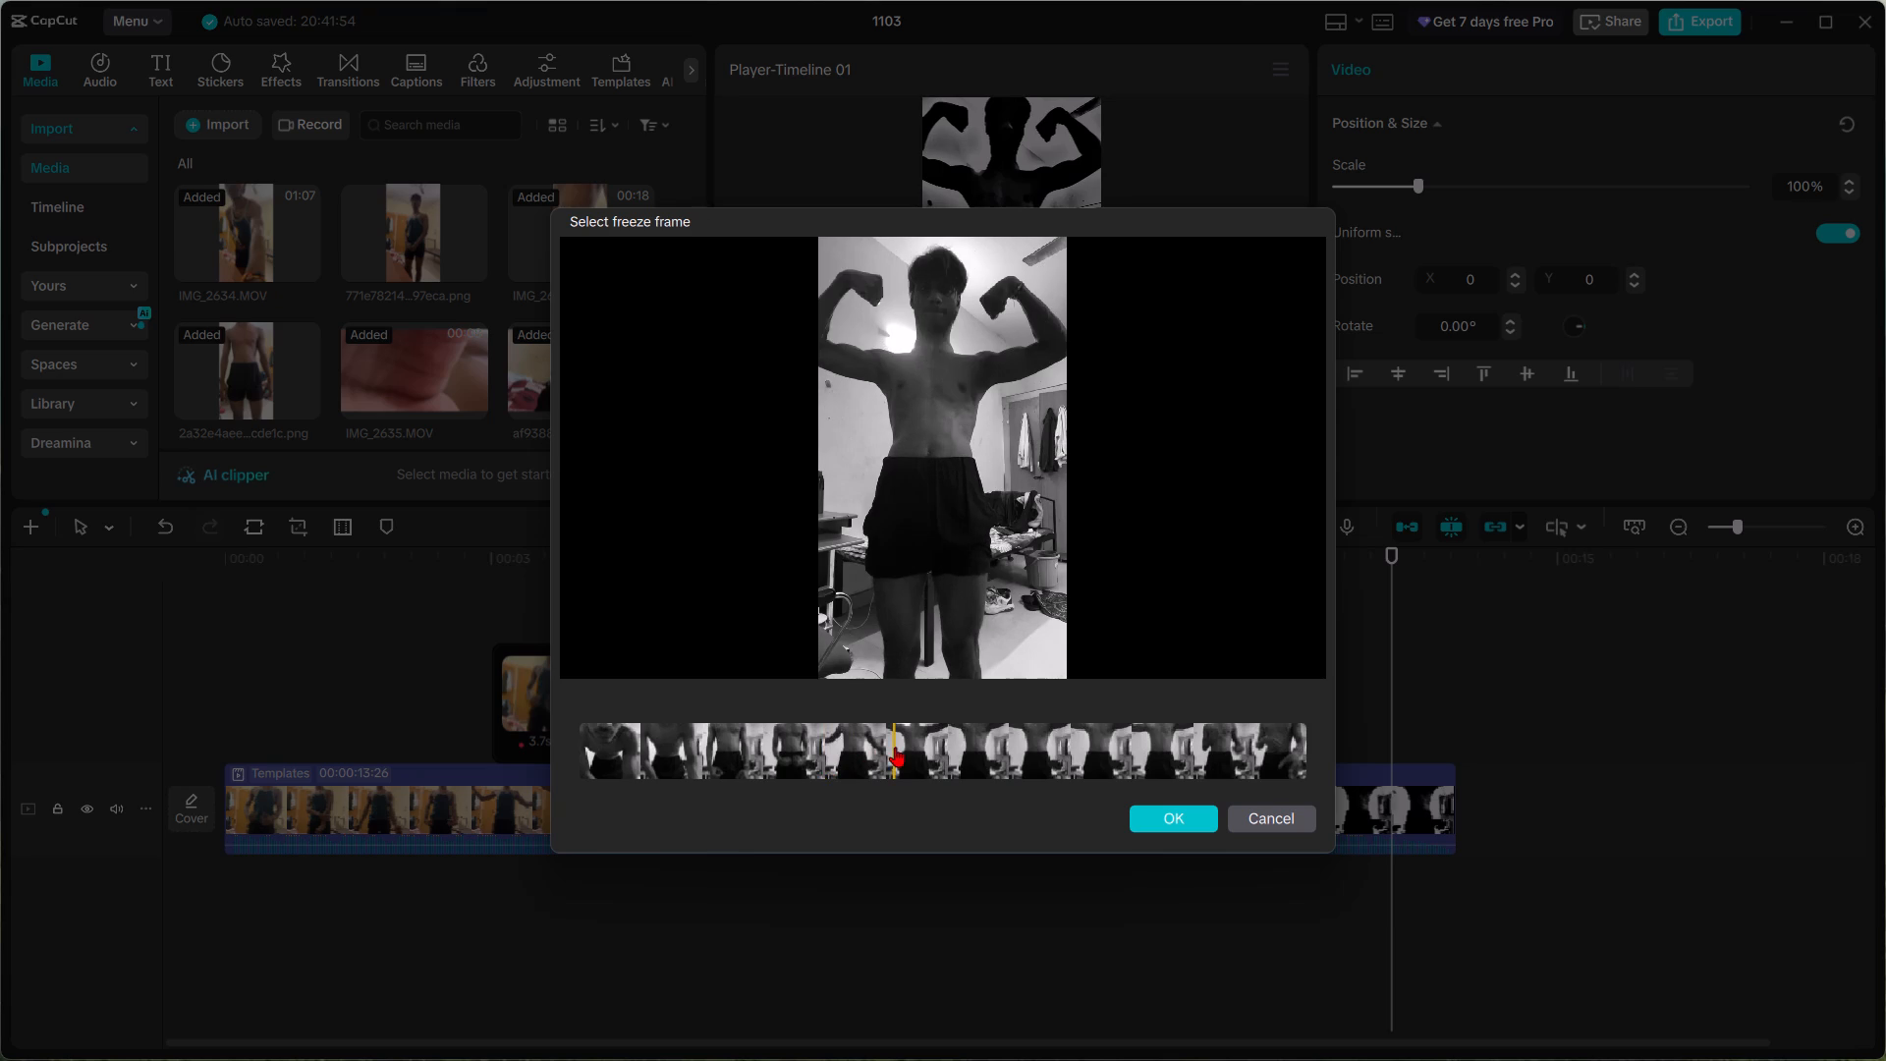
pyautogui.click(942, 746)
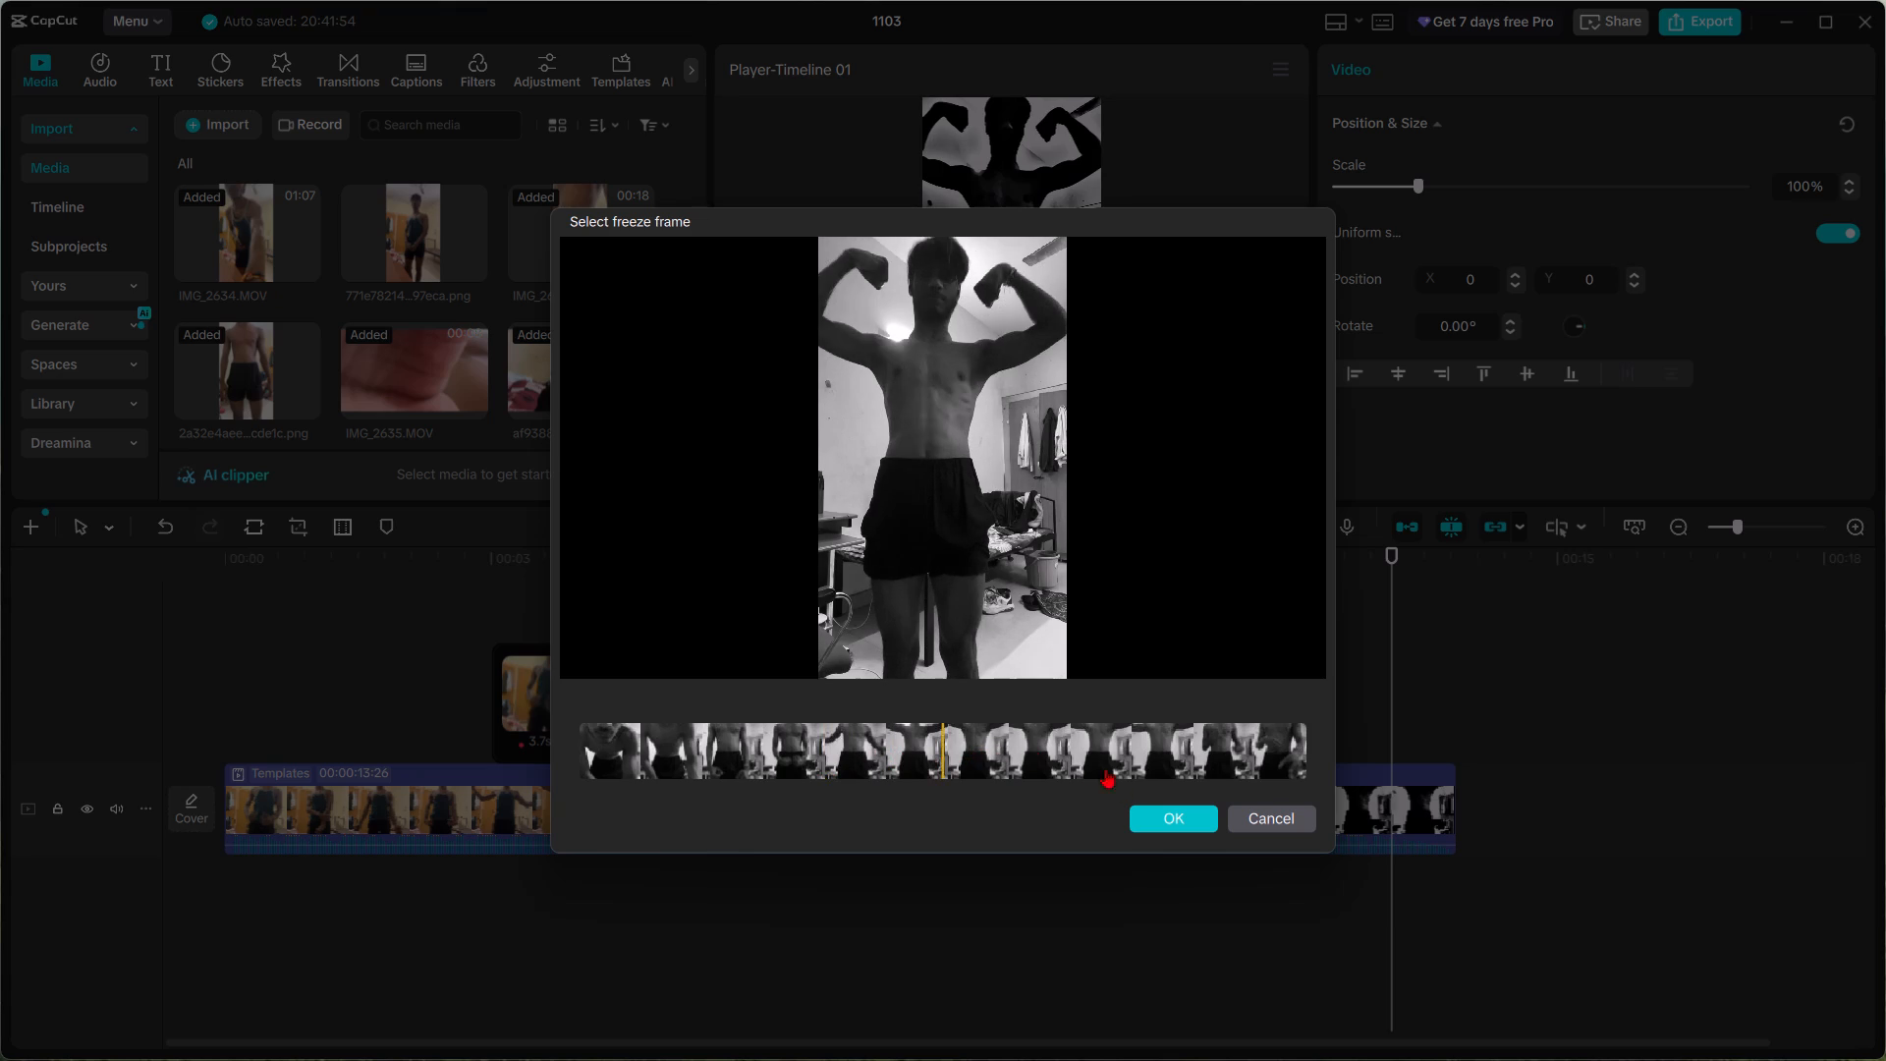
pyautogui.click(1174, 814)
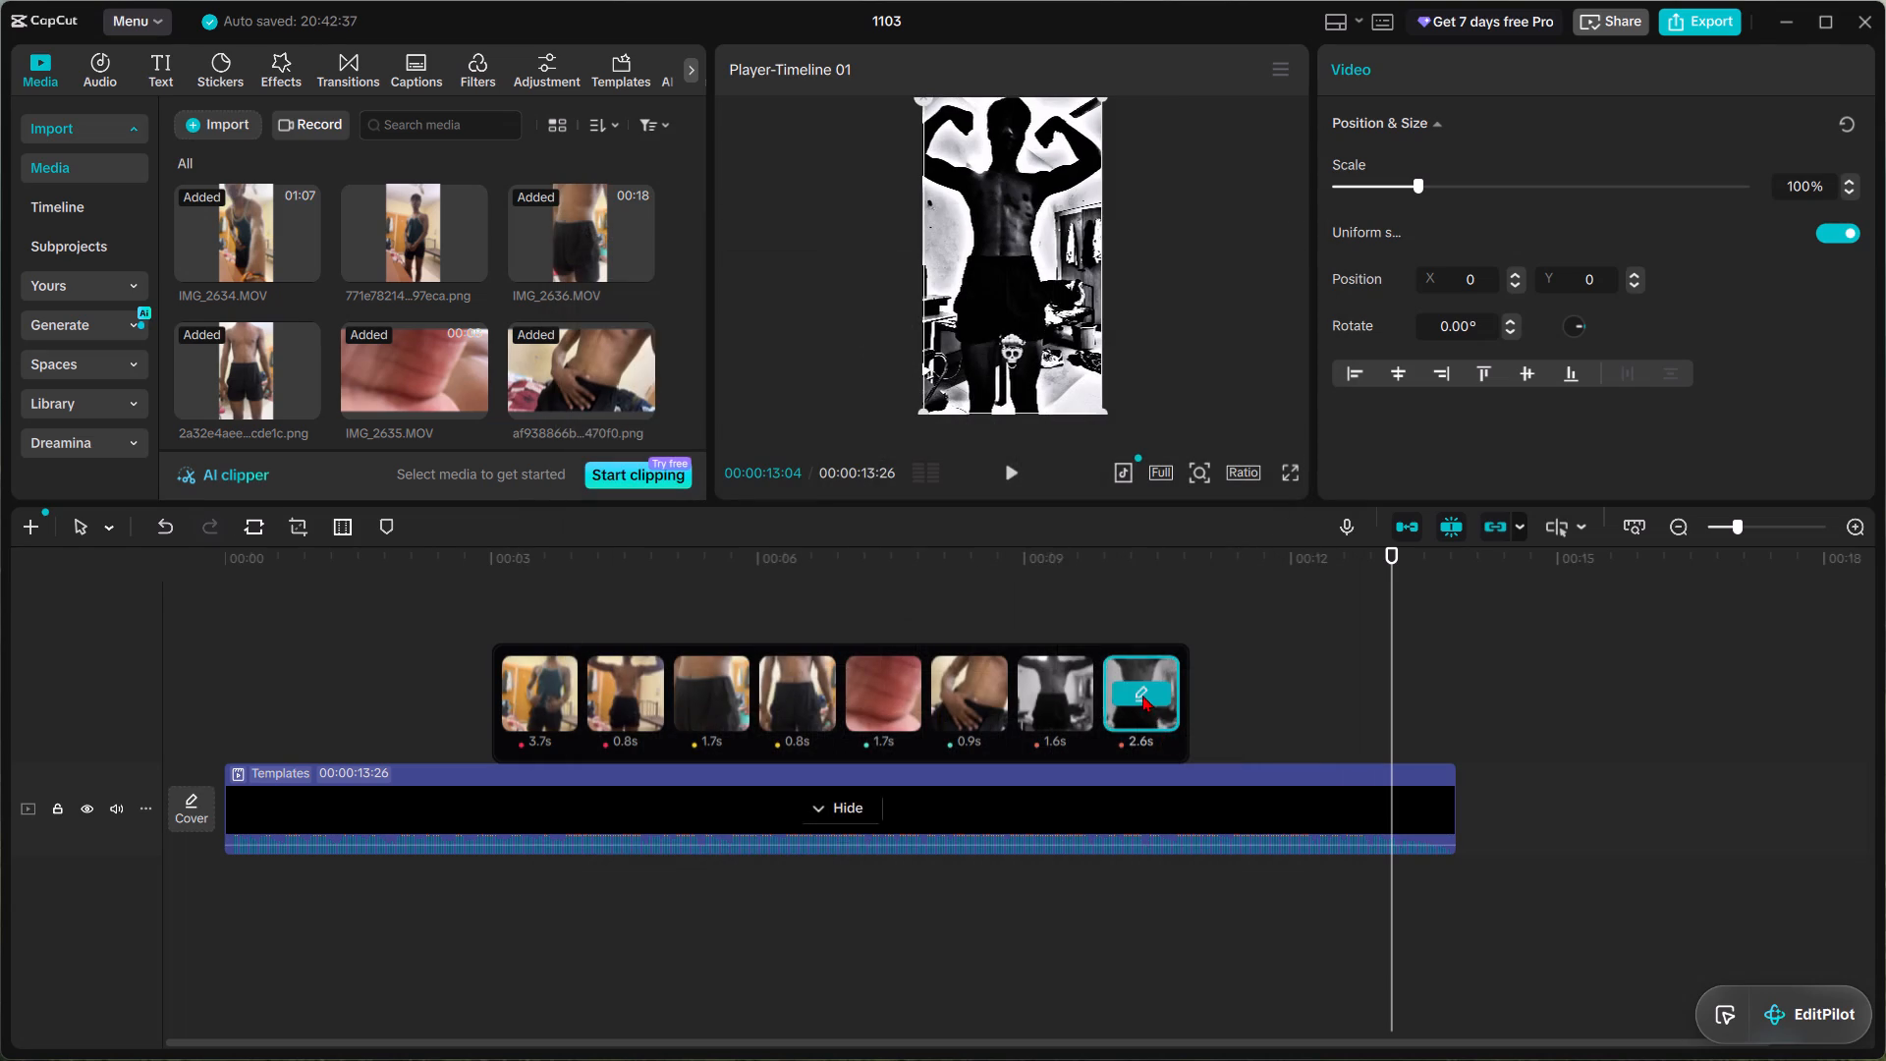
# Crop the eighth clip from the top down to about neck level, keeping the bottom edge in place, and confirm the crop.
pyautogui.click(1142, 695)
pyautogui.click(1190, 749)
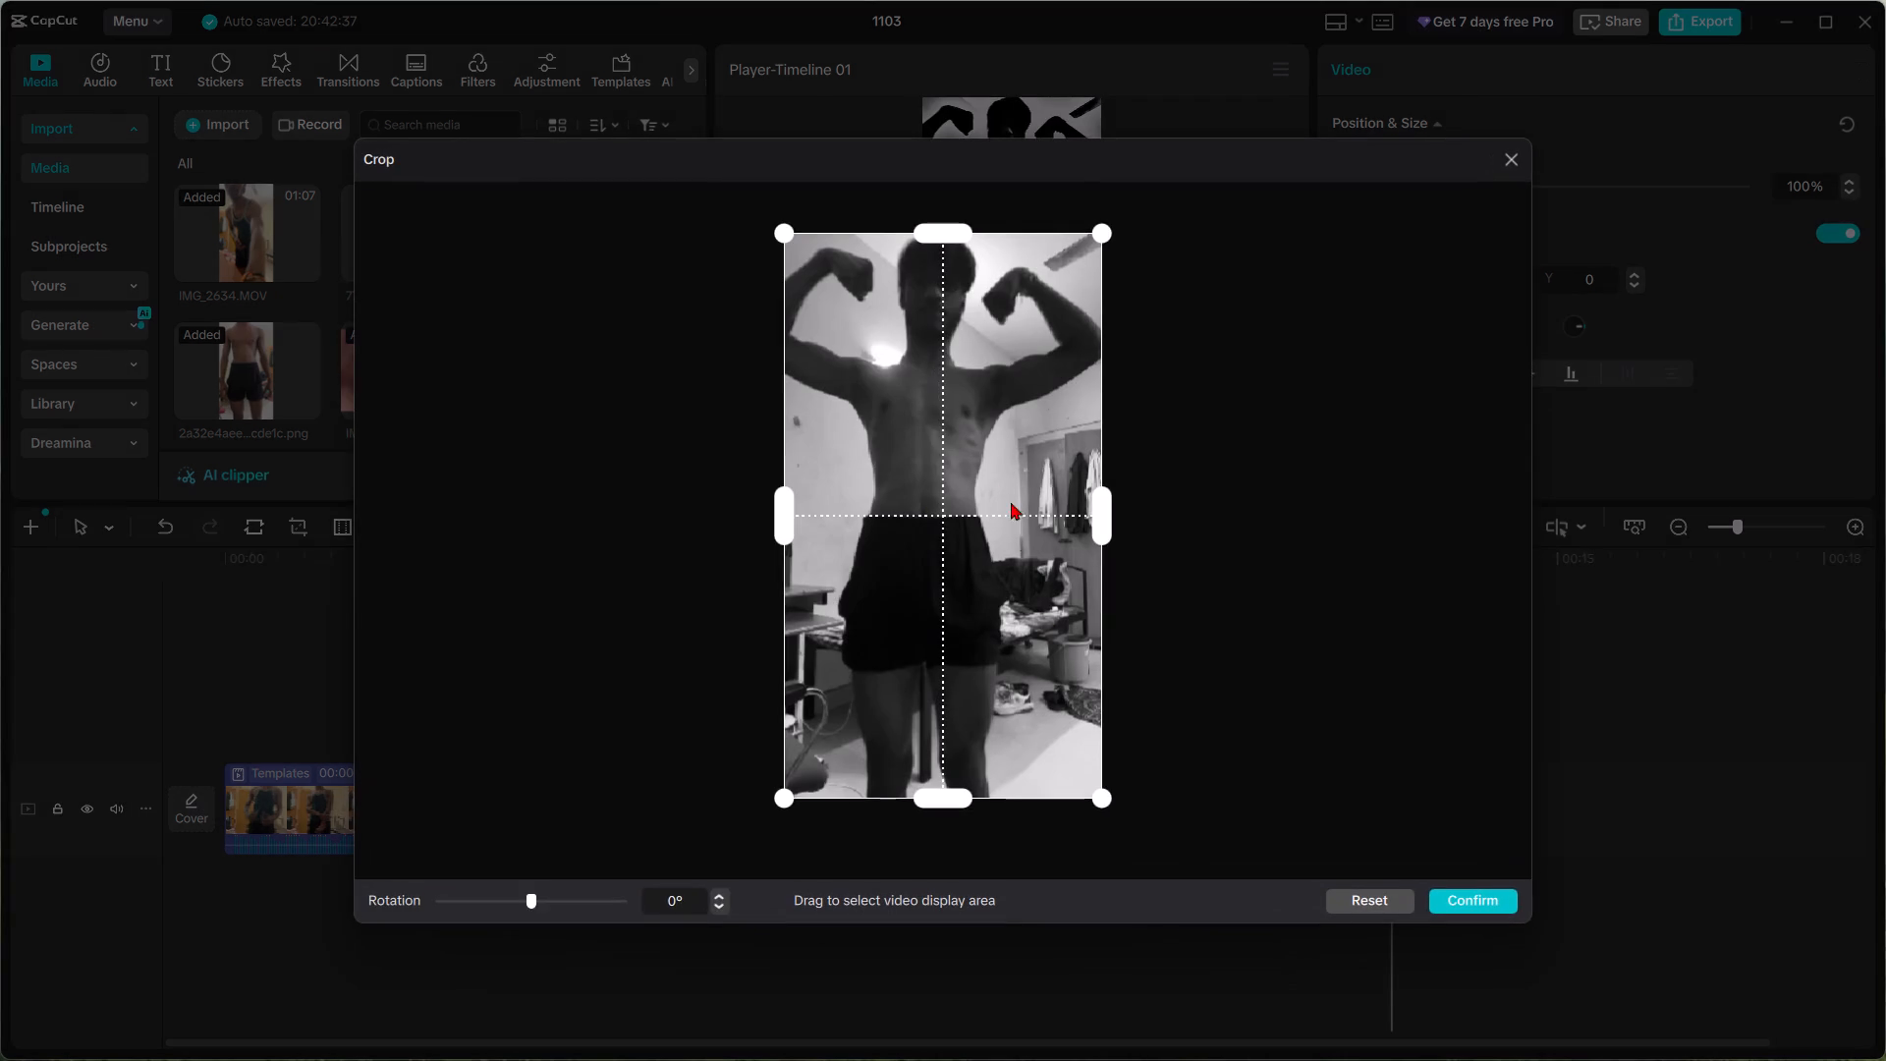
pyautogui.moveTo(953, 216); pyautogui.dragTo(946, 295)
pyautogui.moveTo(946, 238); pyautogui.dragTo(938, 275)
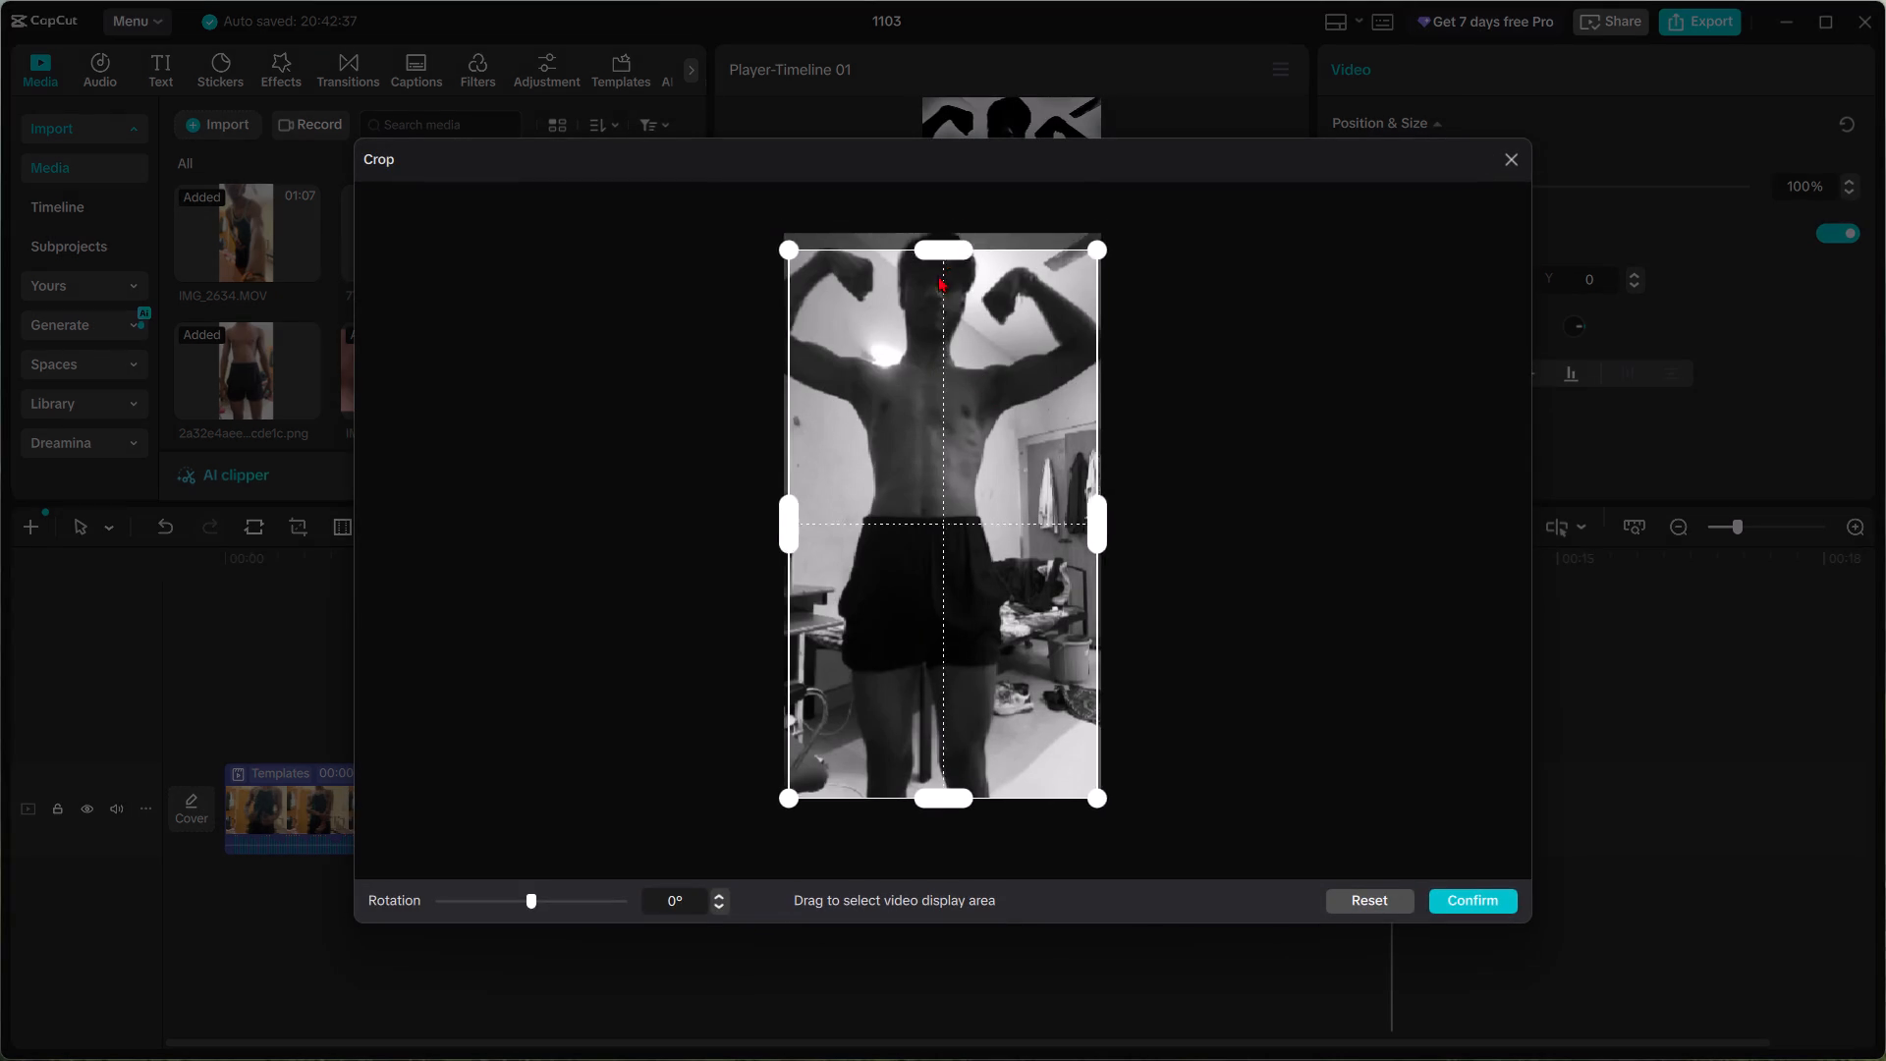
pyautogui.moveTo(938, 275); pyautogui.dragTo(910, 329)
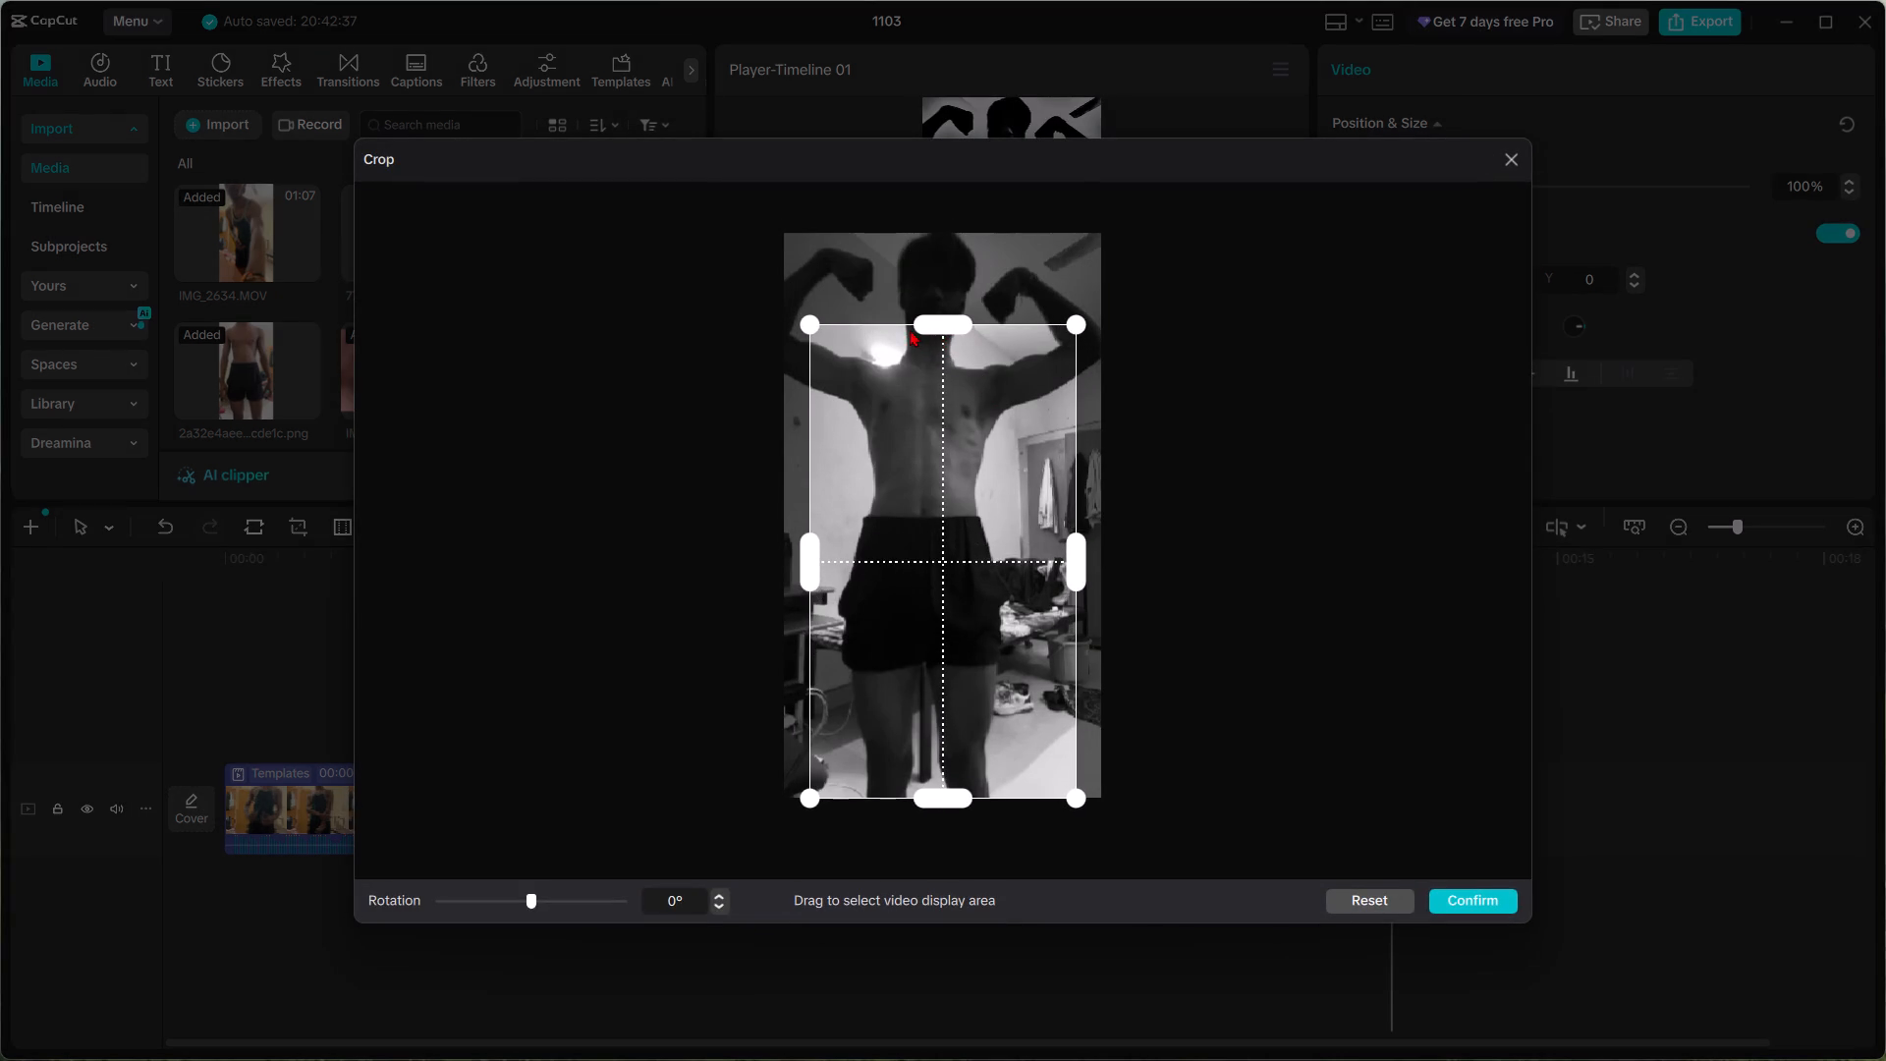
pyautogui.moveTo(910, 329); pyautogui.dragTo(896, 340)
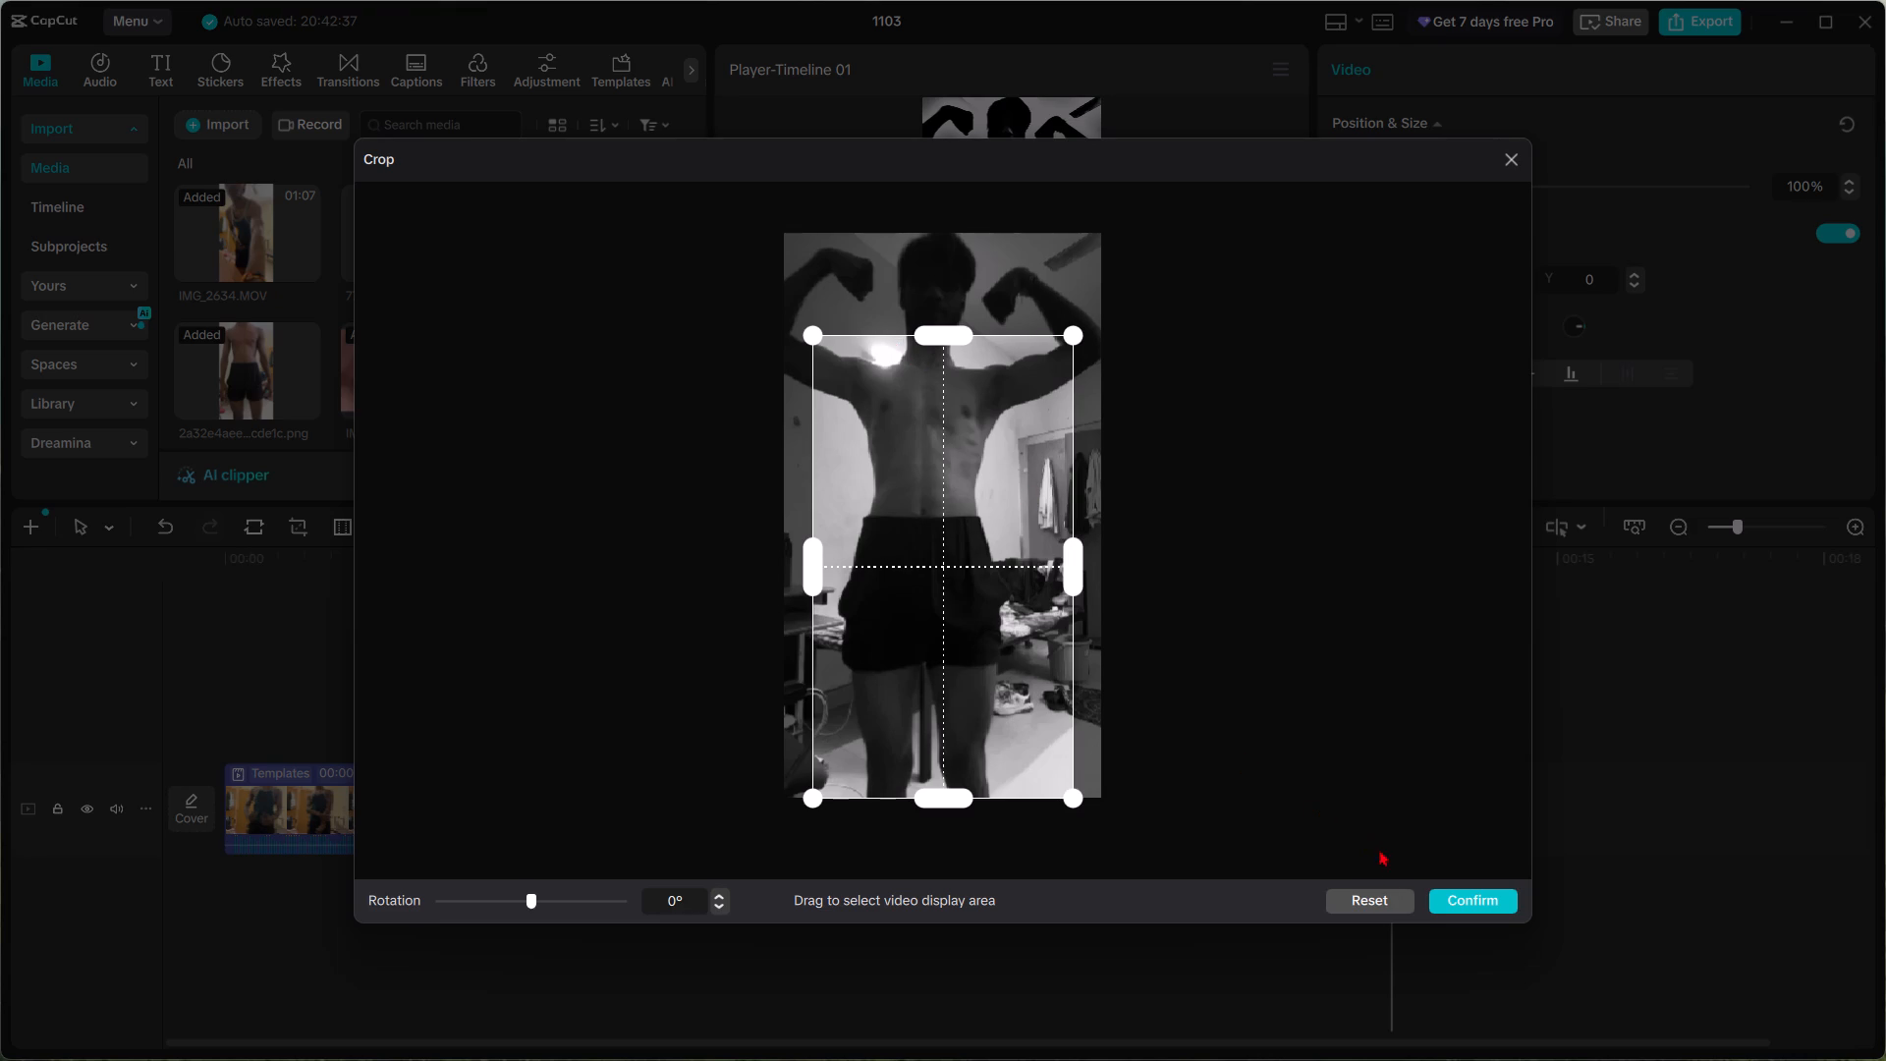
pyautogui.click(1456, 894)
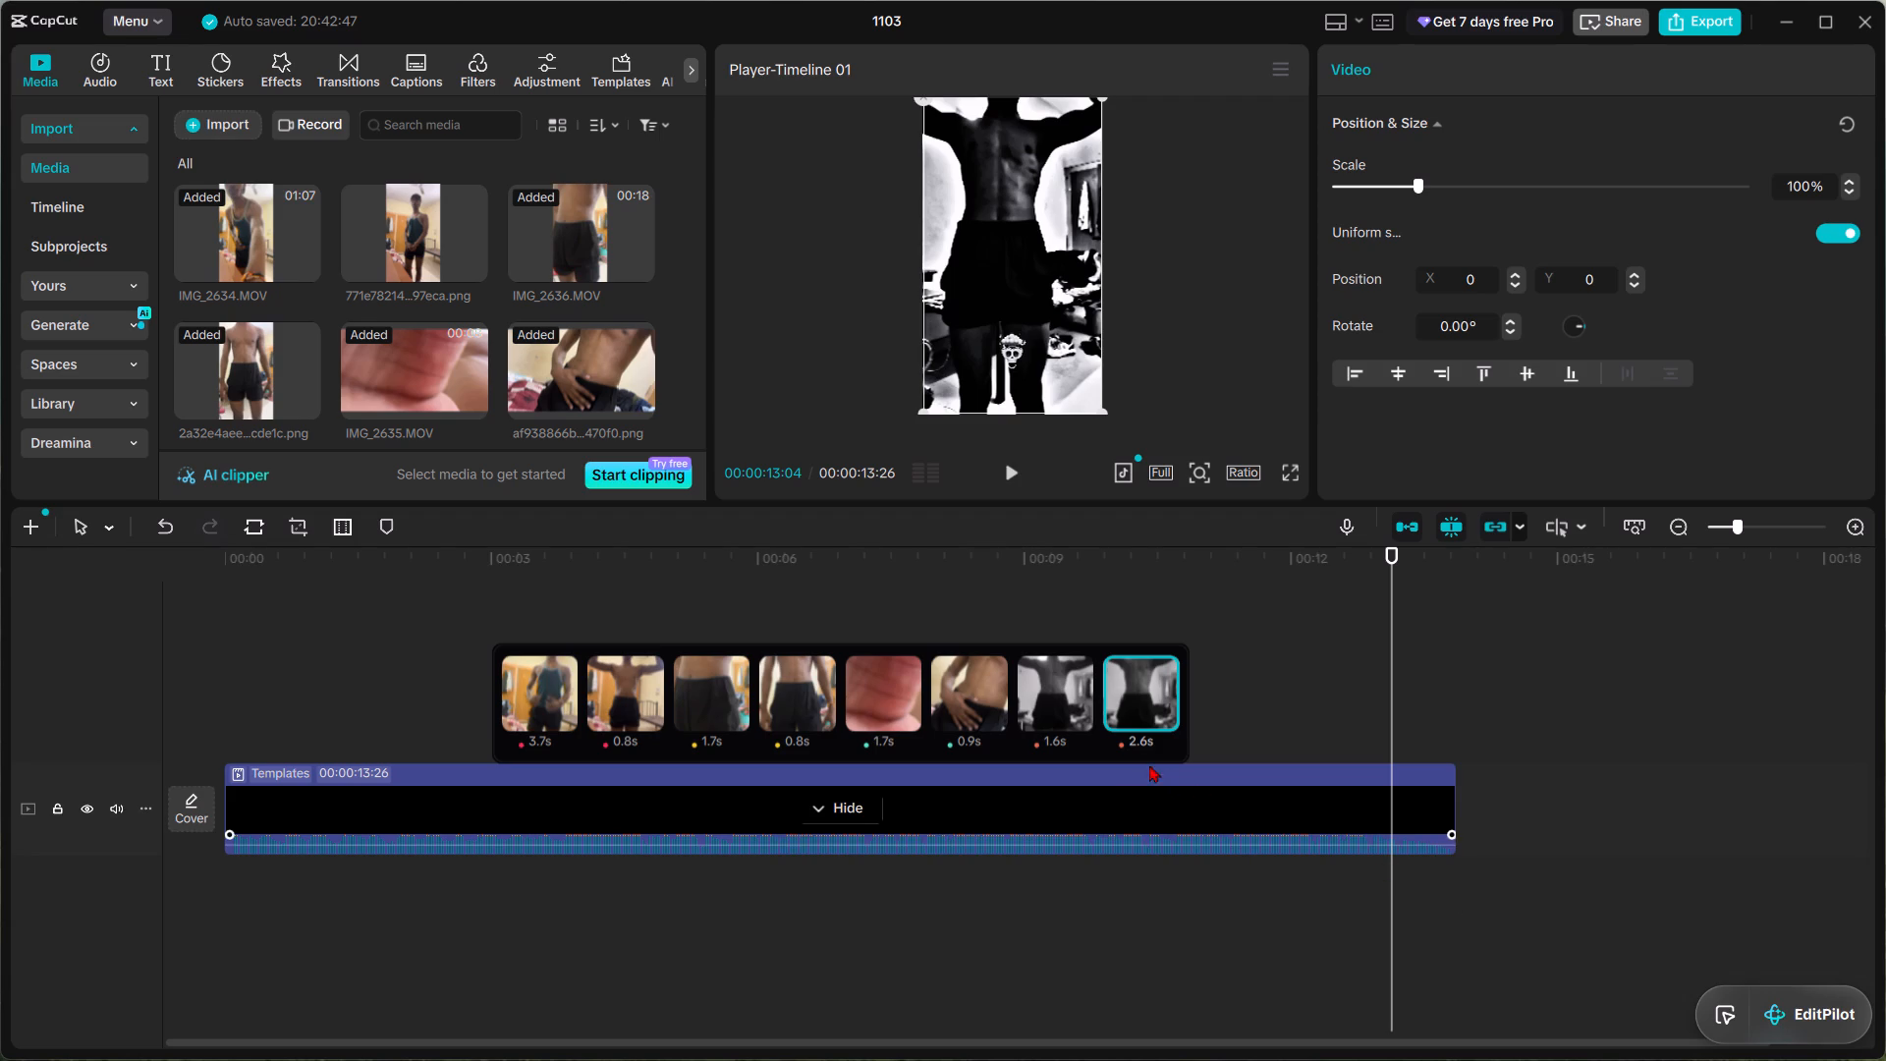
# Review the clips back to the first one, crop it from the top down to about chin level with the bottom edge kept, and confirm.
pyautogui.moveTo(1397, 638); pyautogui.dragTo(1228, 641)
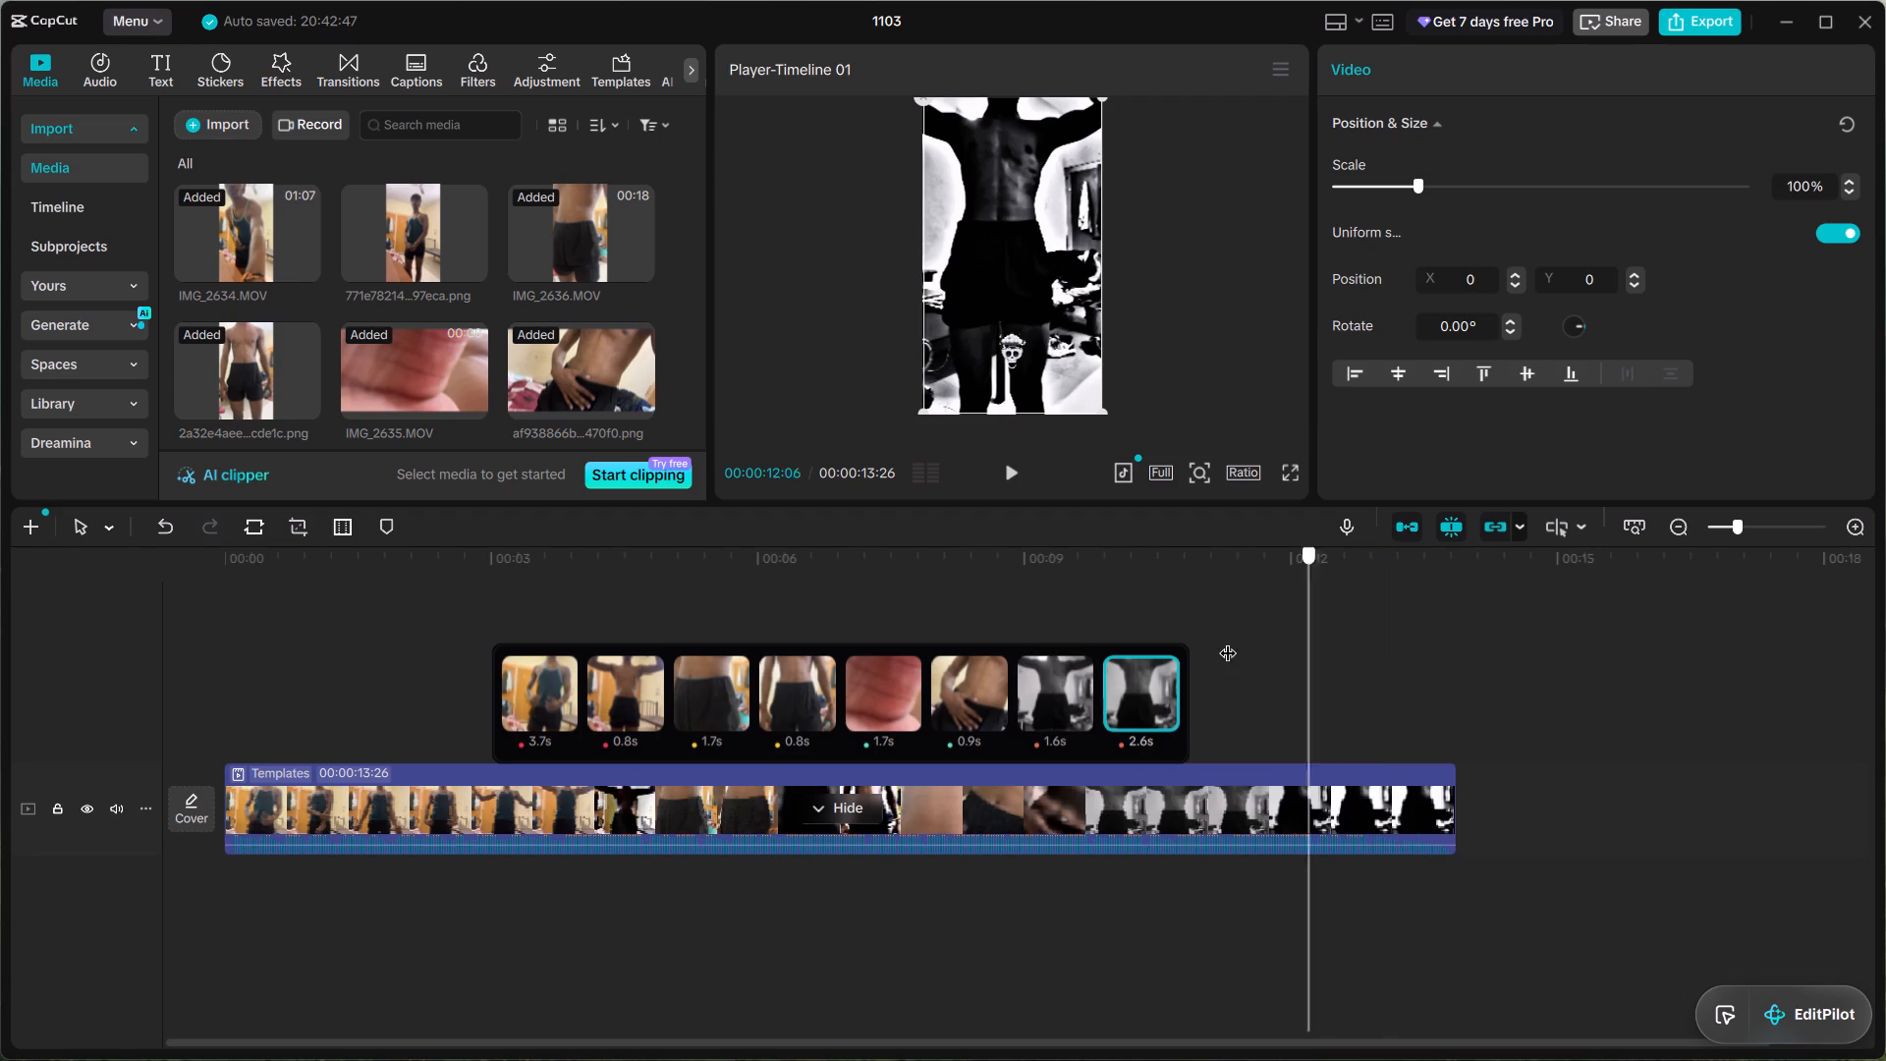
pyautogui.moveTo(1228, 641); pyautogui.dragTo(1053, 650)
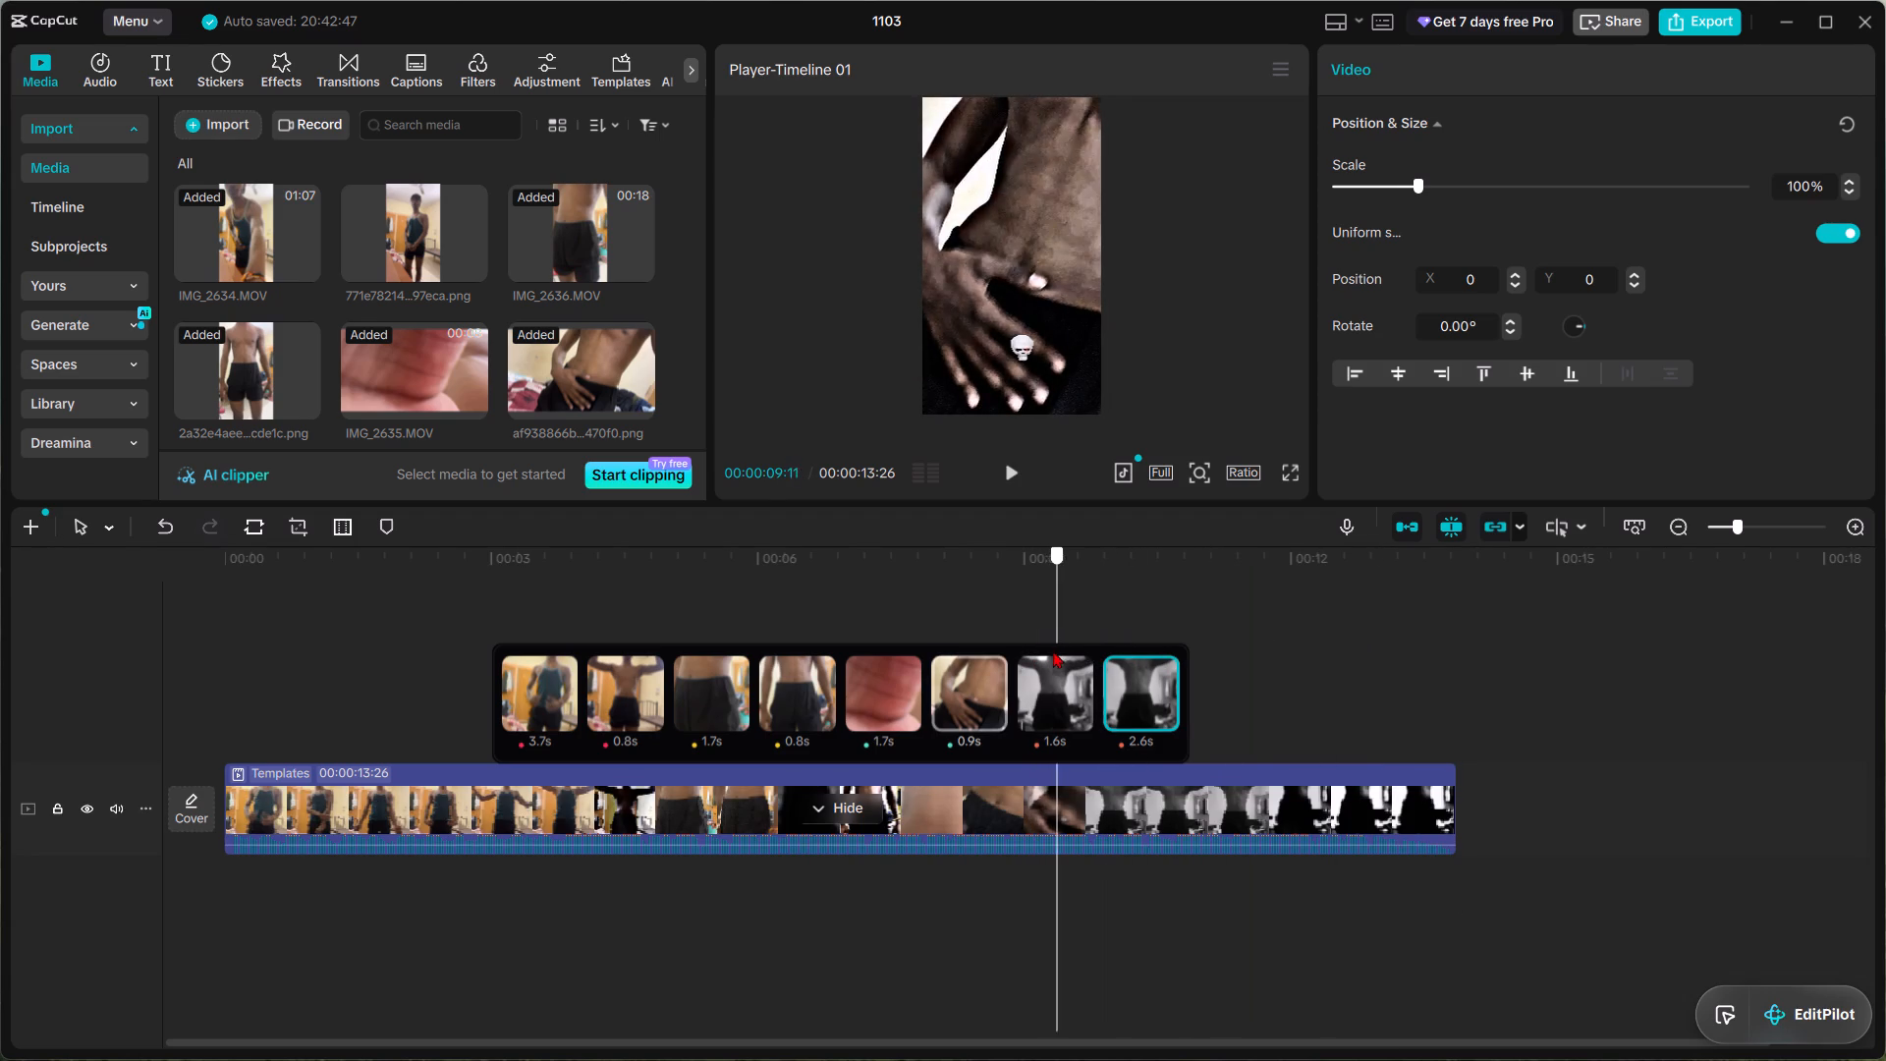
pyautogui.moveTo(1053, 650); pyautogui.dragTo(821, 649)
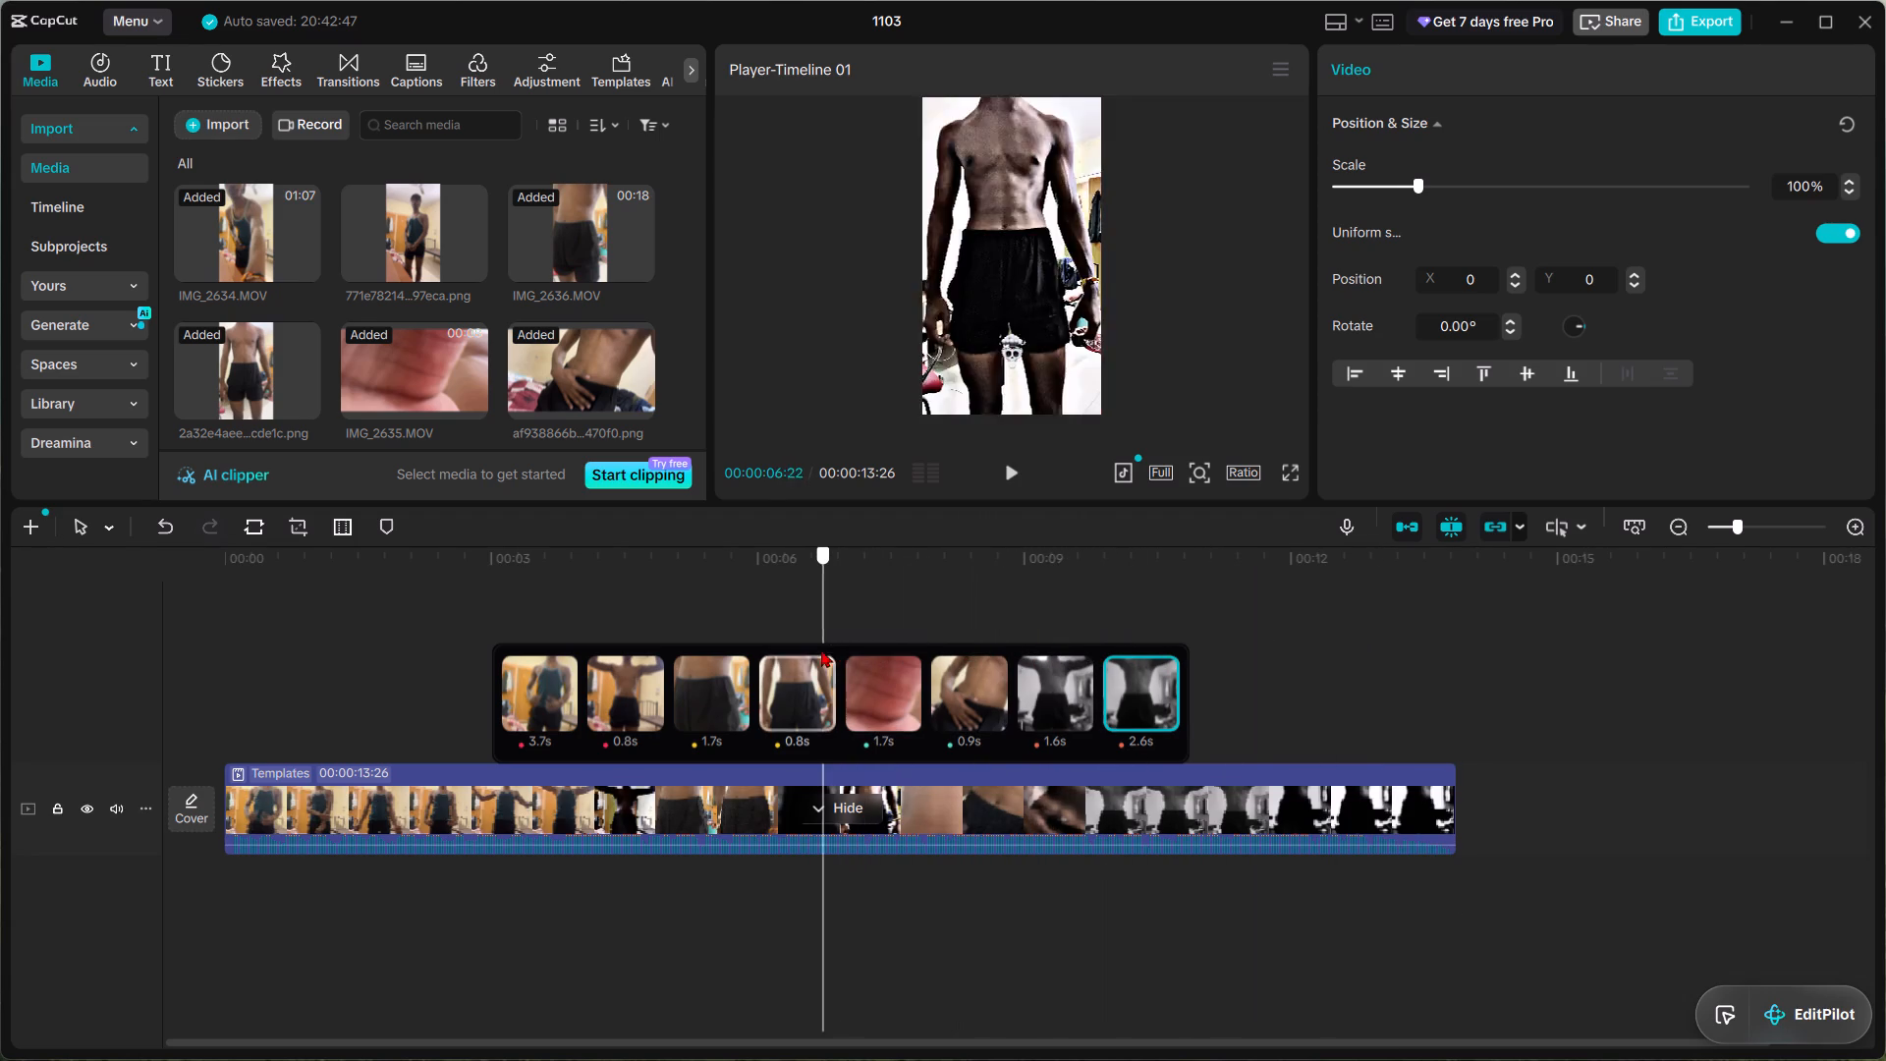
pyautogui.moveTo(821, 649); pyautogui.dragTo(531, 655)
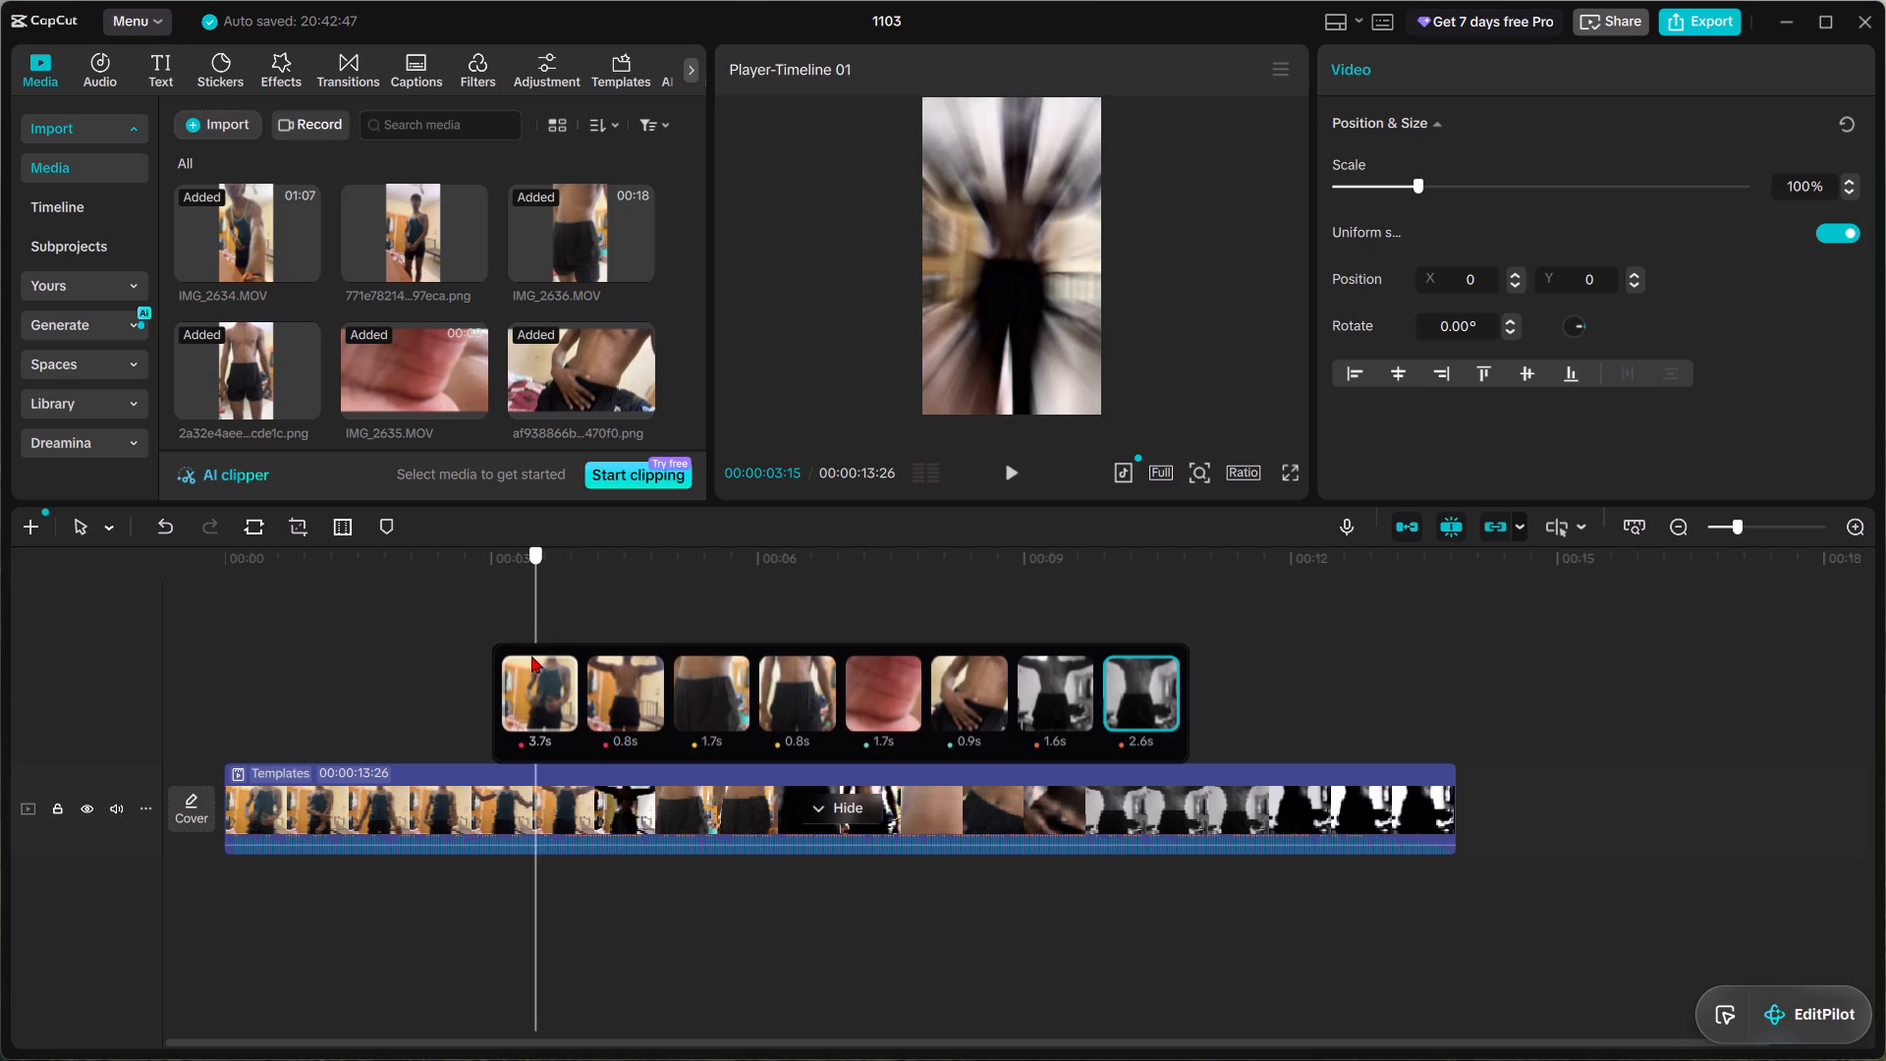
pyautogui.moveTo(531, 655); pyautogui.dragTo(542, 664)
pyautogui.click(555, 697)
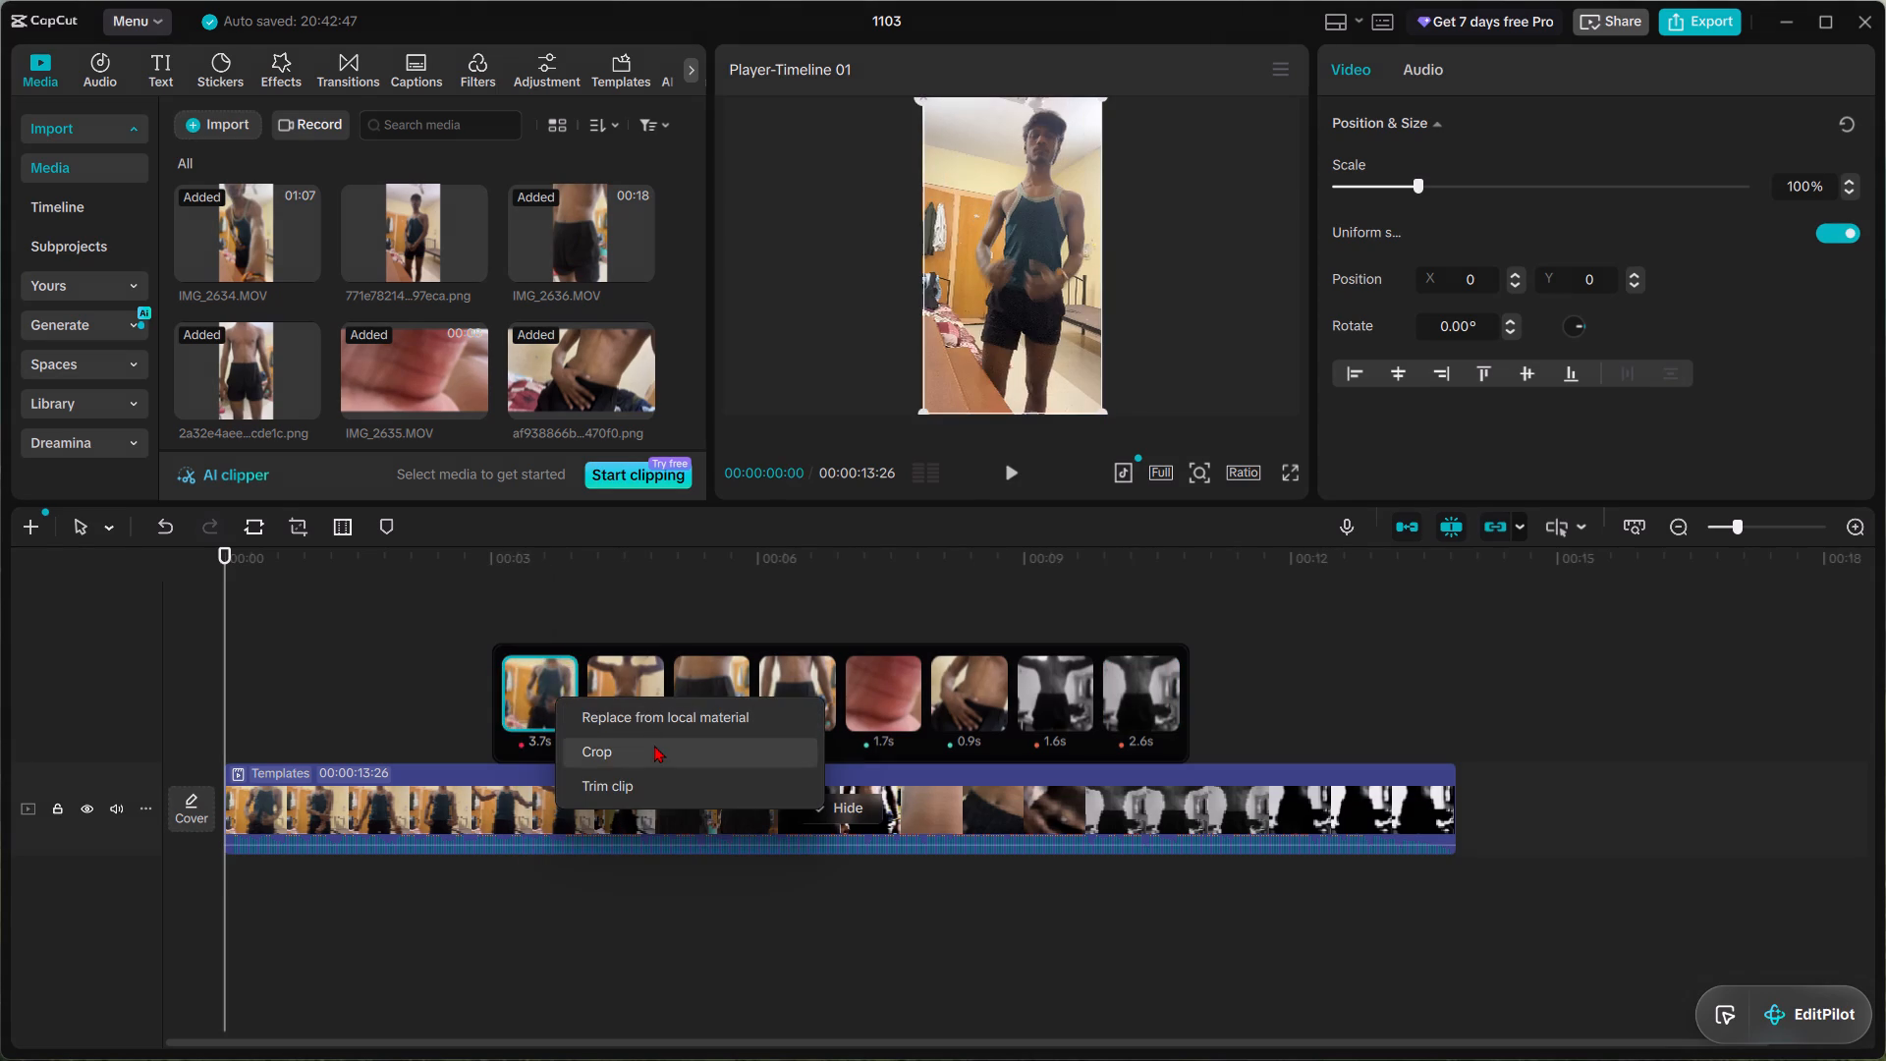
pyautogui.click(654, 745)
pyautogui.moveTo(923, 231); pyautogui.dragTo(933, 321)
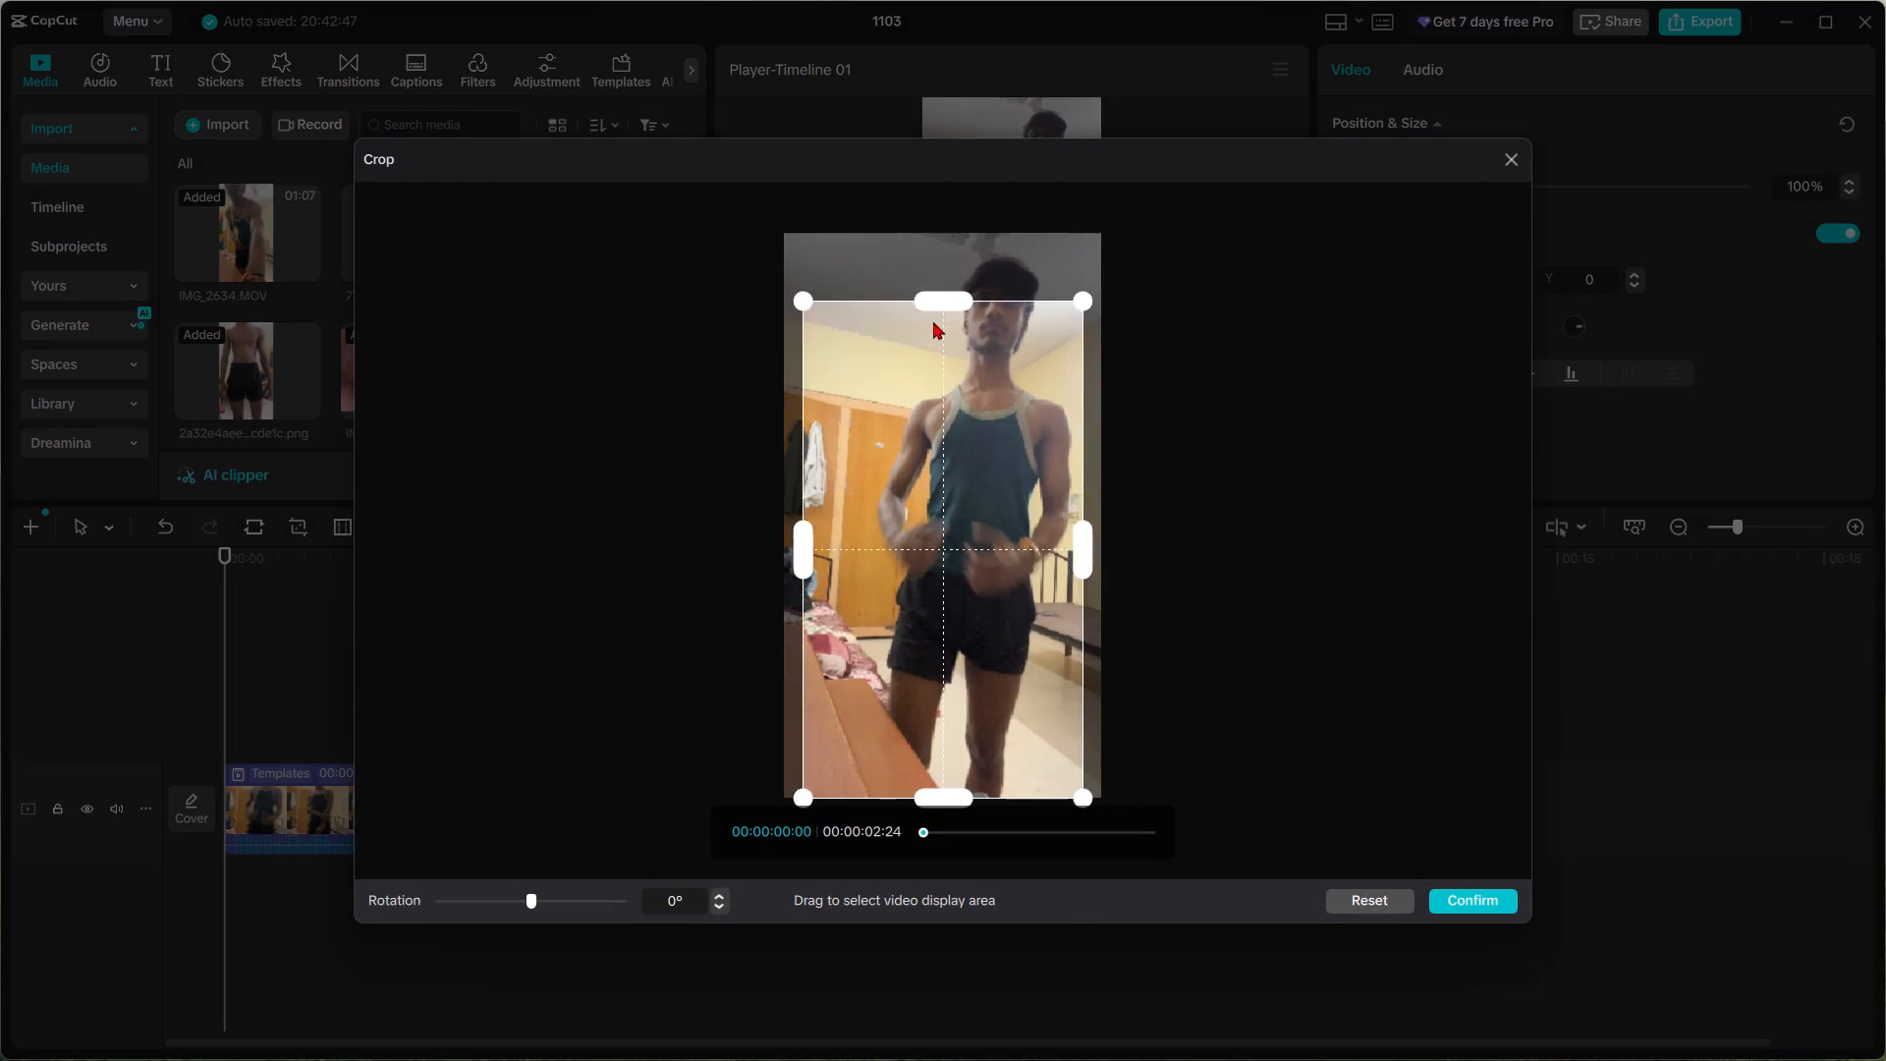
pyautogui.moveTo(933, 321); pyautogui.dragTo(961, 331)
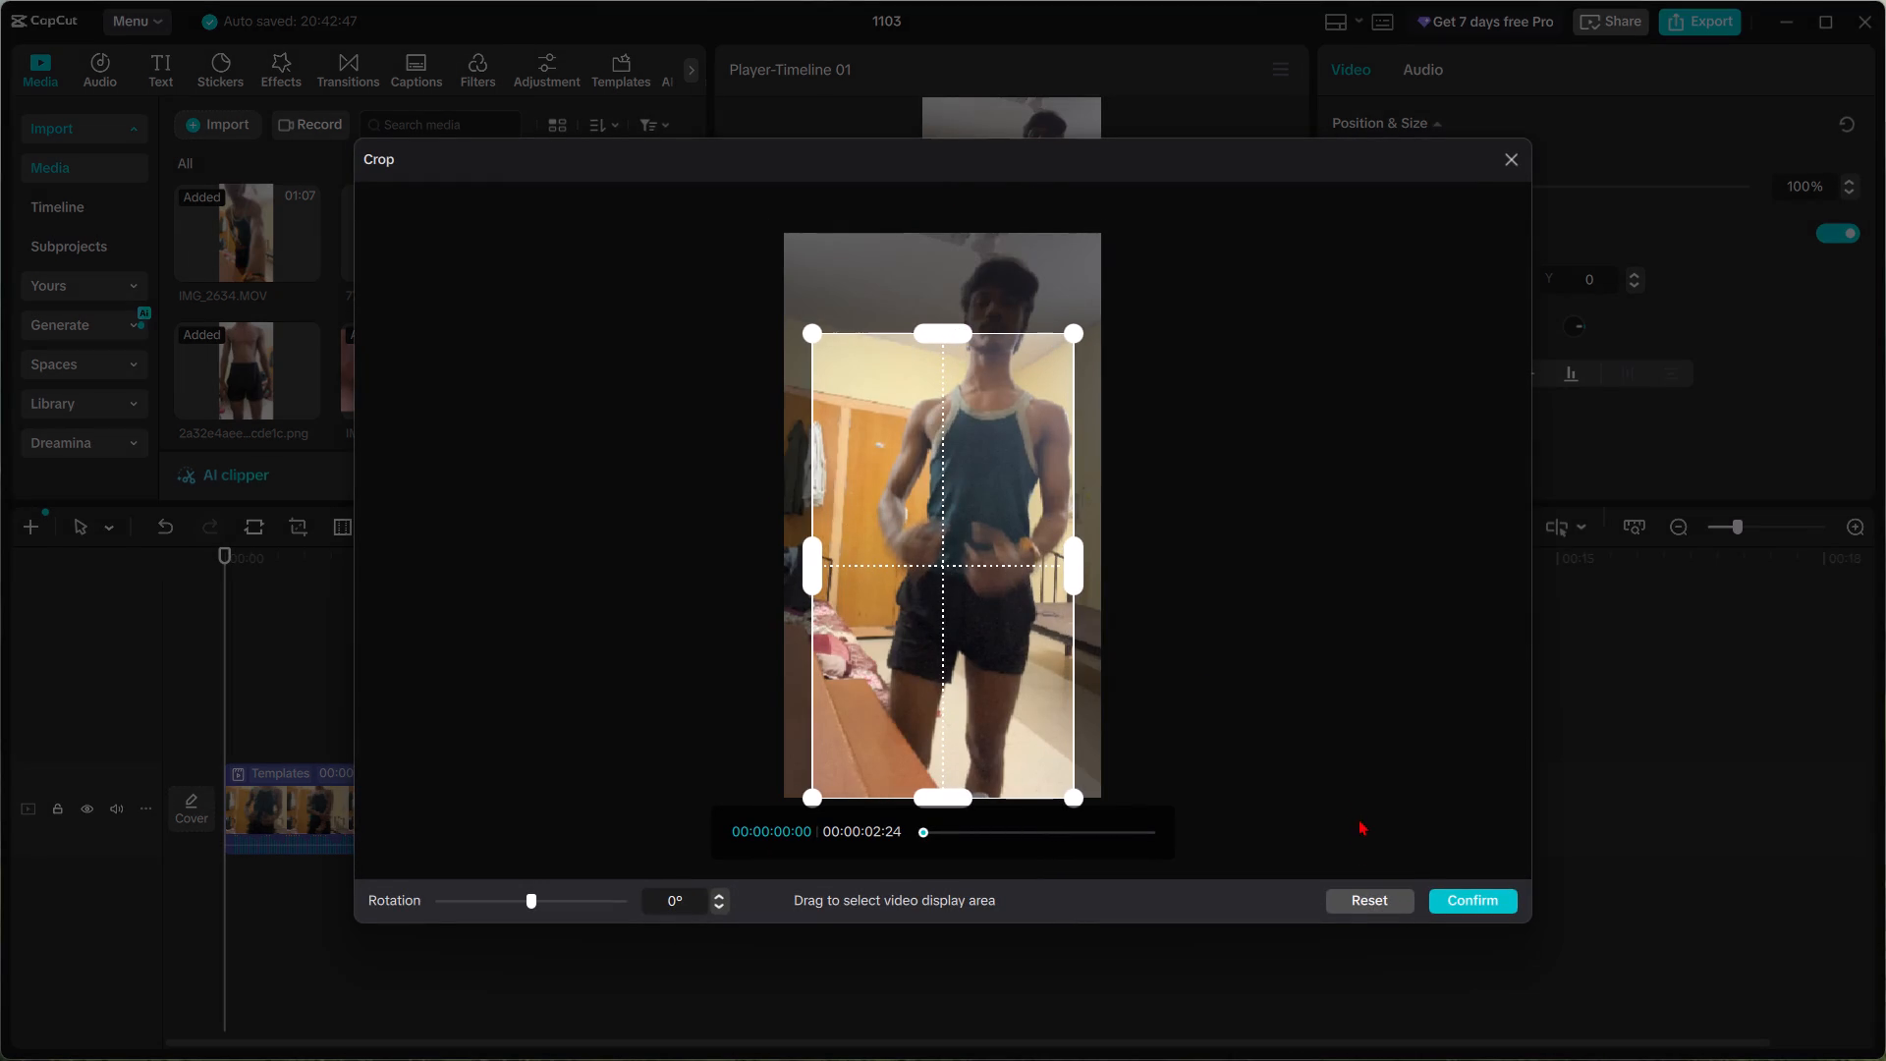
pyautogui.click(1448, 896)
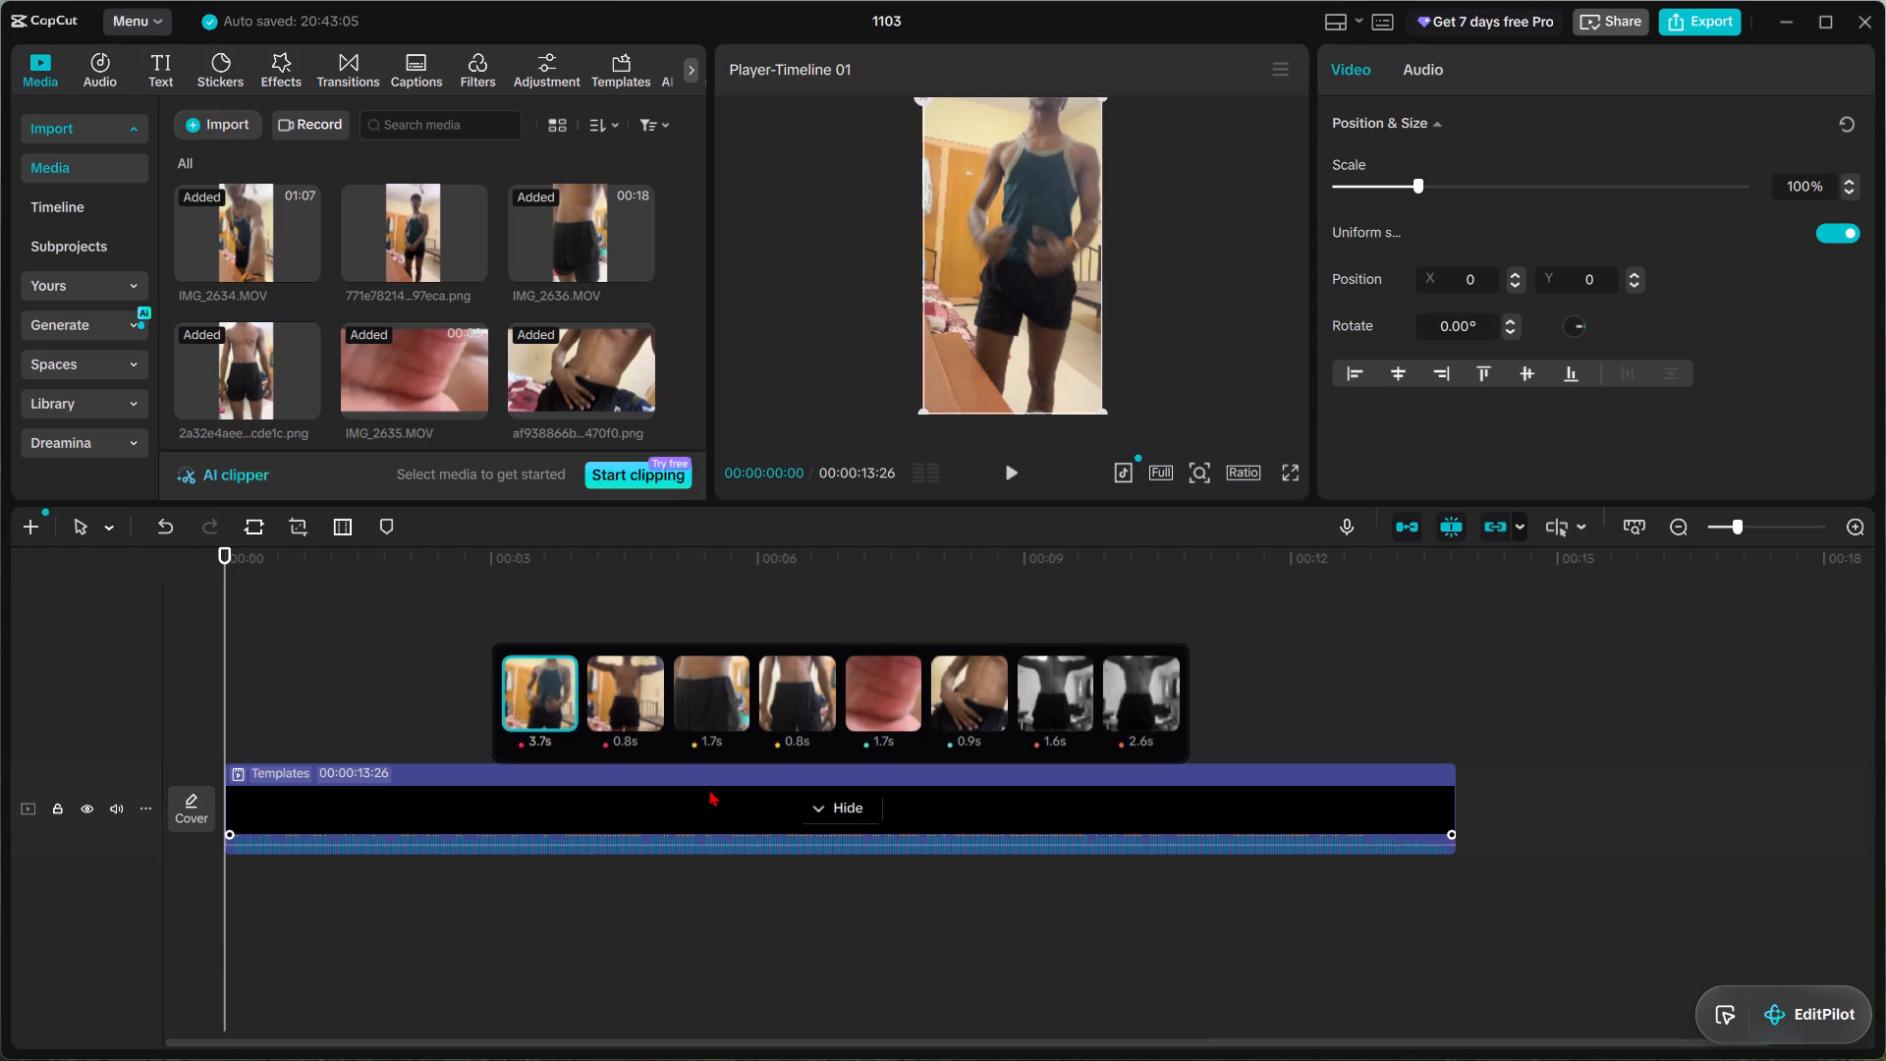
# Play the video from the beginning to check the first clip's new crop.
pyautogui.press('space')
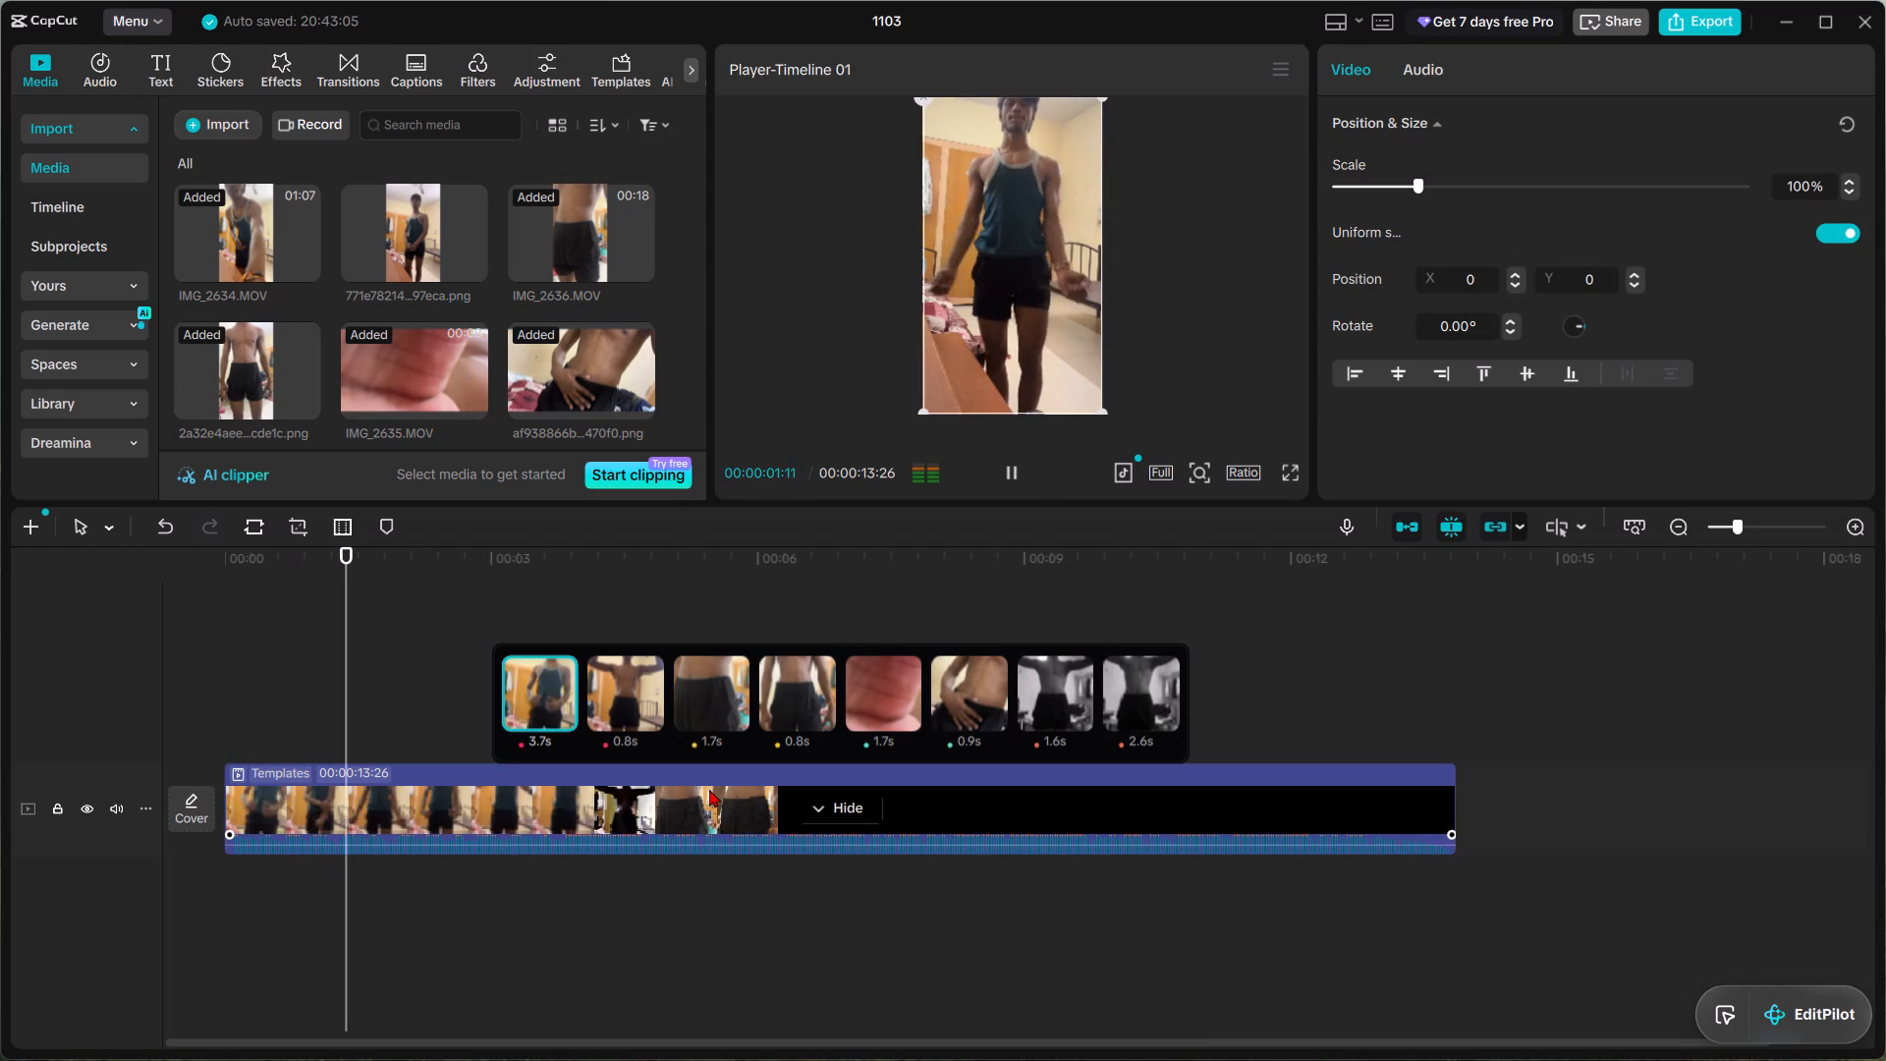
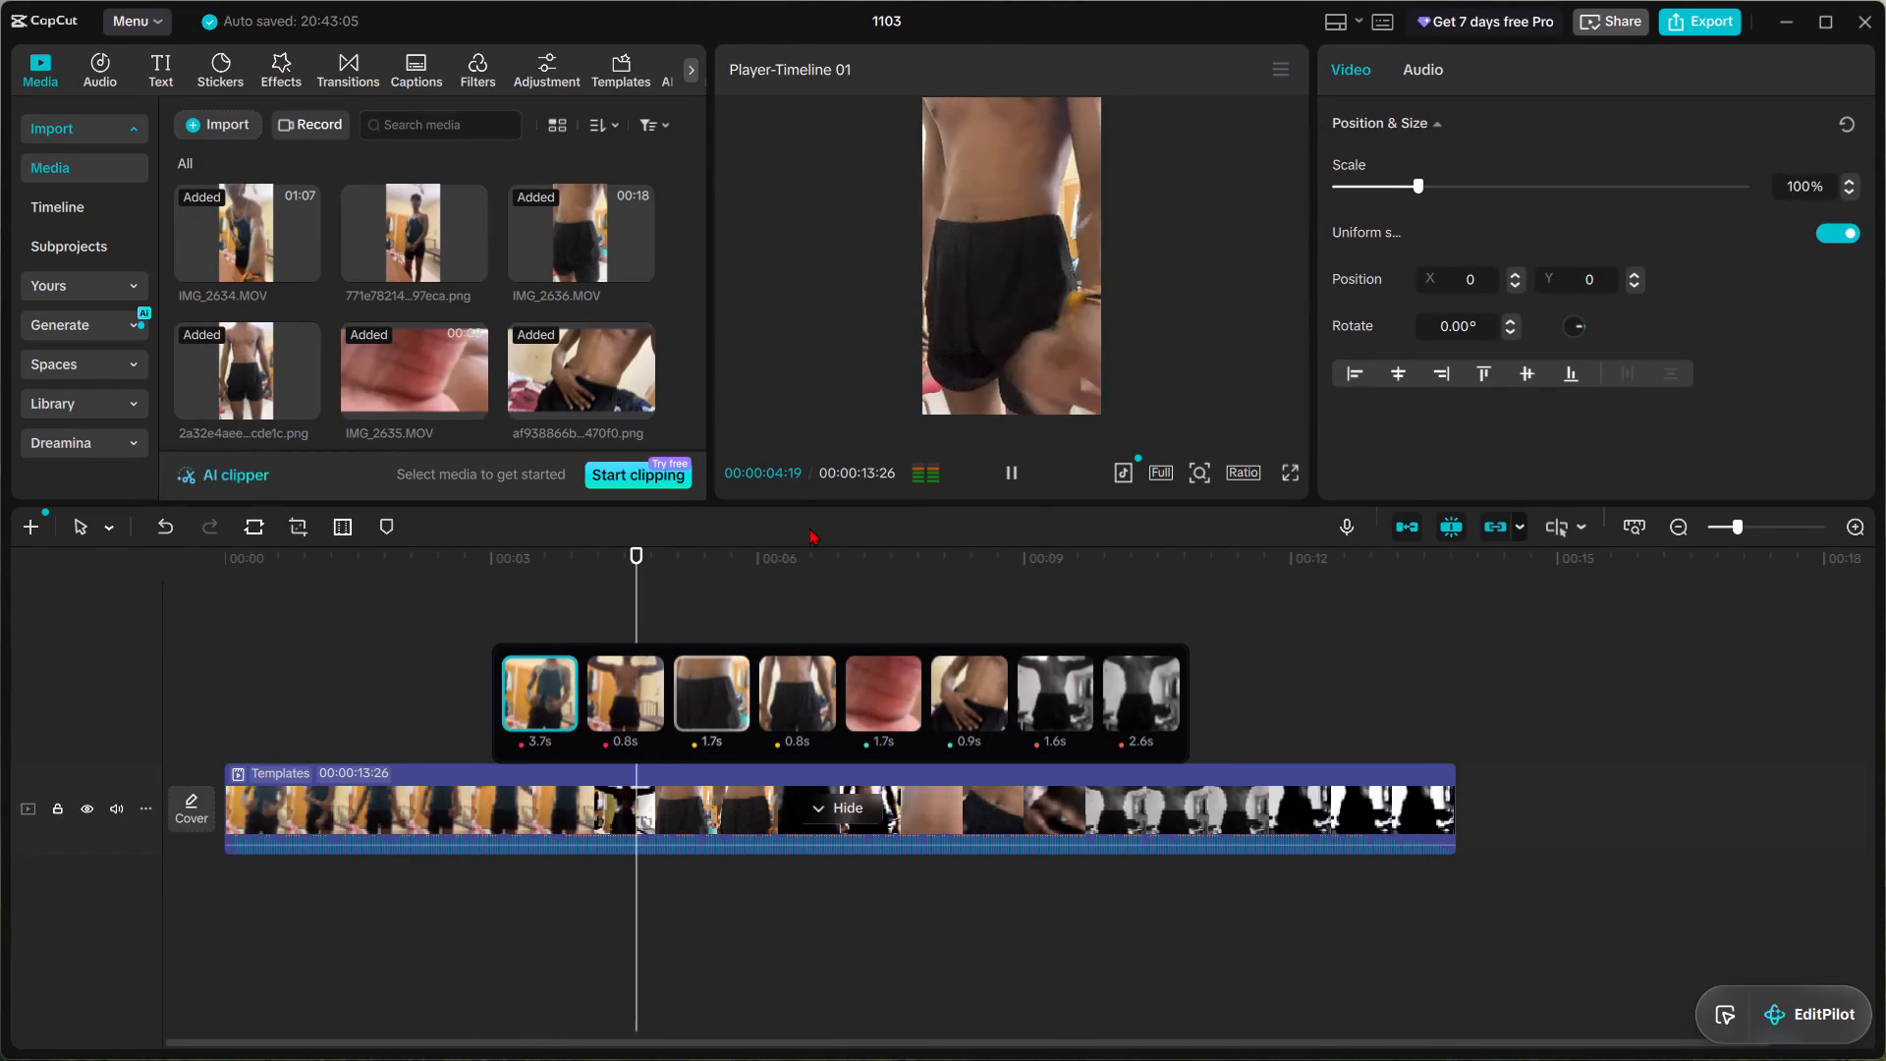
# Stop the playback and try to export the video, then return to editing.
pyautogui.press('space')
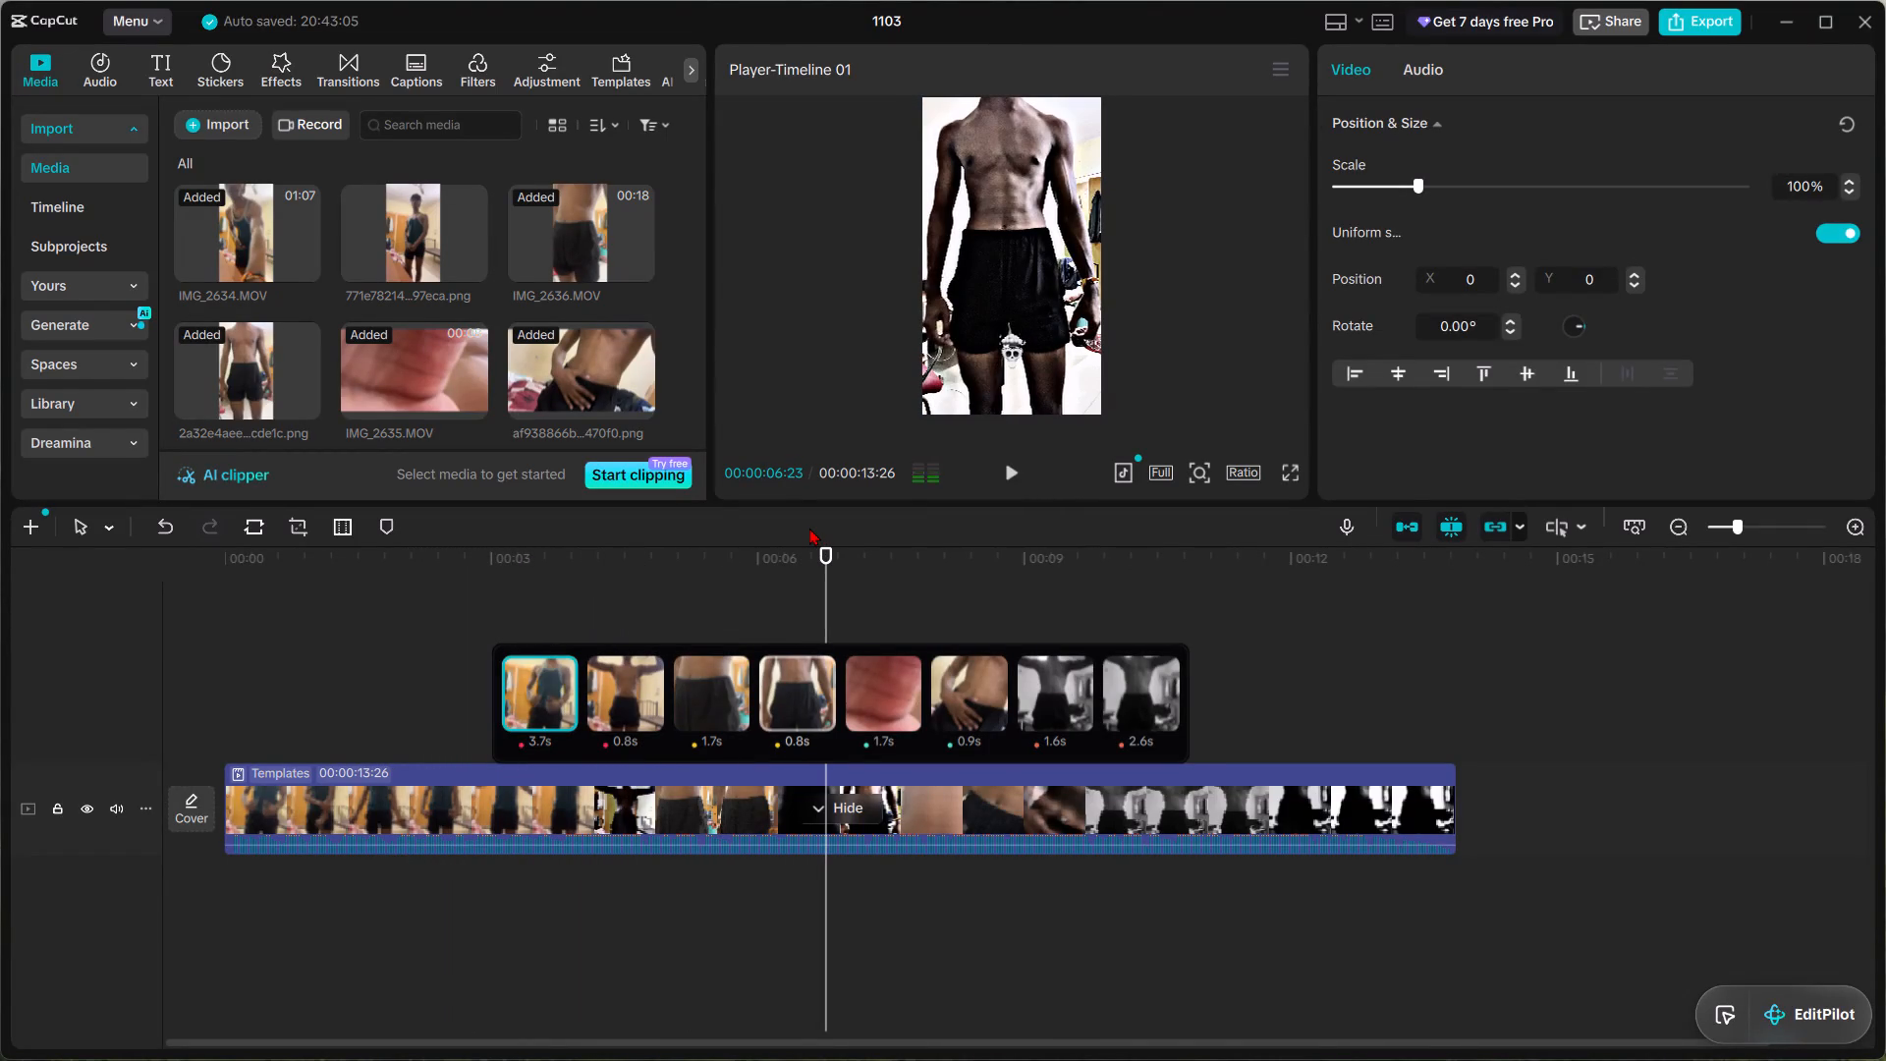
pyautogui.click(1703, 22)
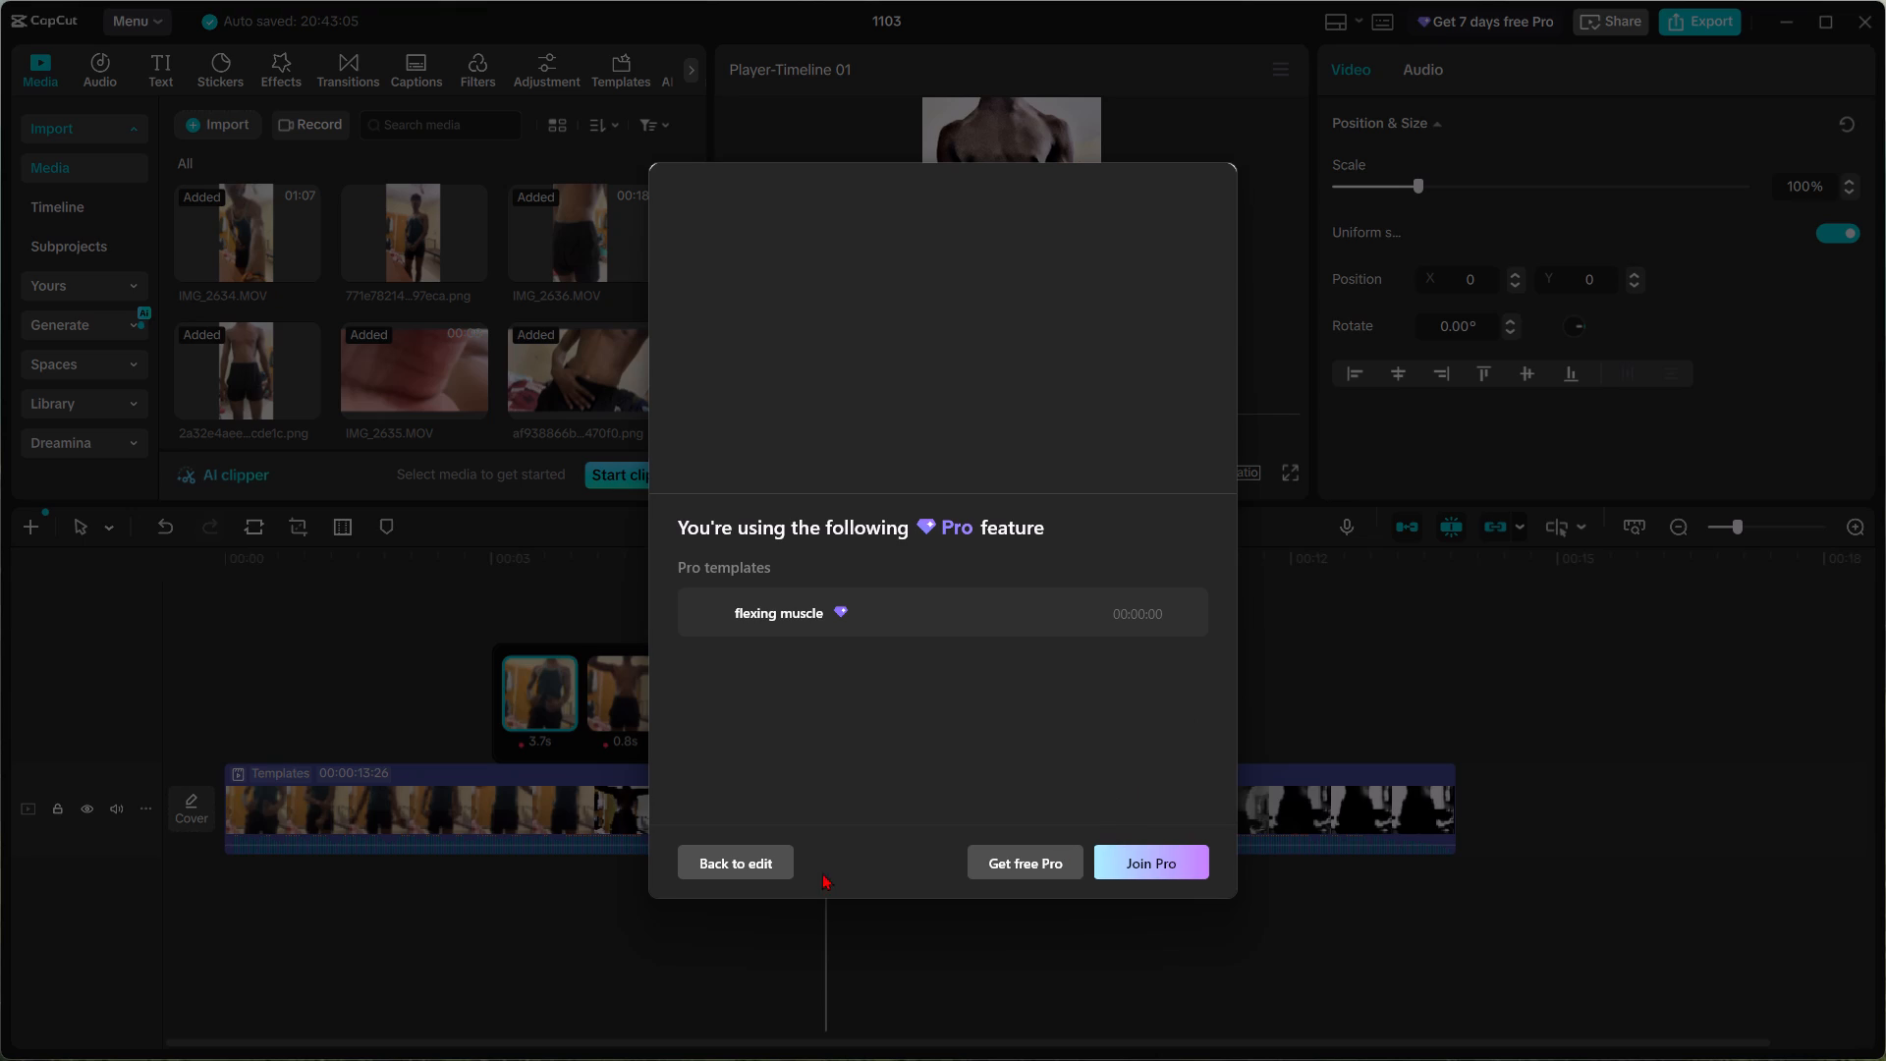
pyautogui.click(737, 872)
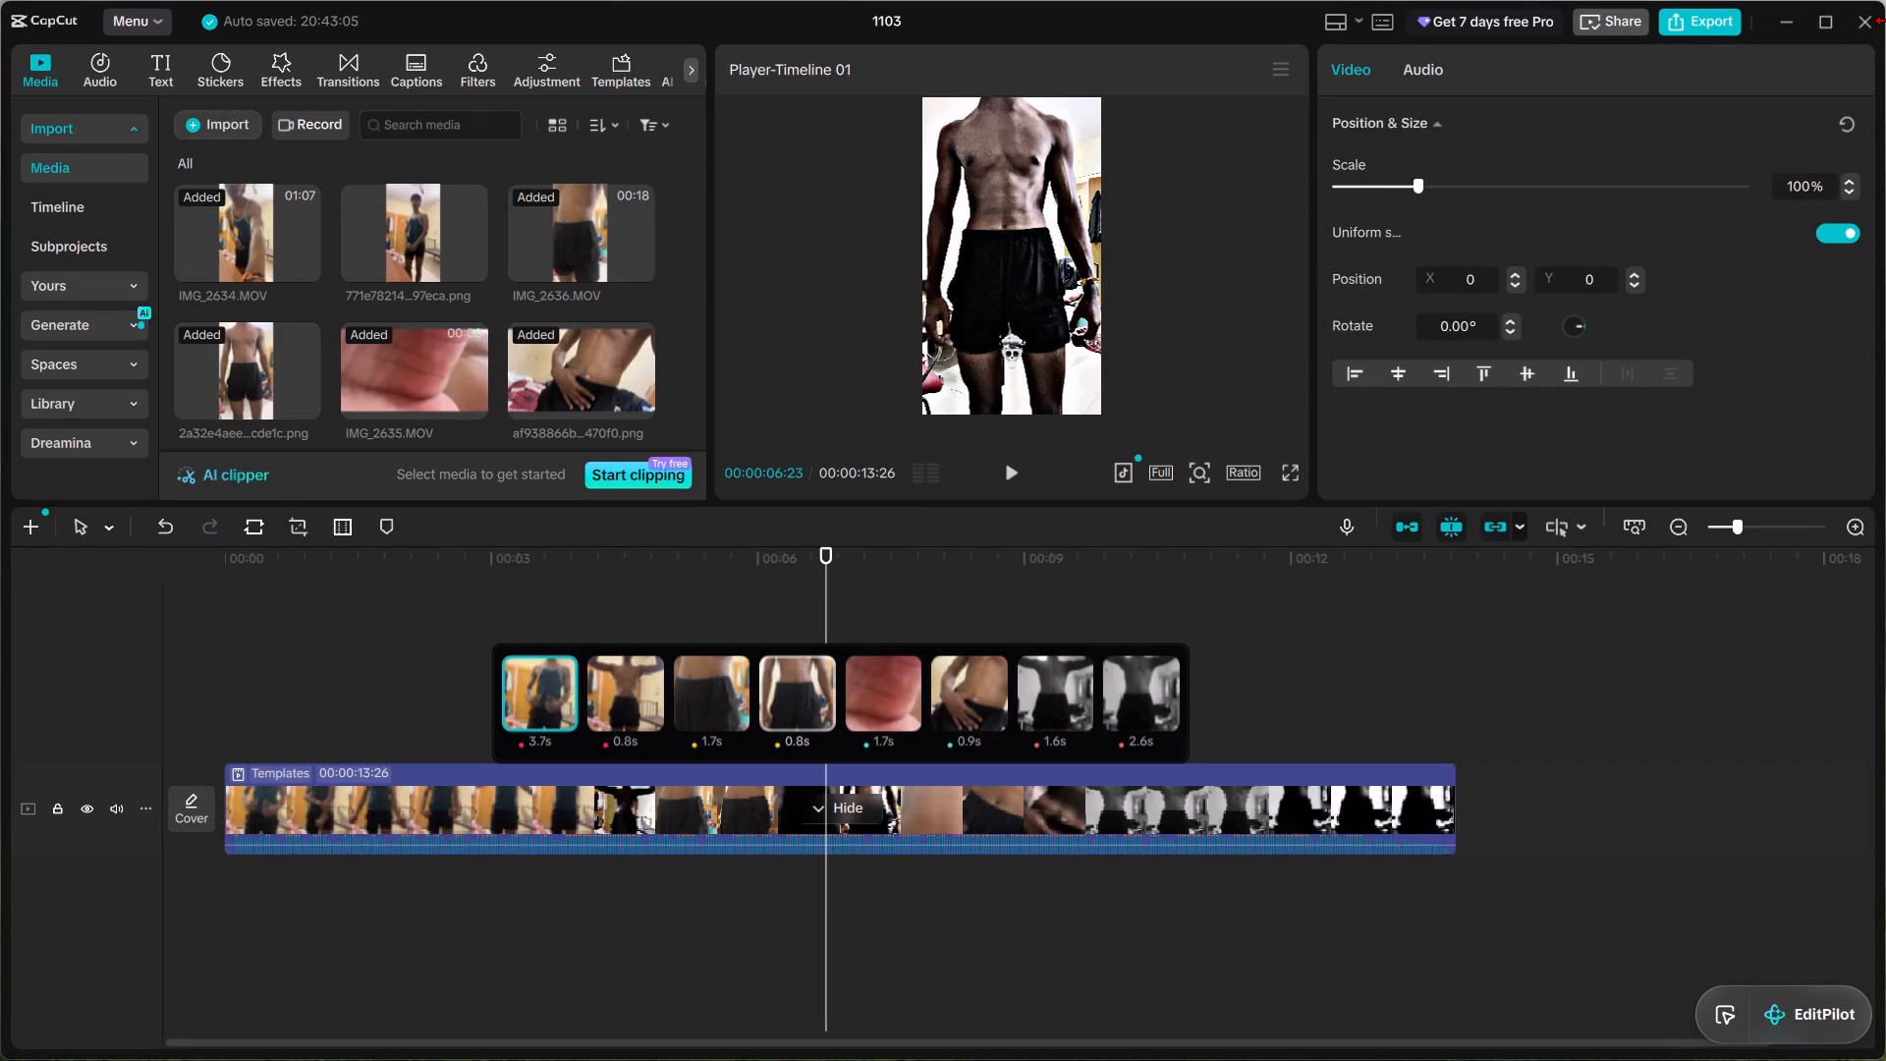
# Close project 1103 and the details of the flexing muscle template to get back to the body edit template results.
pyautogui.click(1865, 21)
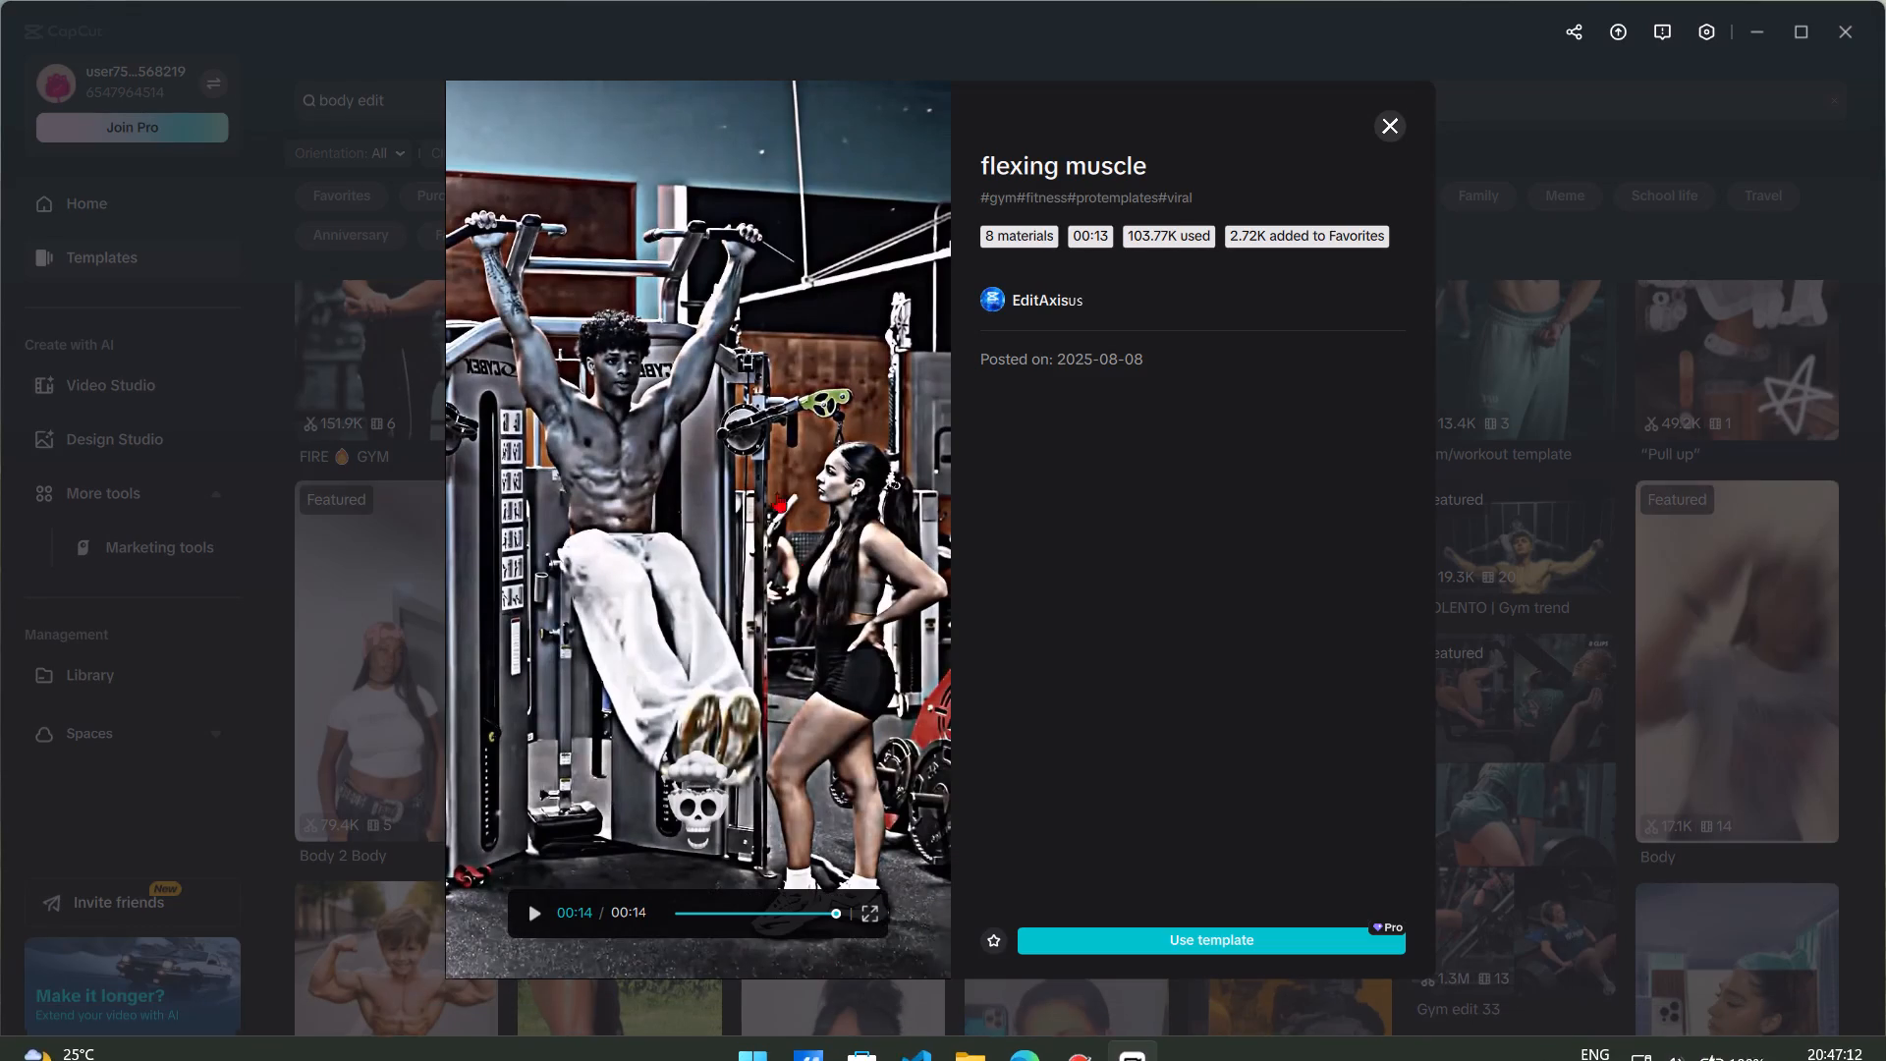
pyautogui.click(1379, 121)
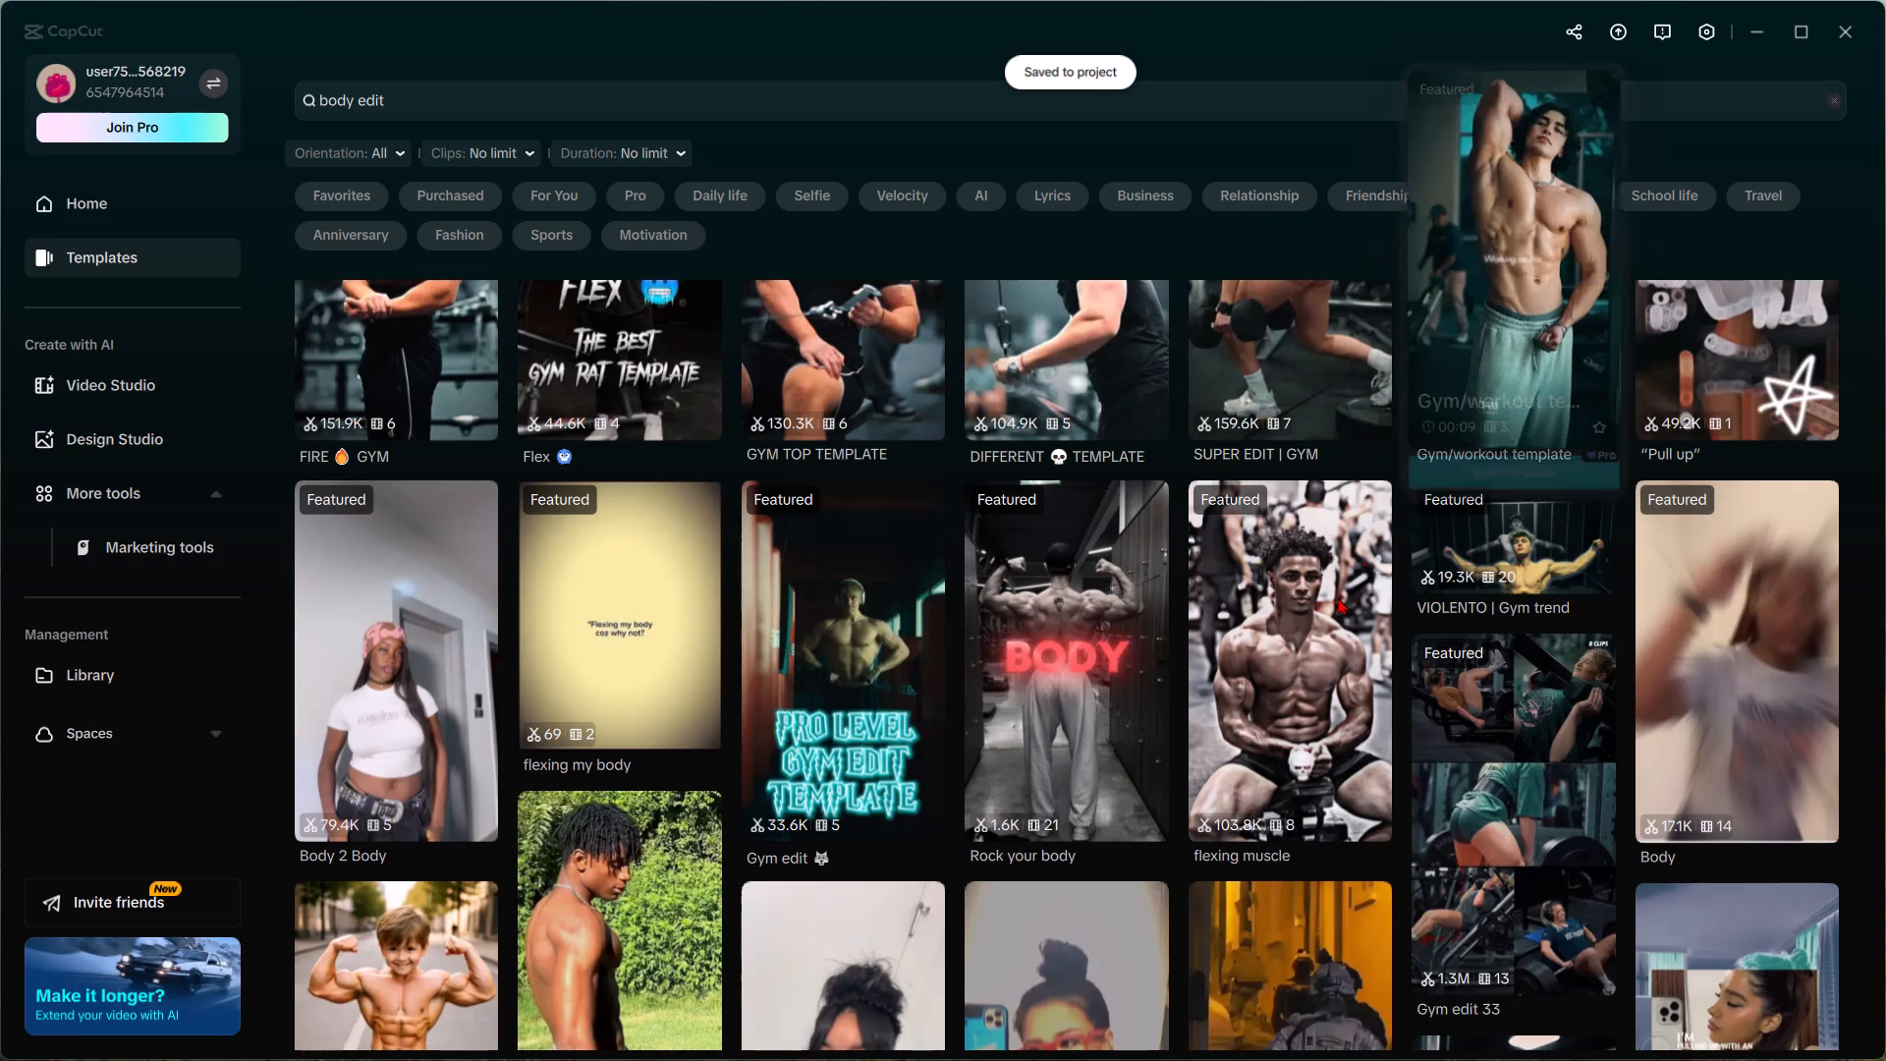
# Preview the VIOLENTO | Gym trend template from the body edit results and use it for a new project.
pyautogui.click(1517, 554)
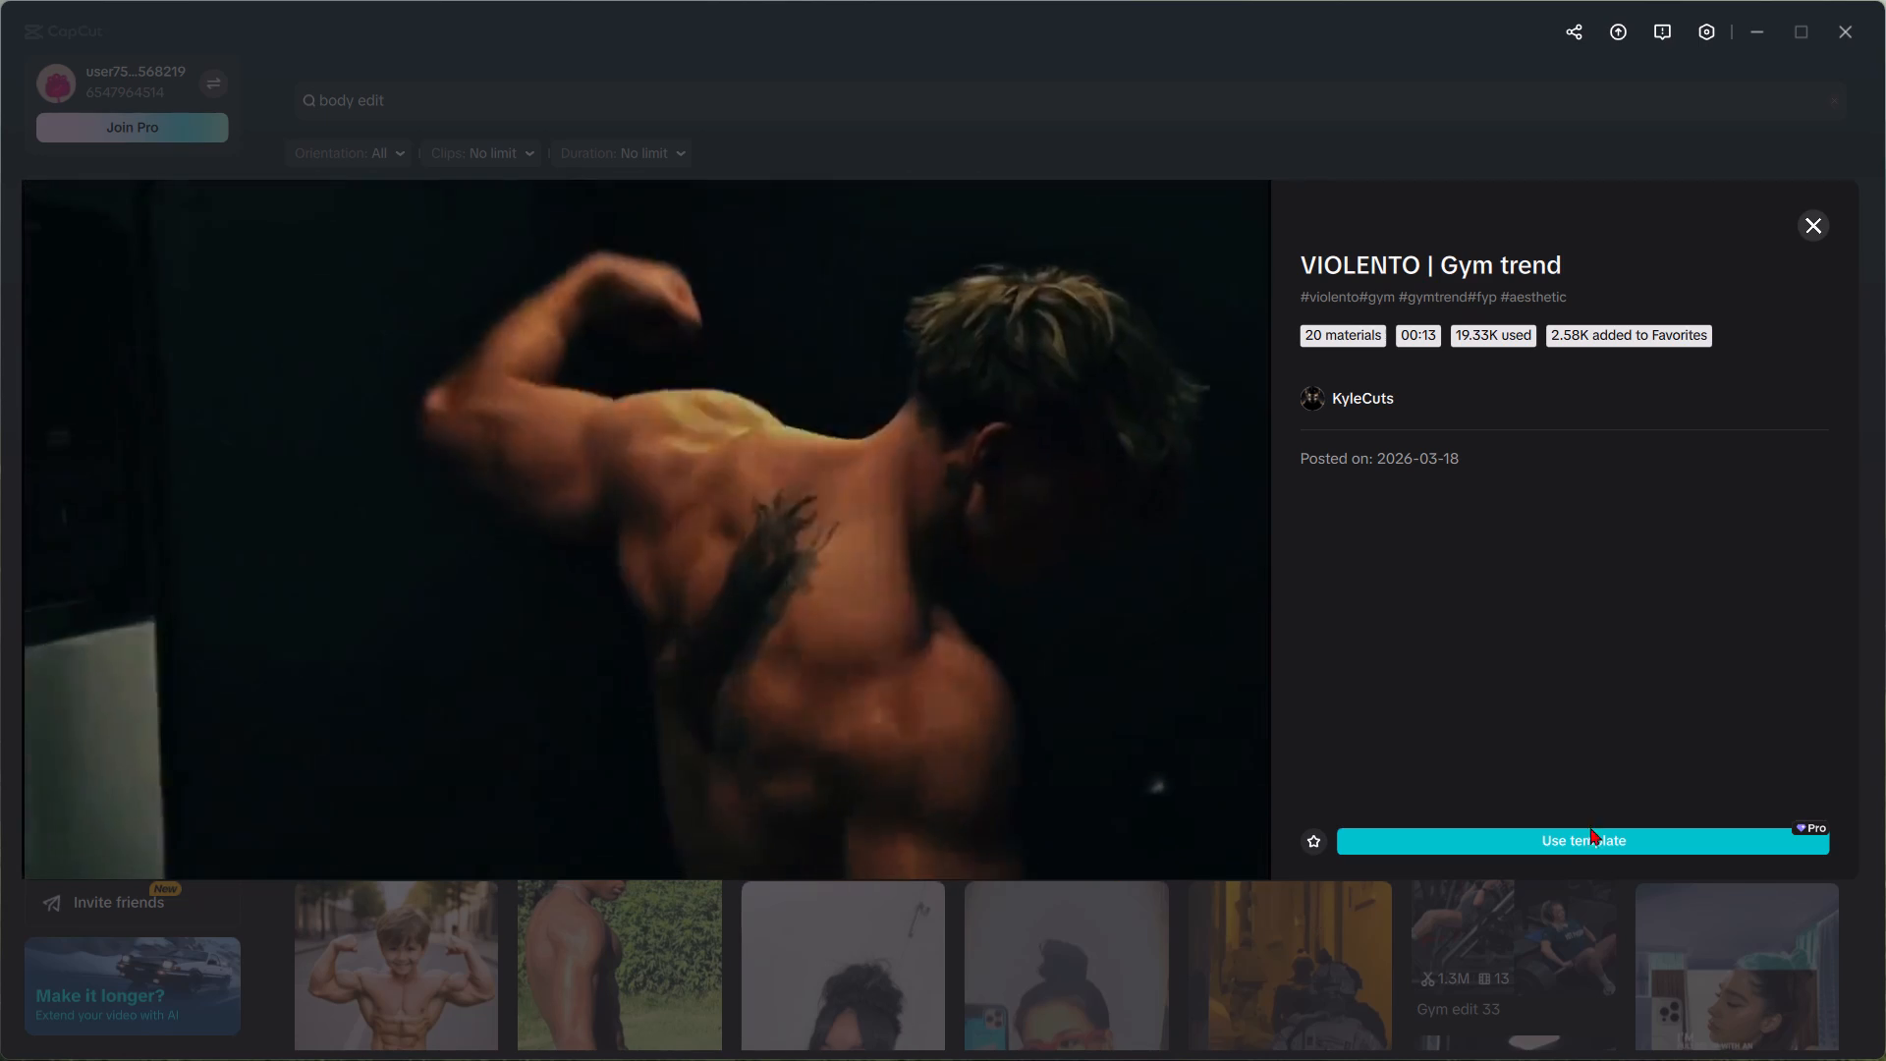
pyautogui.click(1484, 839)
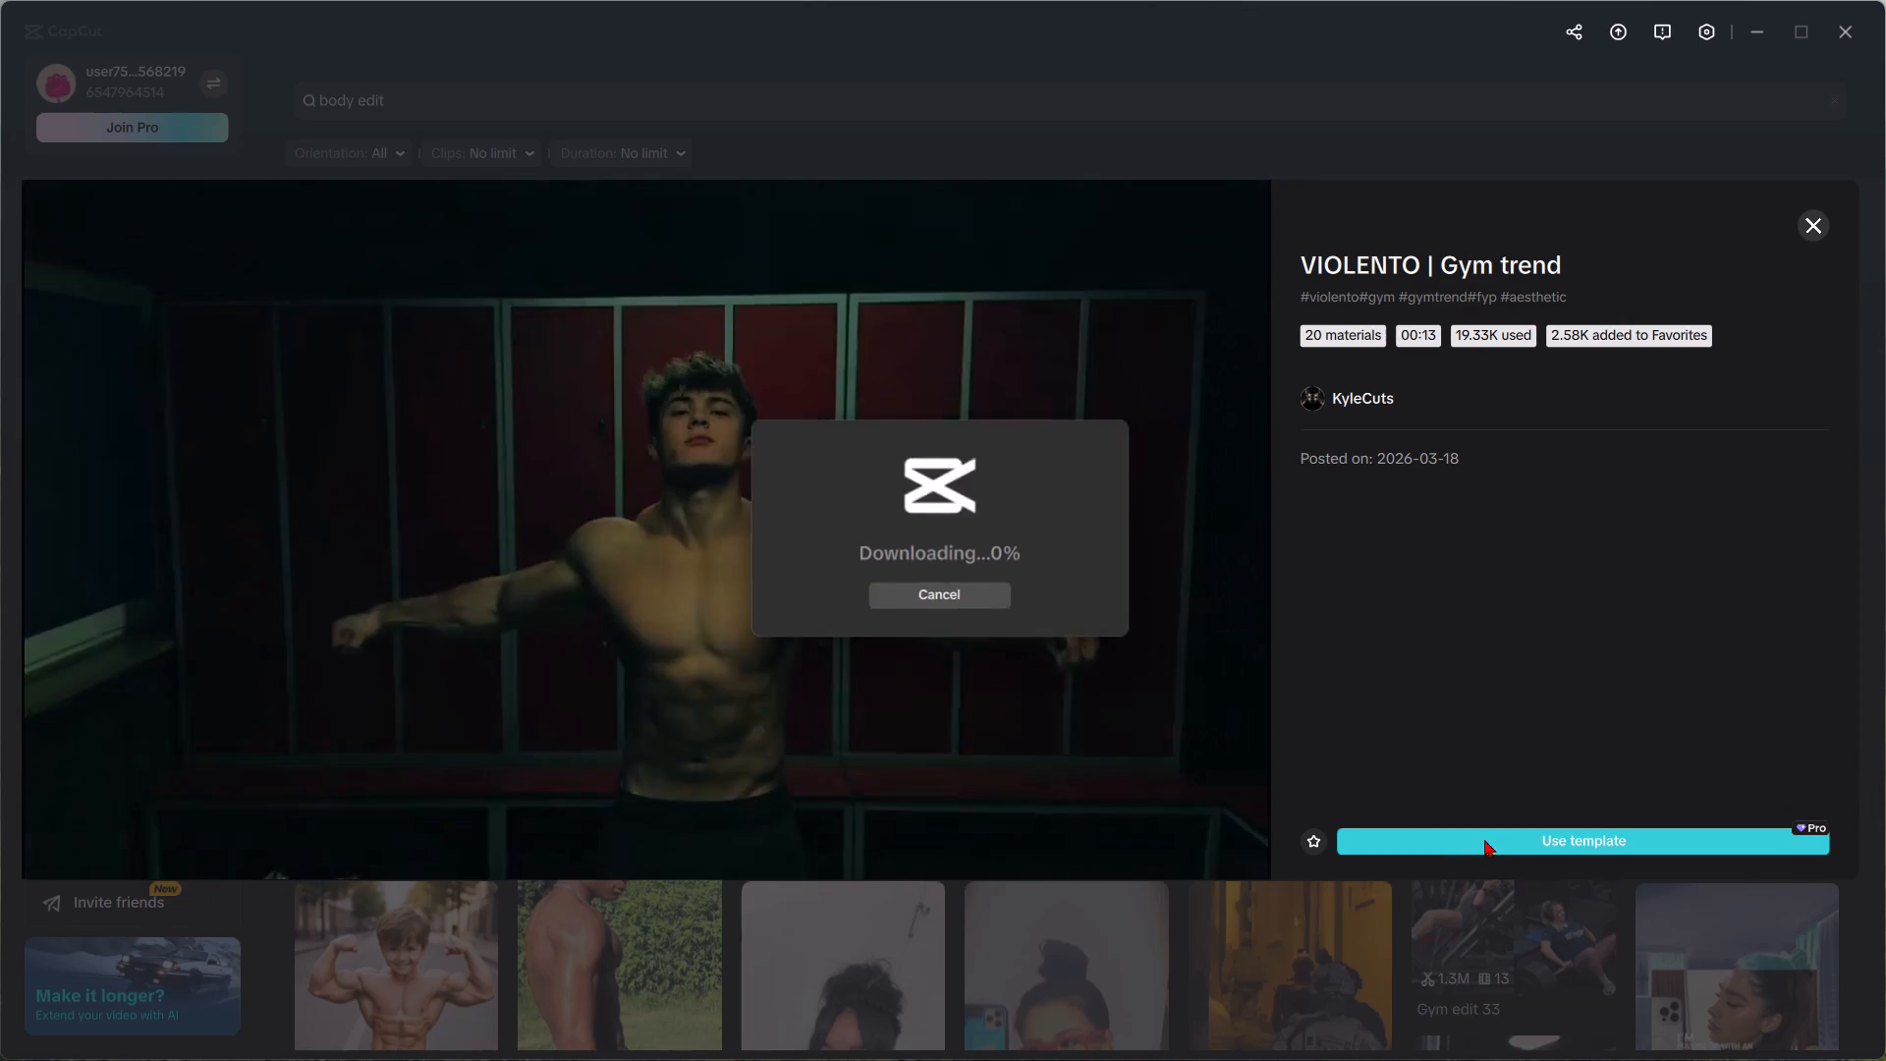
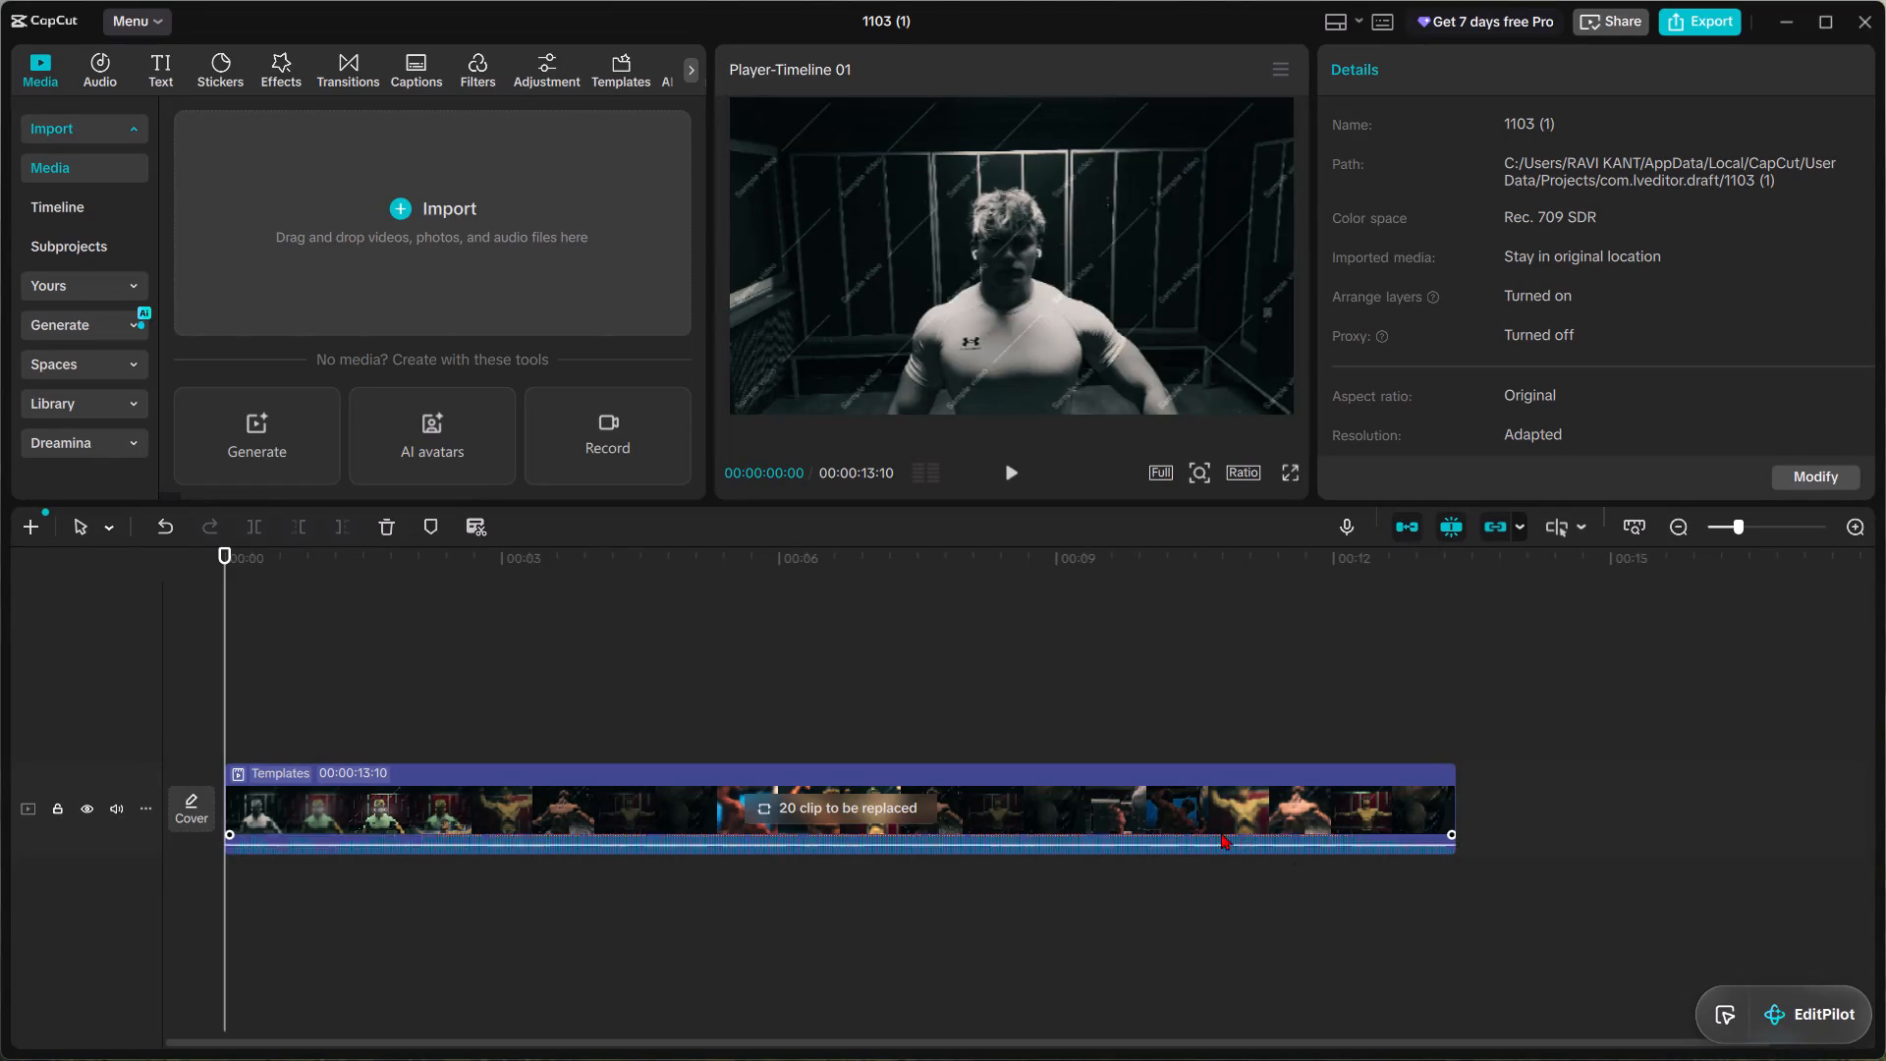
# Expand the template's replaceable clips and replace the first 2.4 s sample clip with IMG_2636.MOV from Downloads.
pyautogui.click(887, 804)
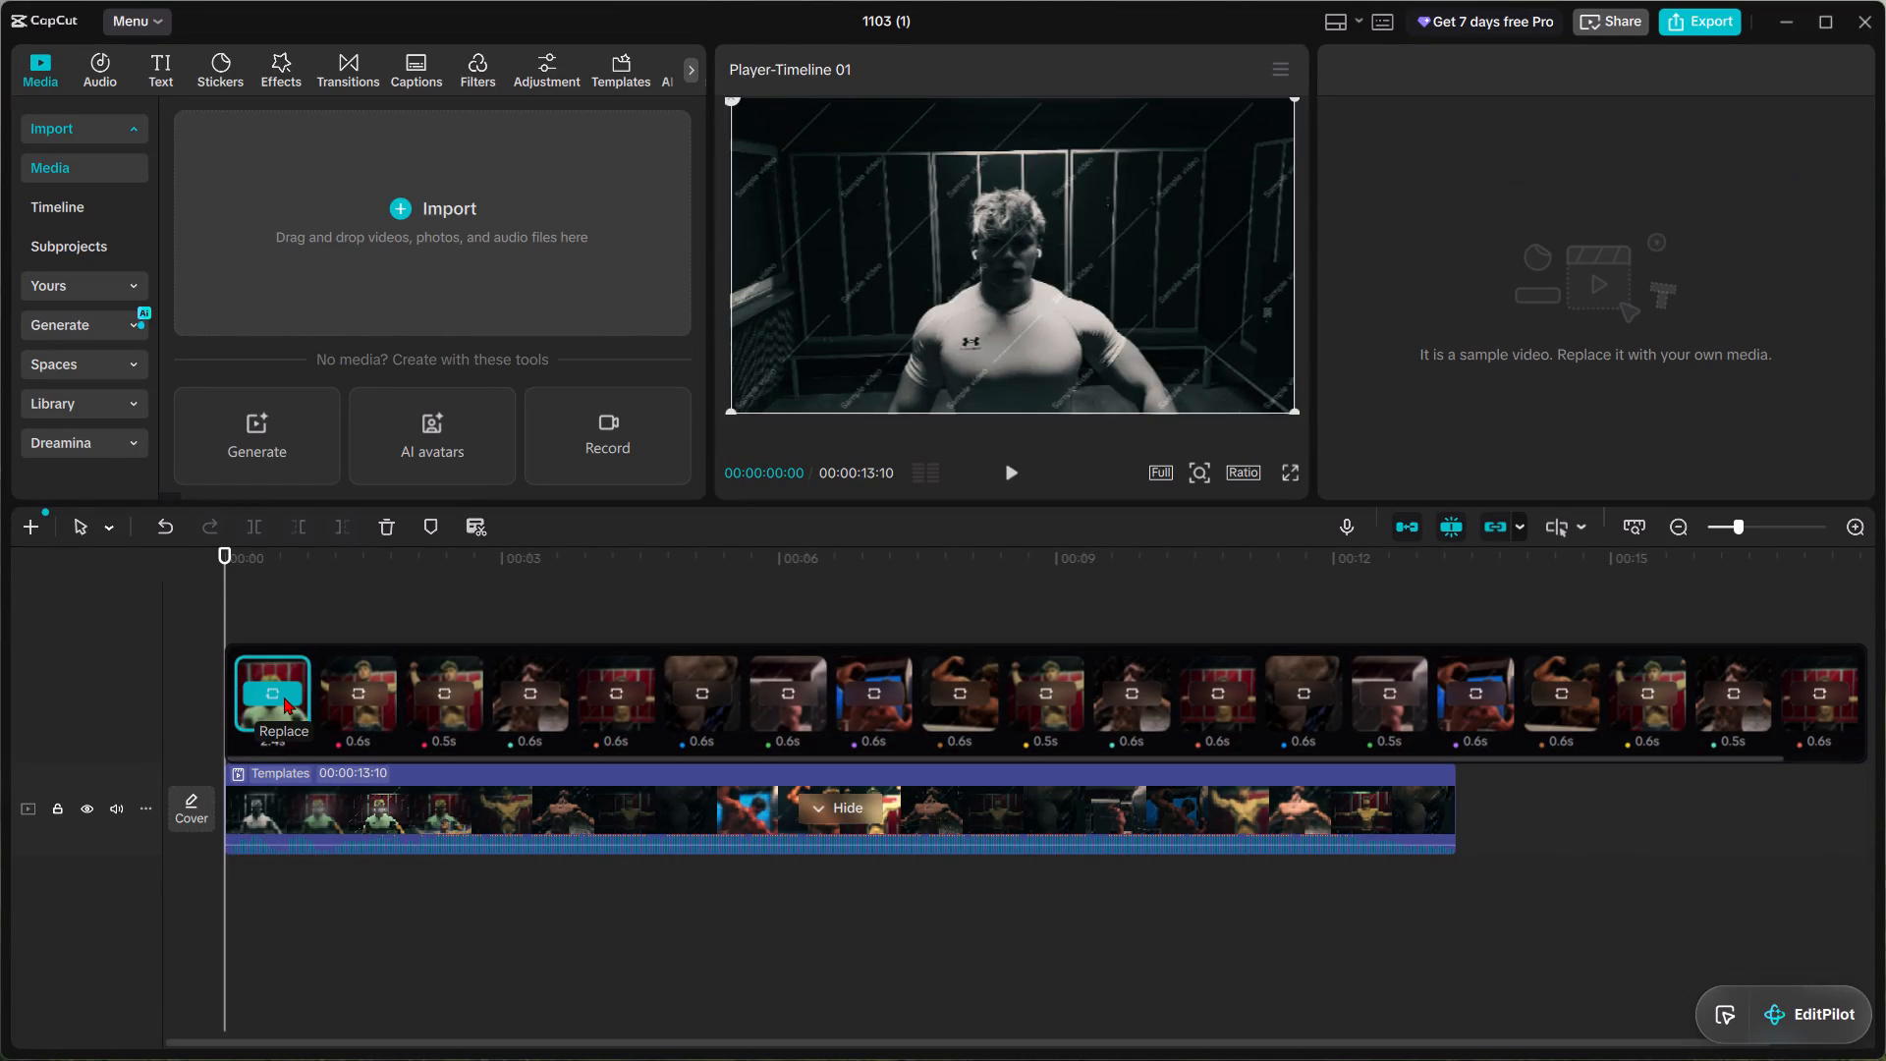
pyautogui.click(284, 697)
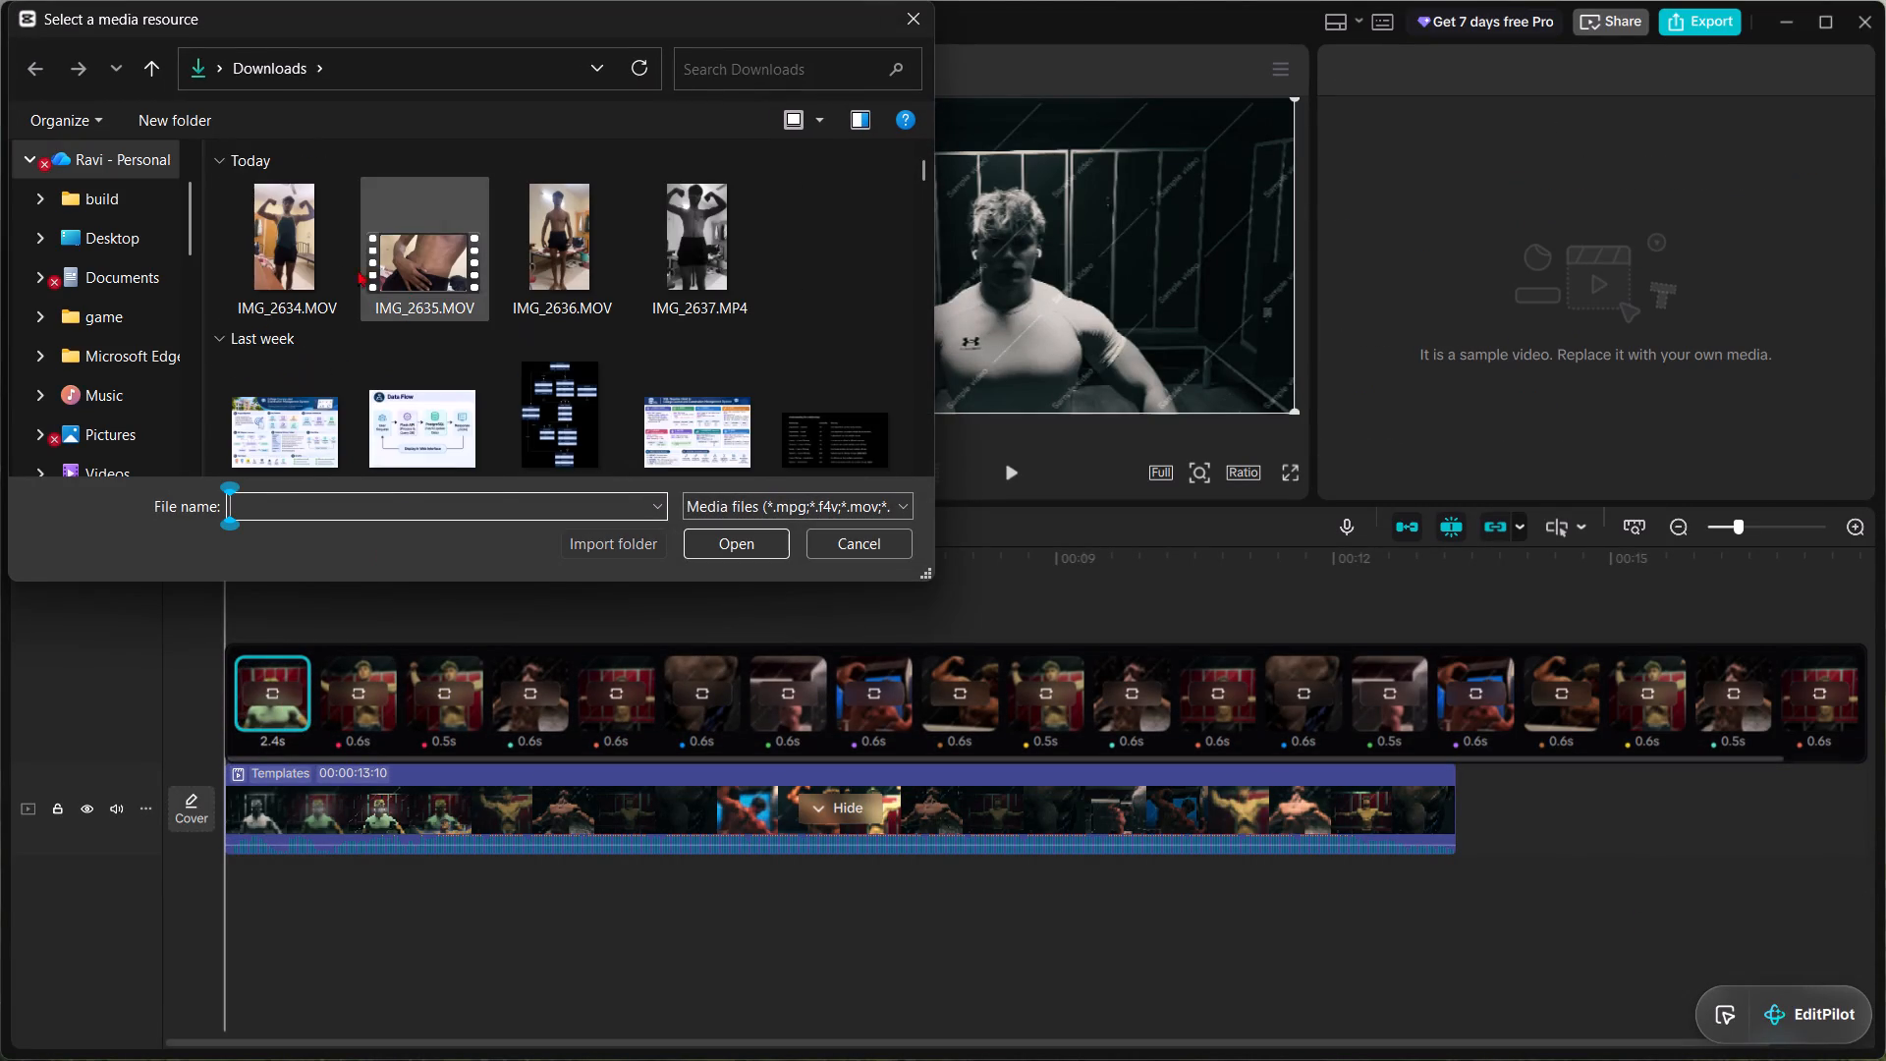
pyautogui.doubleClick(545, 239)
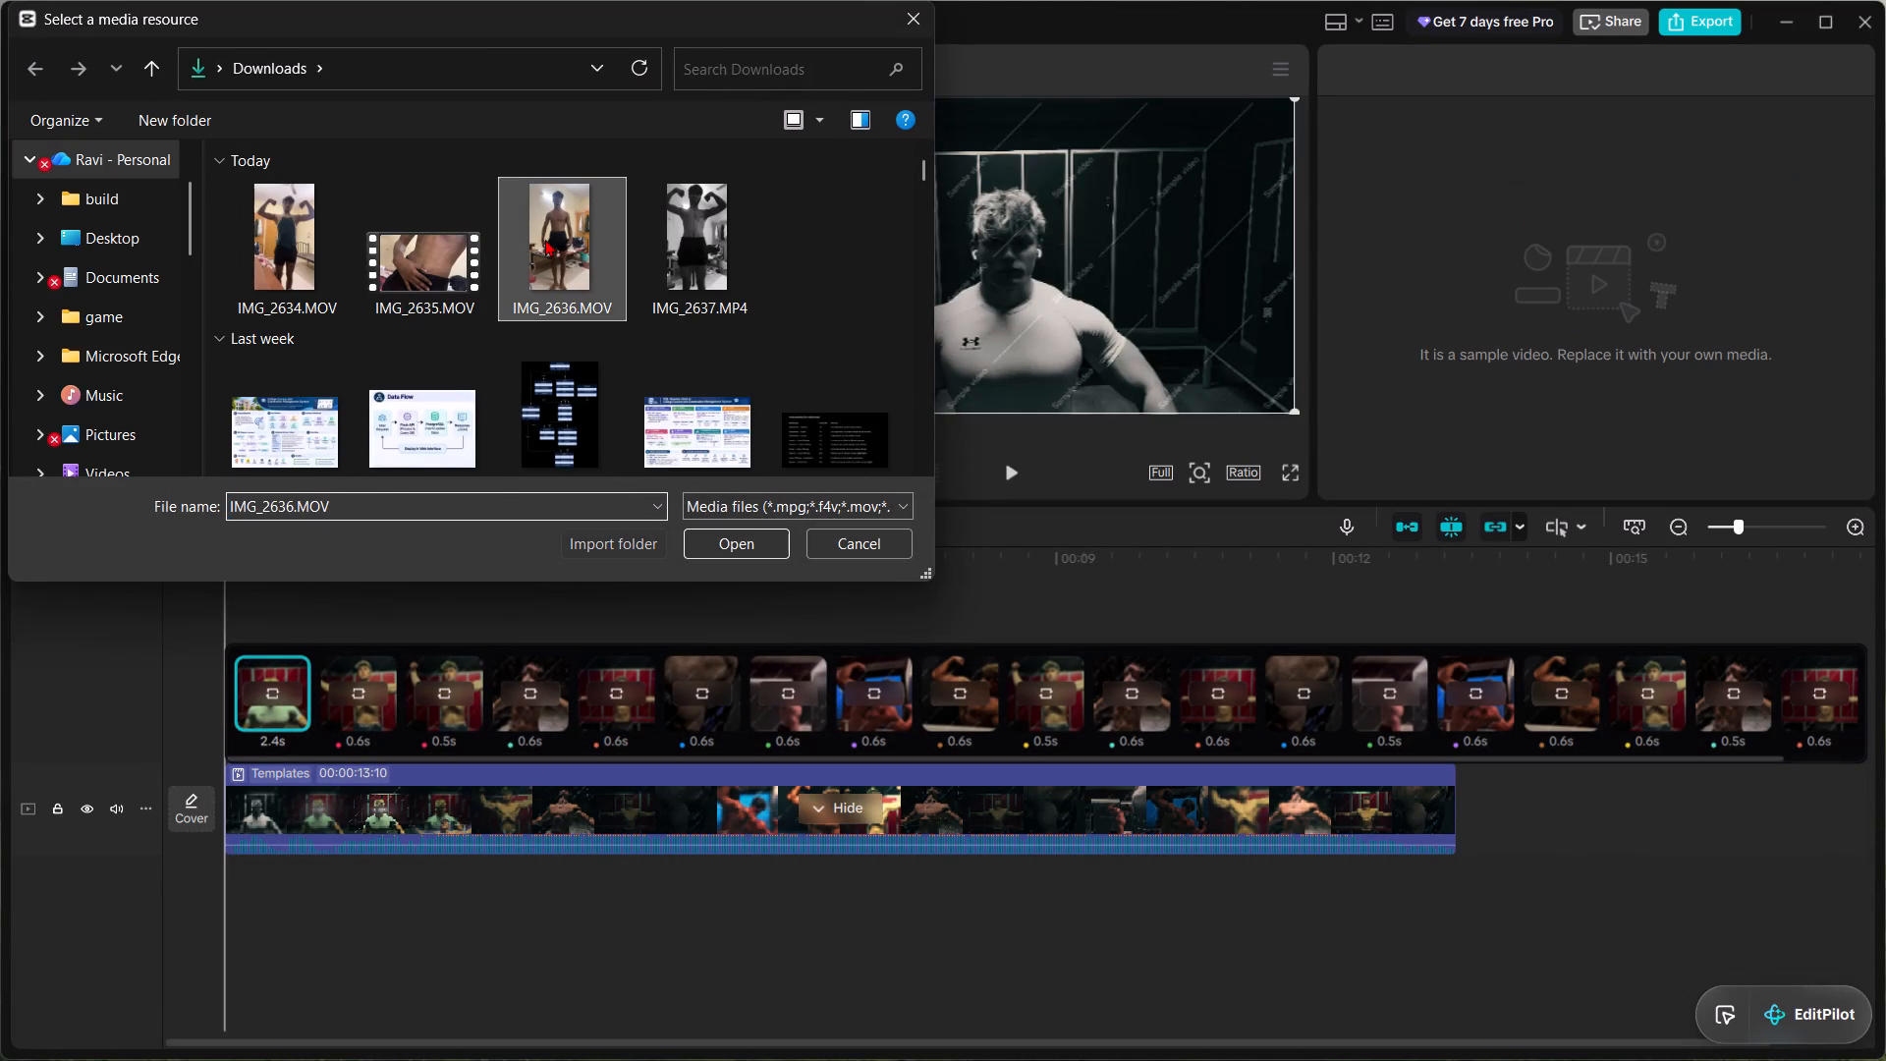
pyautogui.doubleClick(546, 246)
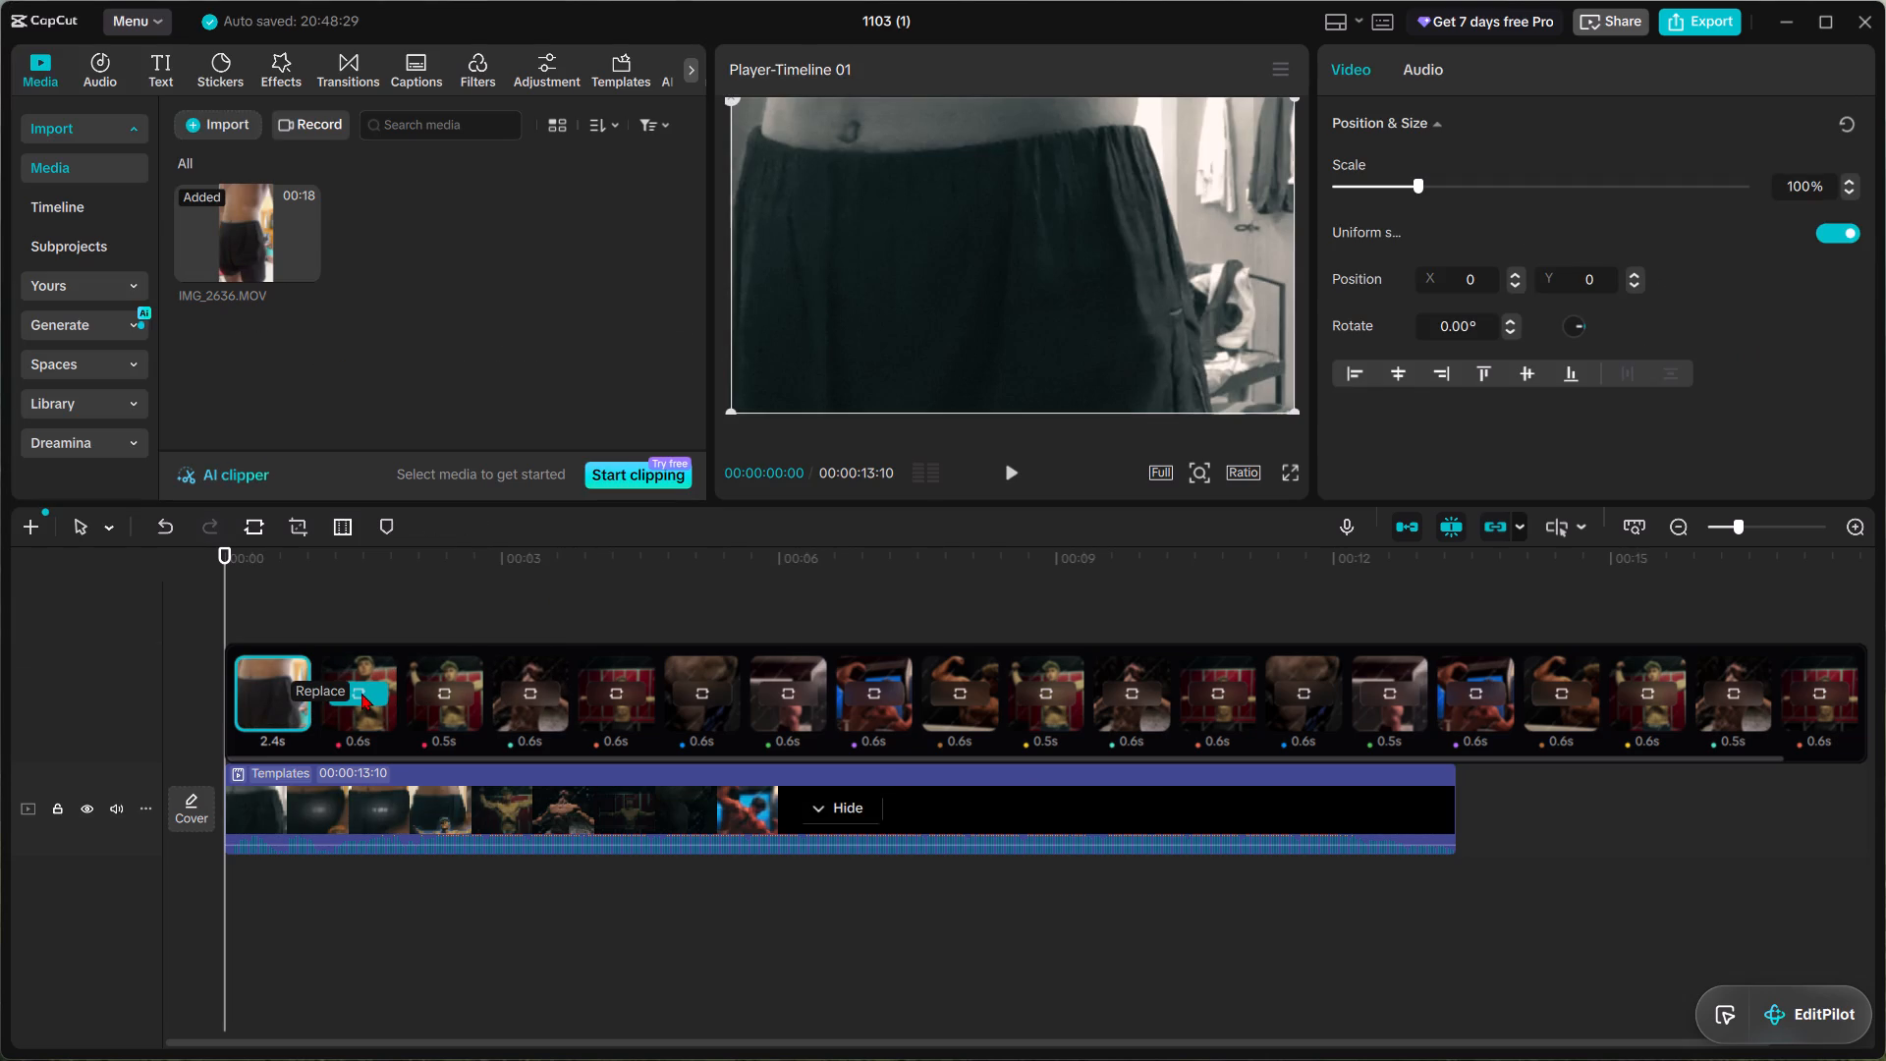
# Trim the first clip's footage to the later section that starts with the full body in view and both arms beginning to rise.
pyautogui.click(286, 692)
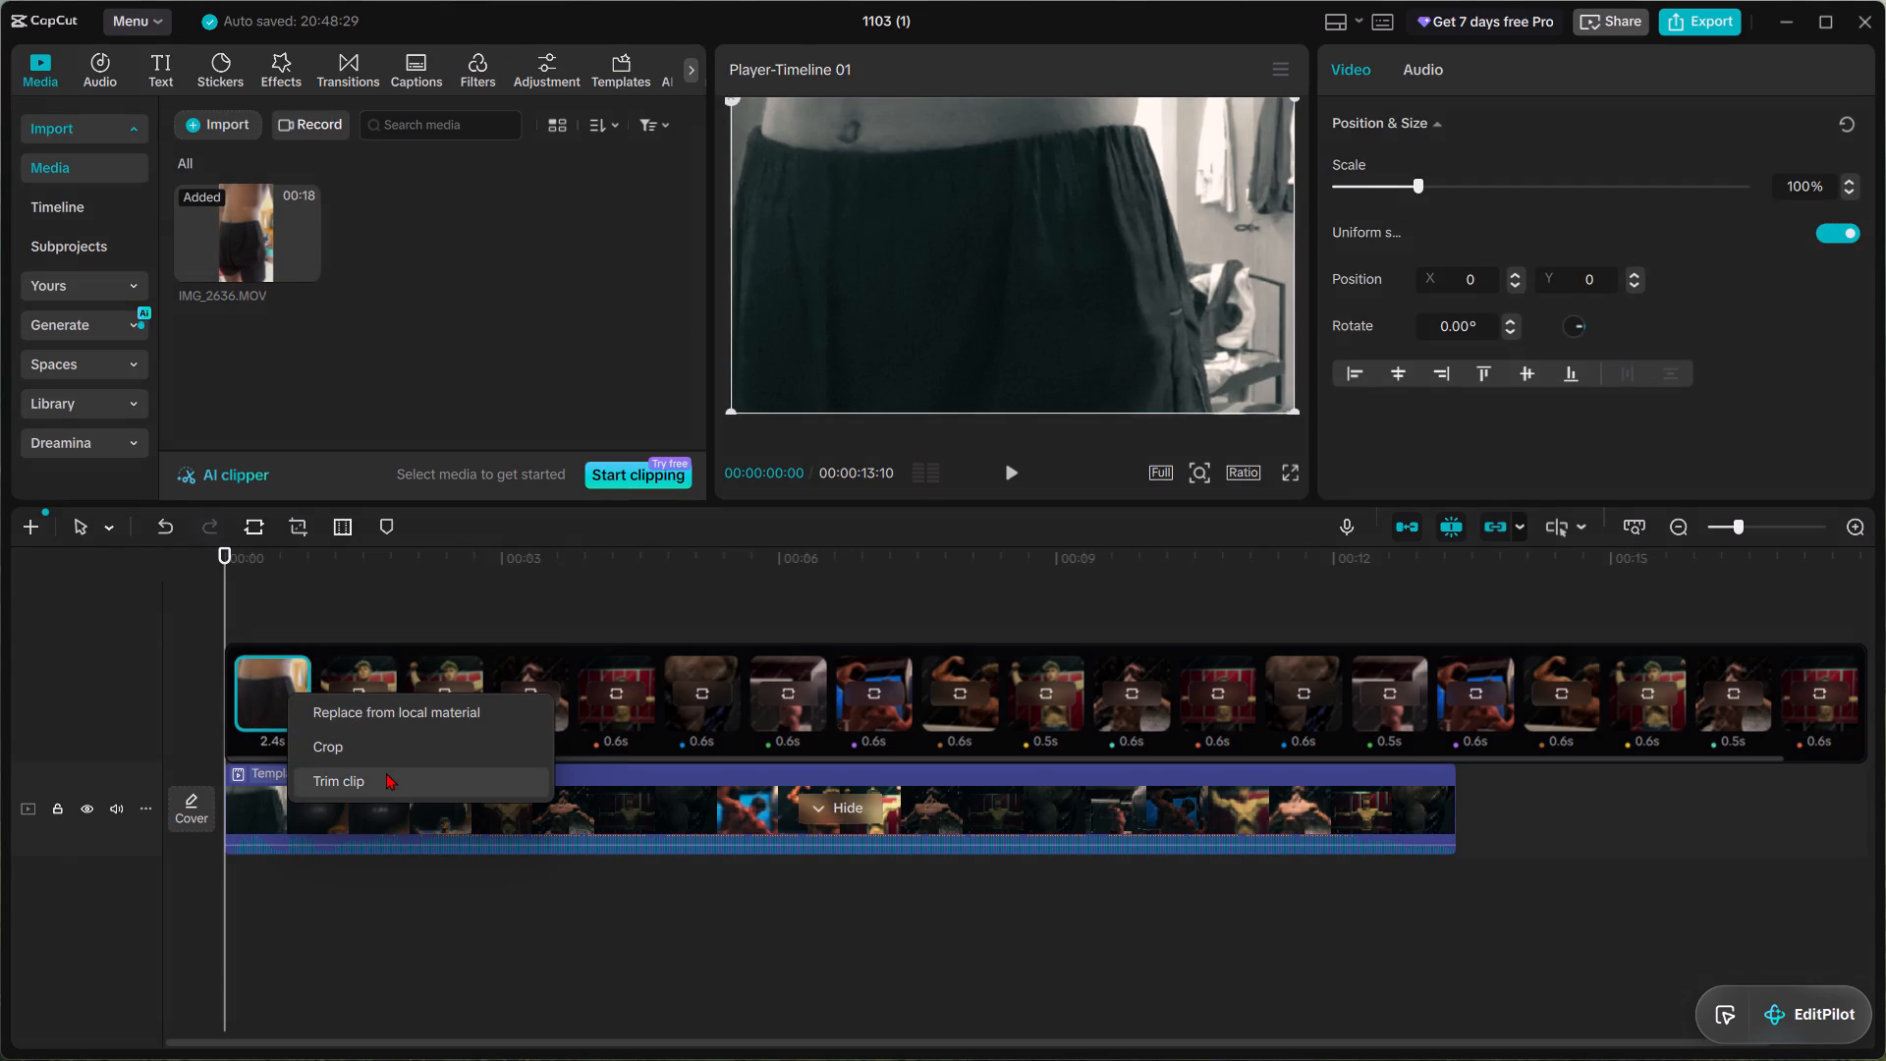
pyautogui.click(386, 772)
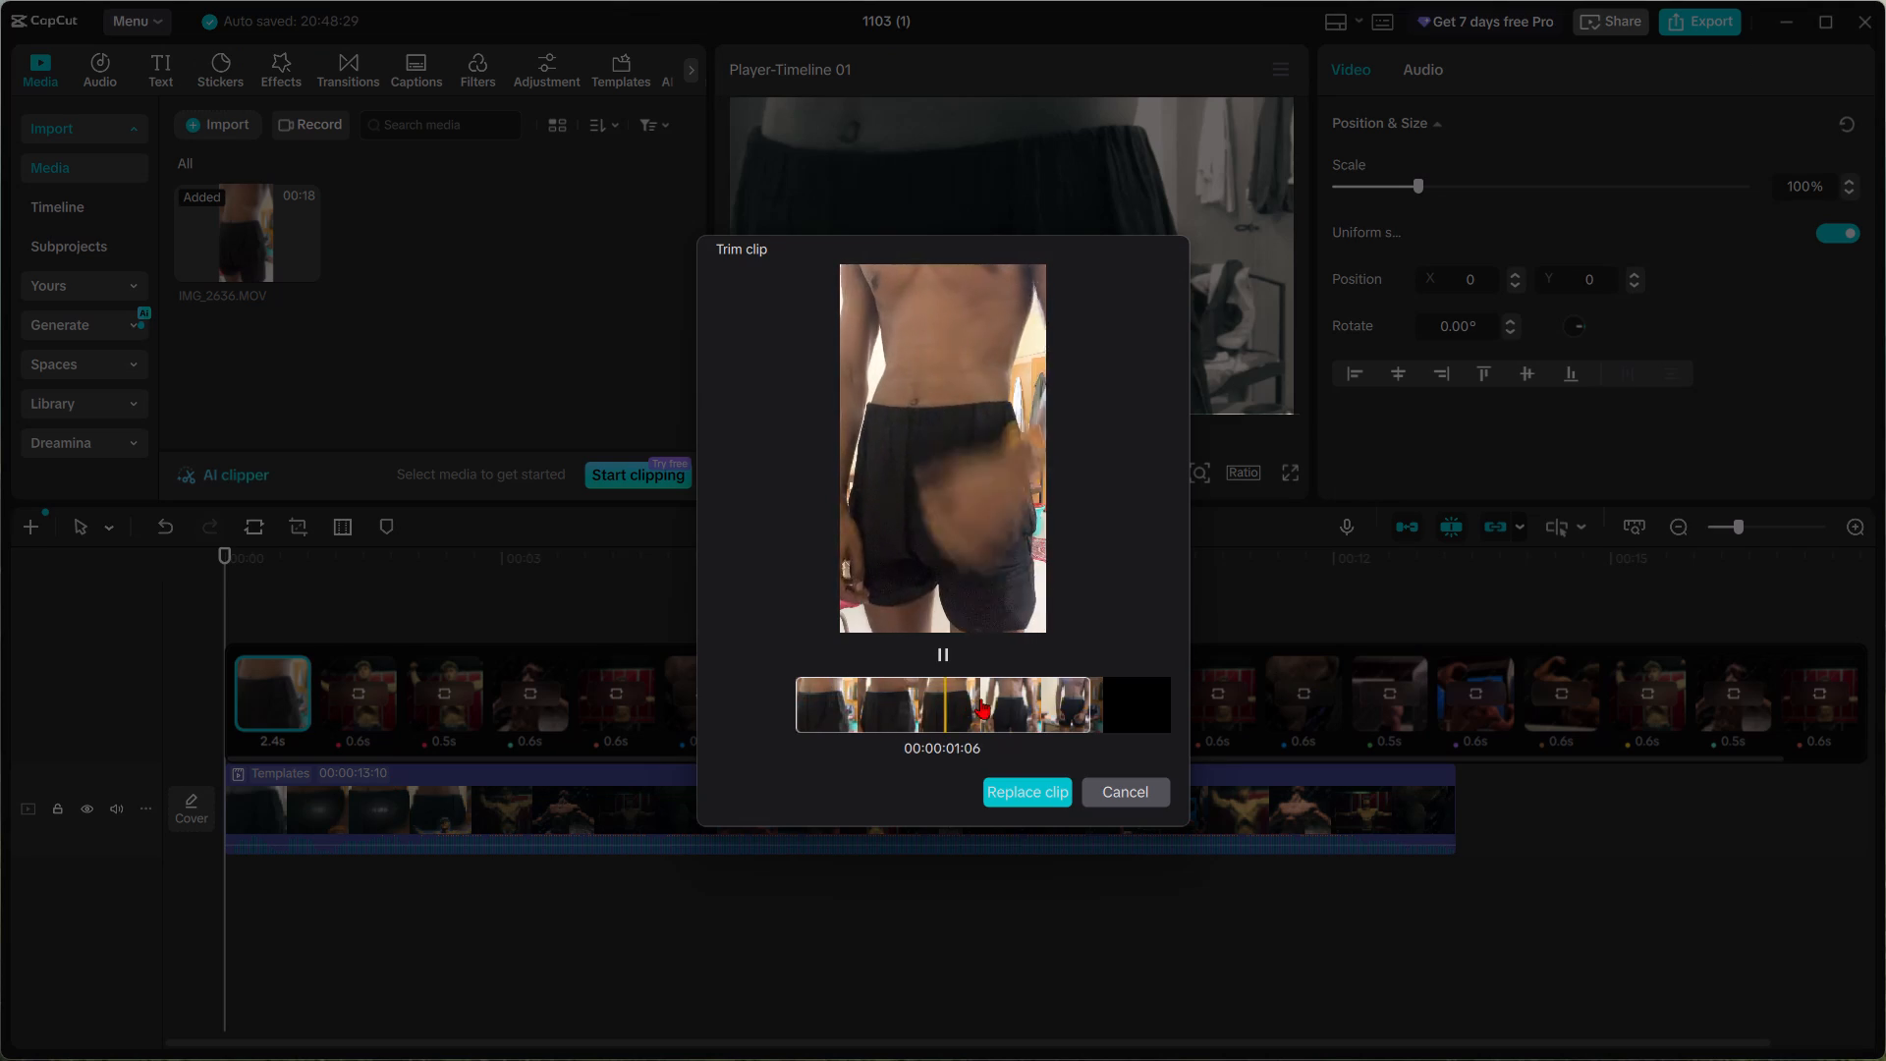
pyautogui.moveTo(1047, 698); pyautogui.dragTo(938, 710)
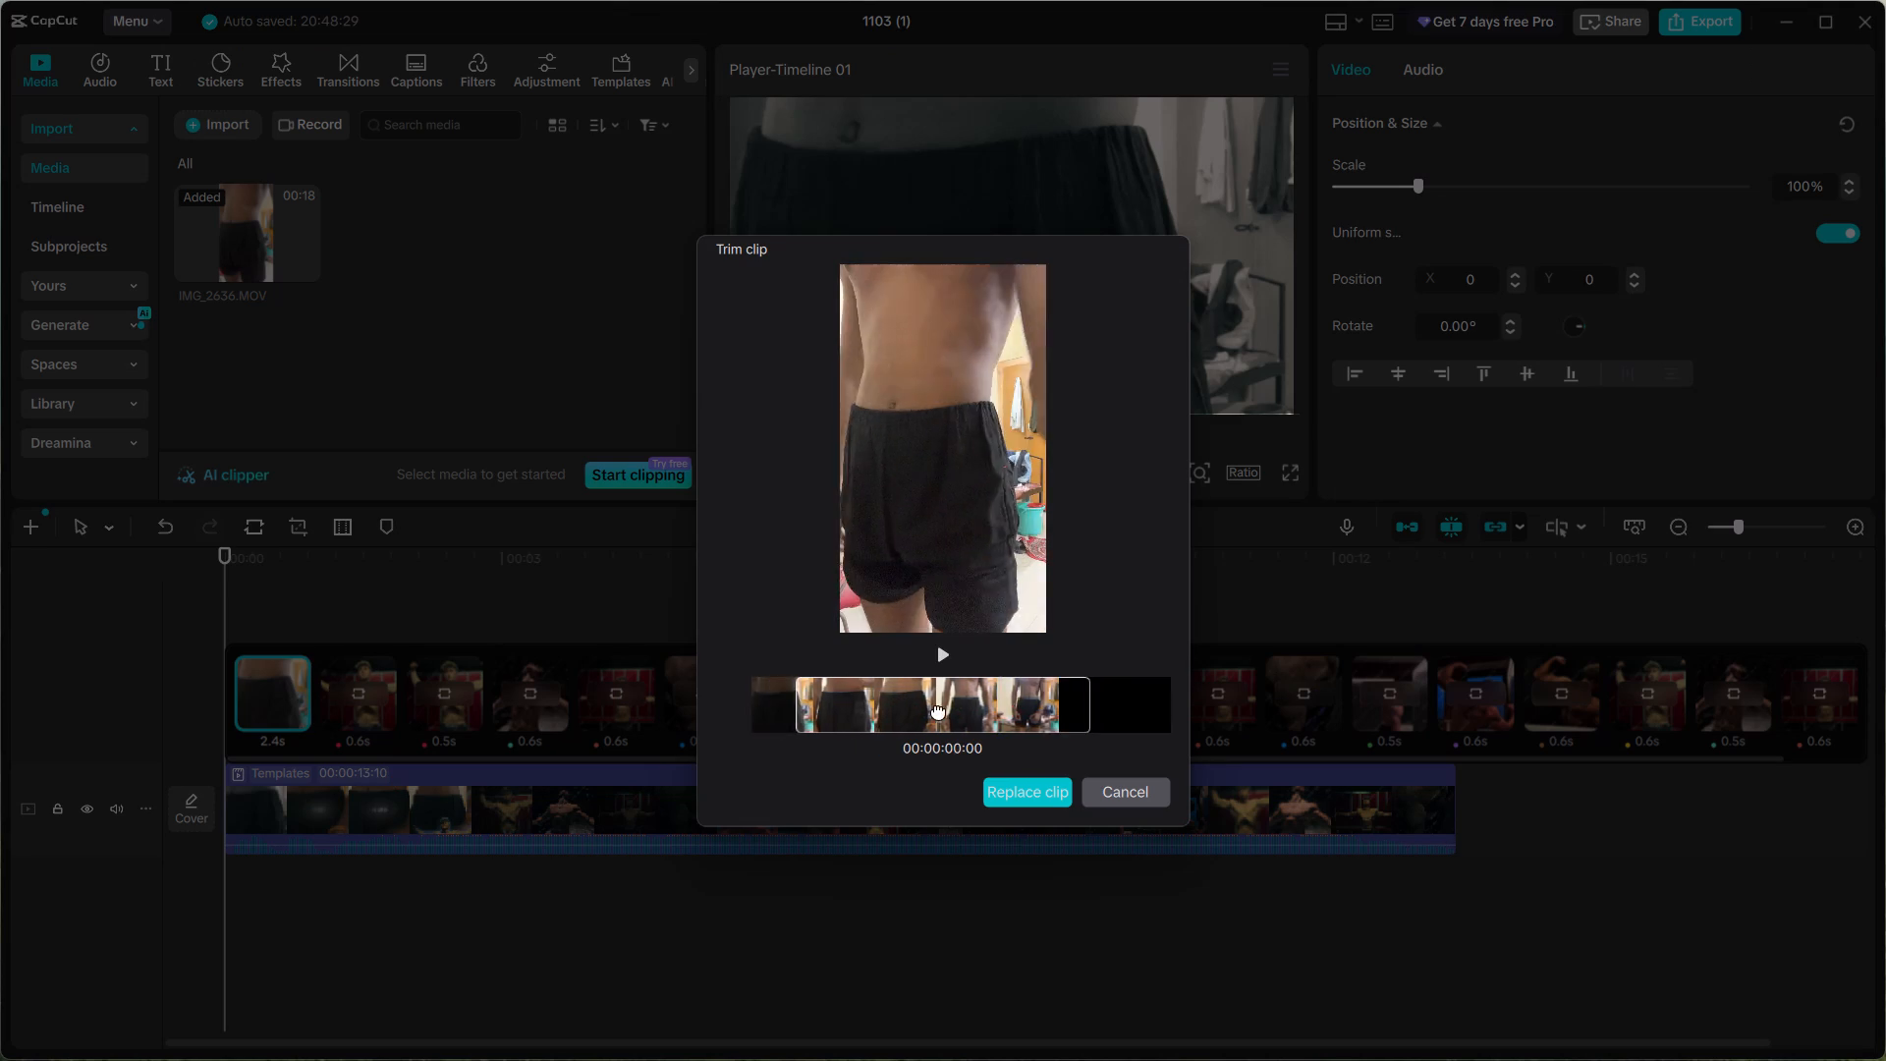
pyautogui.moveTo(938, 710); pyautogui.dragTo(653, 743)
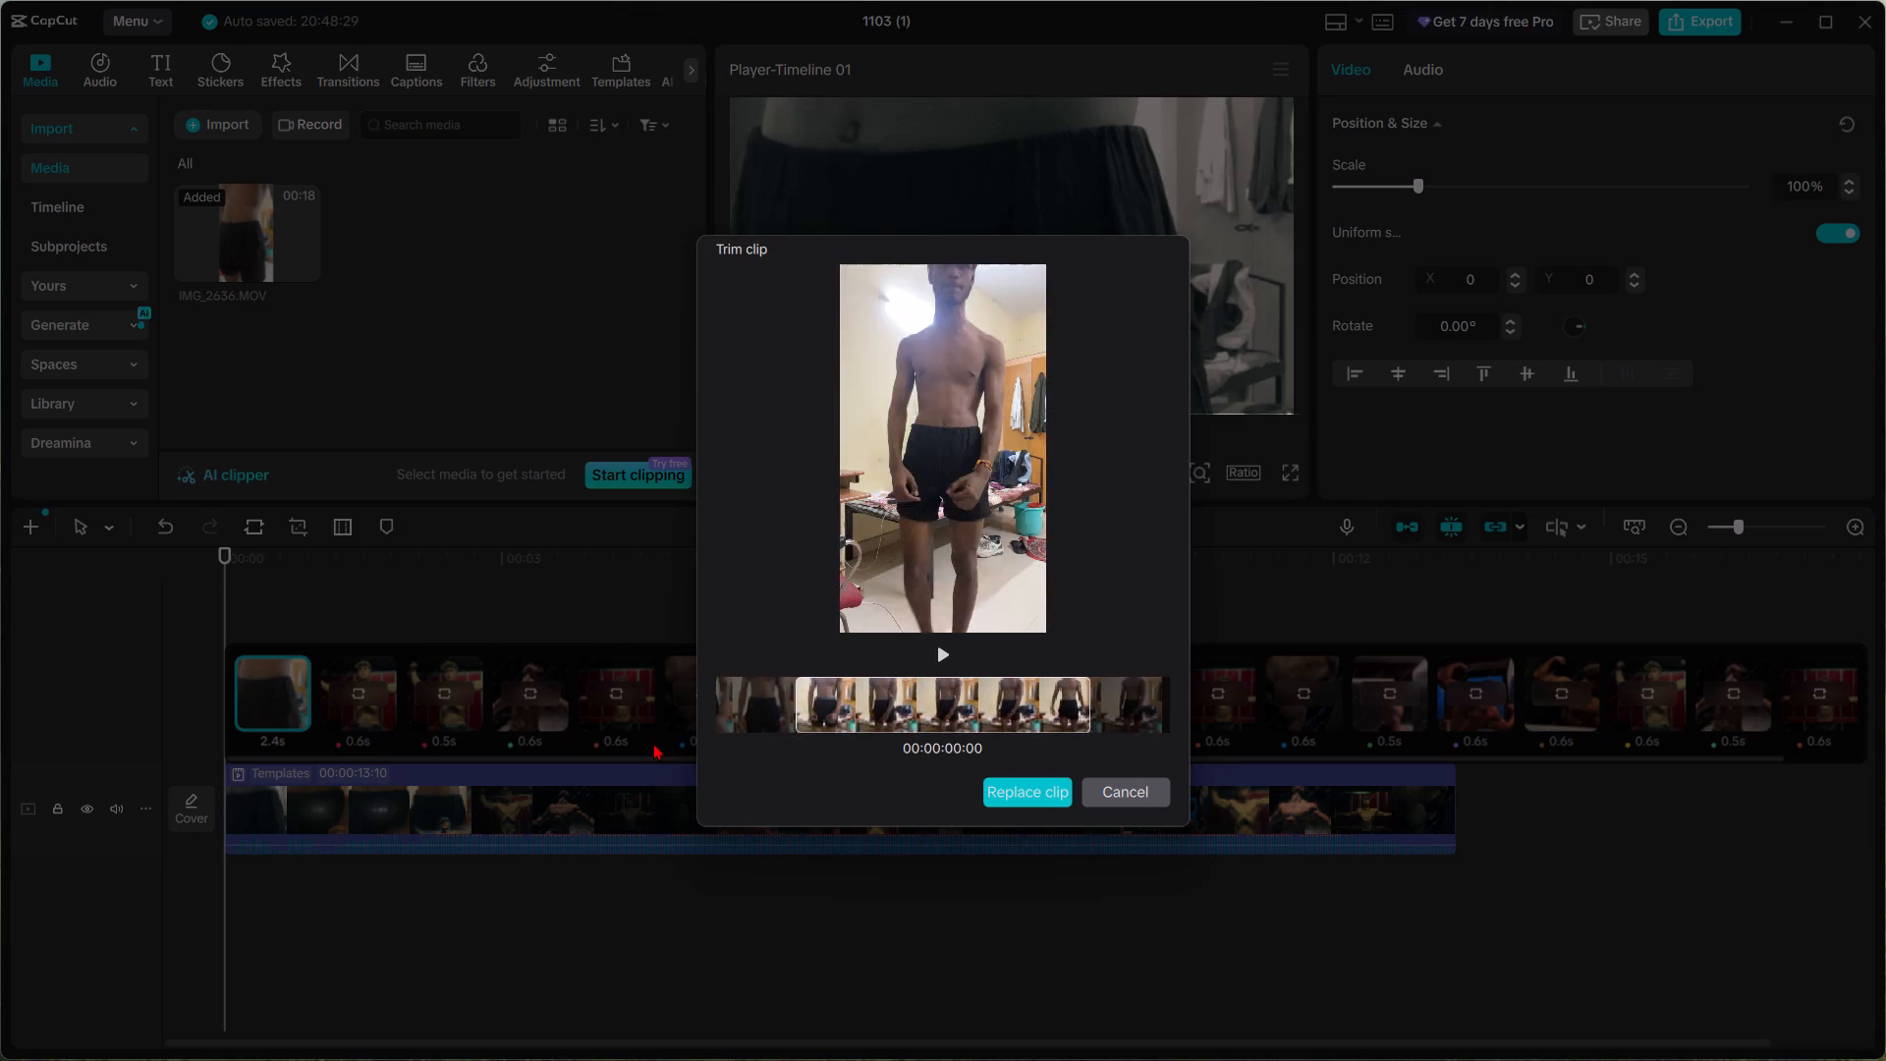
pyautogui.moveTo(653, 743); pyautogui.dragTo(865, 742)
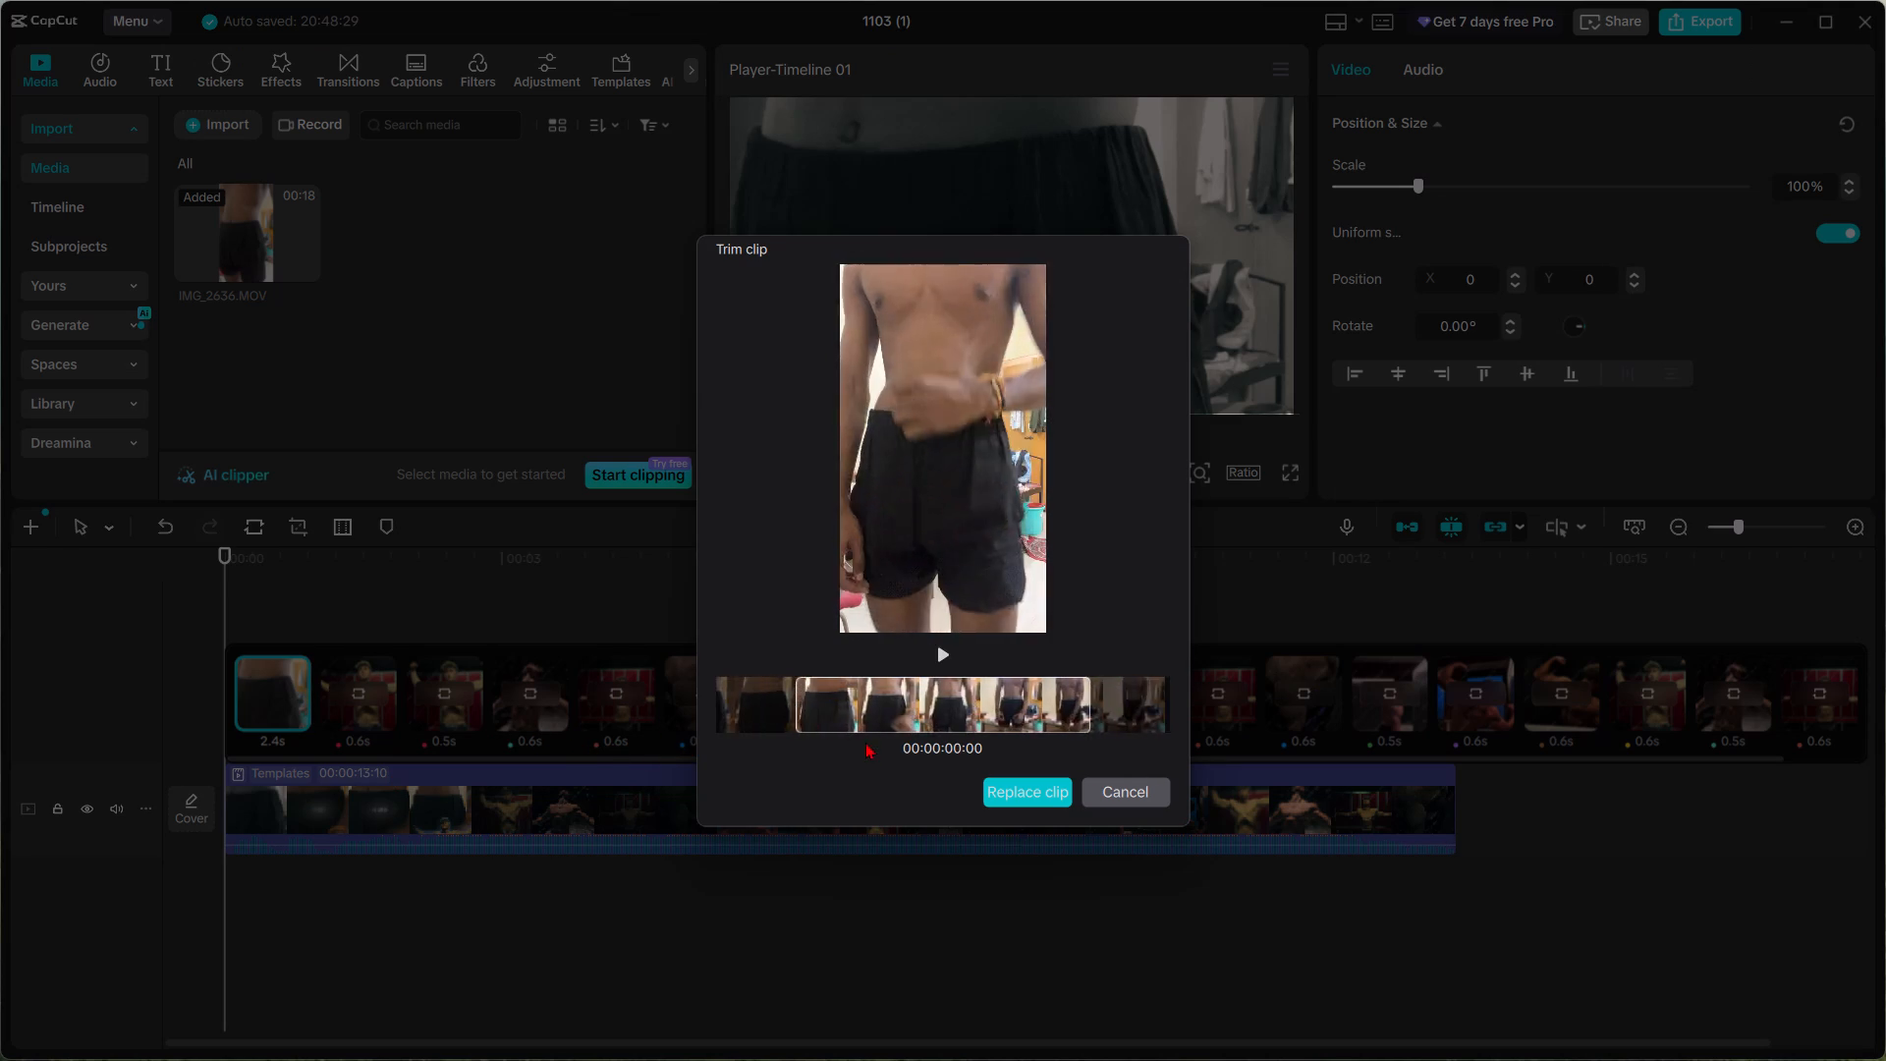
pyautogui.moveTo(865, 742); pyautogui.dragTo(629, 741)
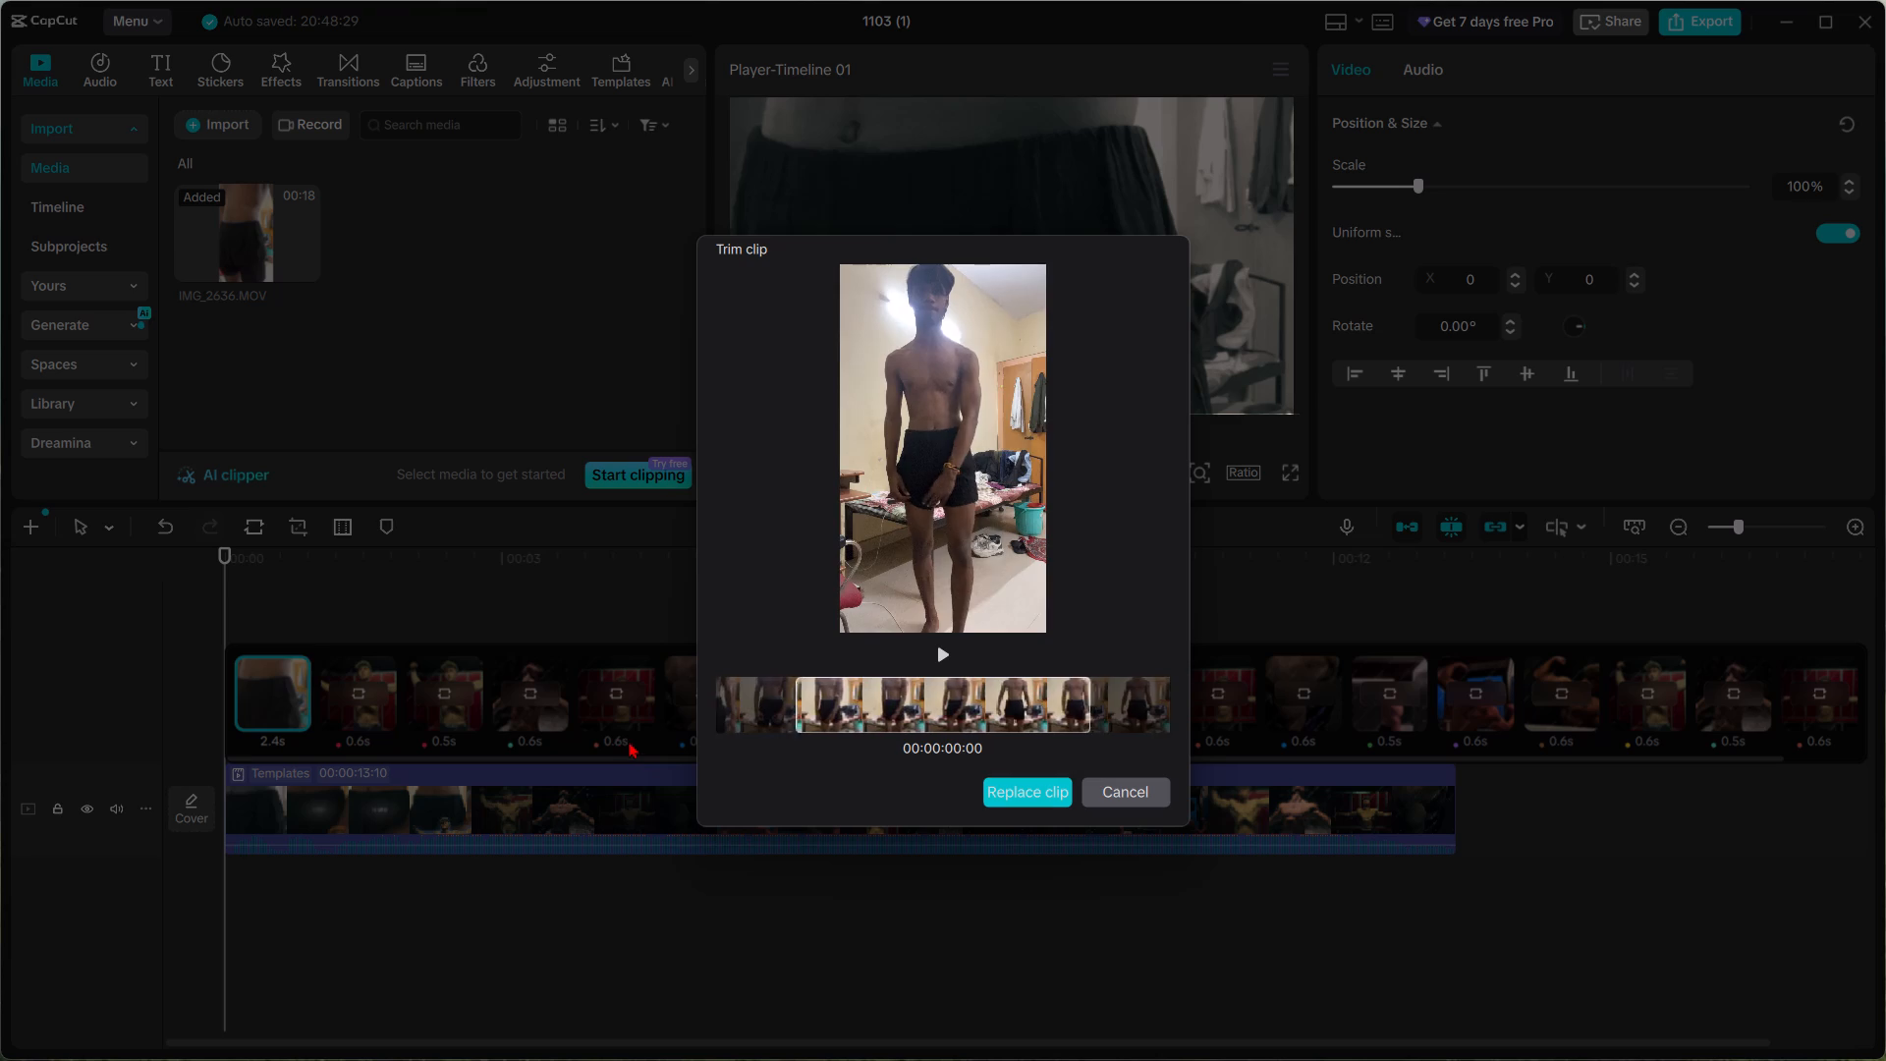
pyautogui.moveTo(629, 741); pyautogui.dragTo(455, 732)
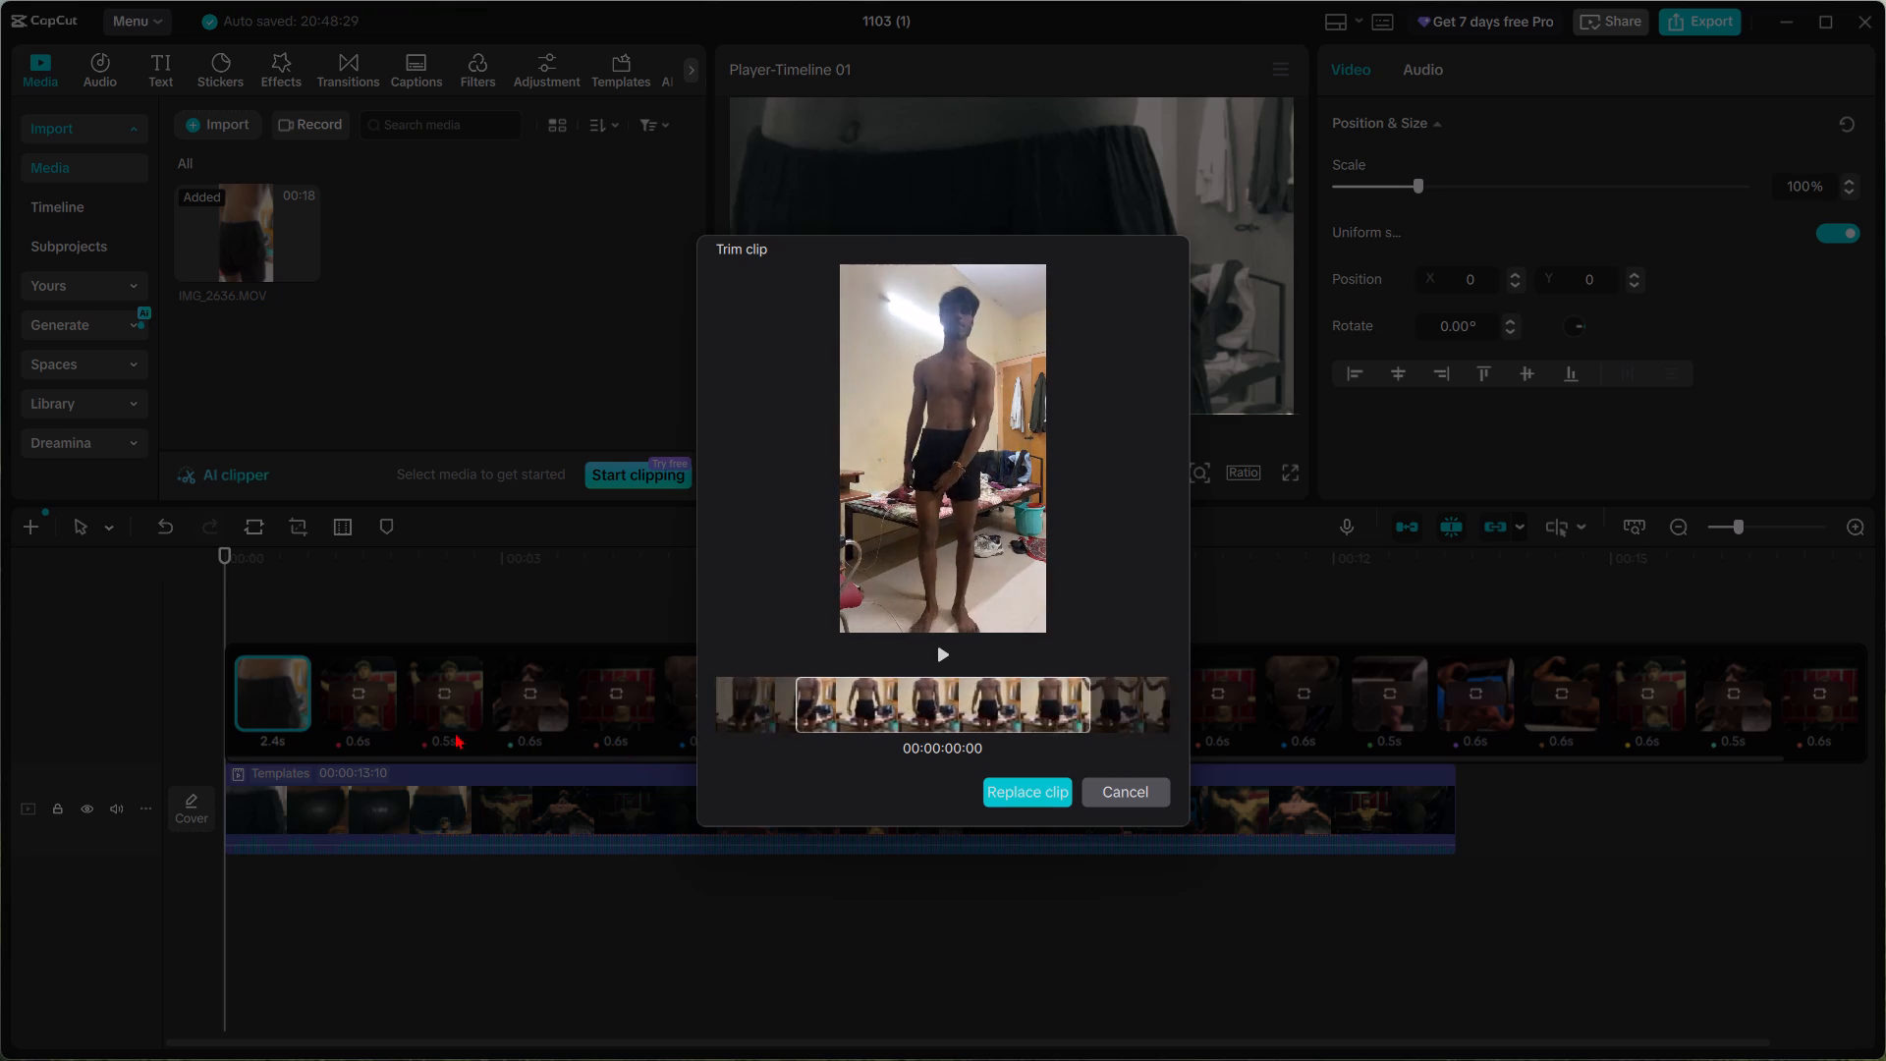
pyautogui.moveTo(455, 732); pyautogui.dragTo(263, 704)
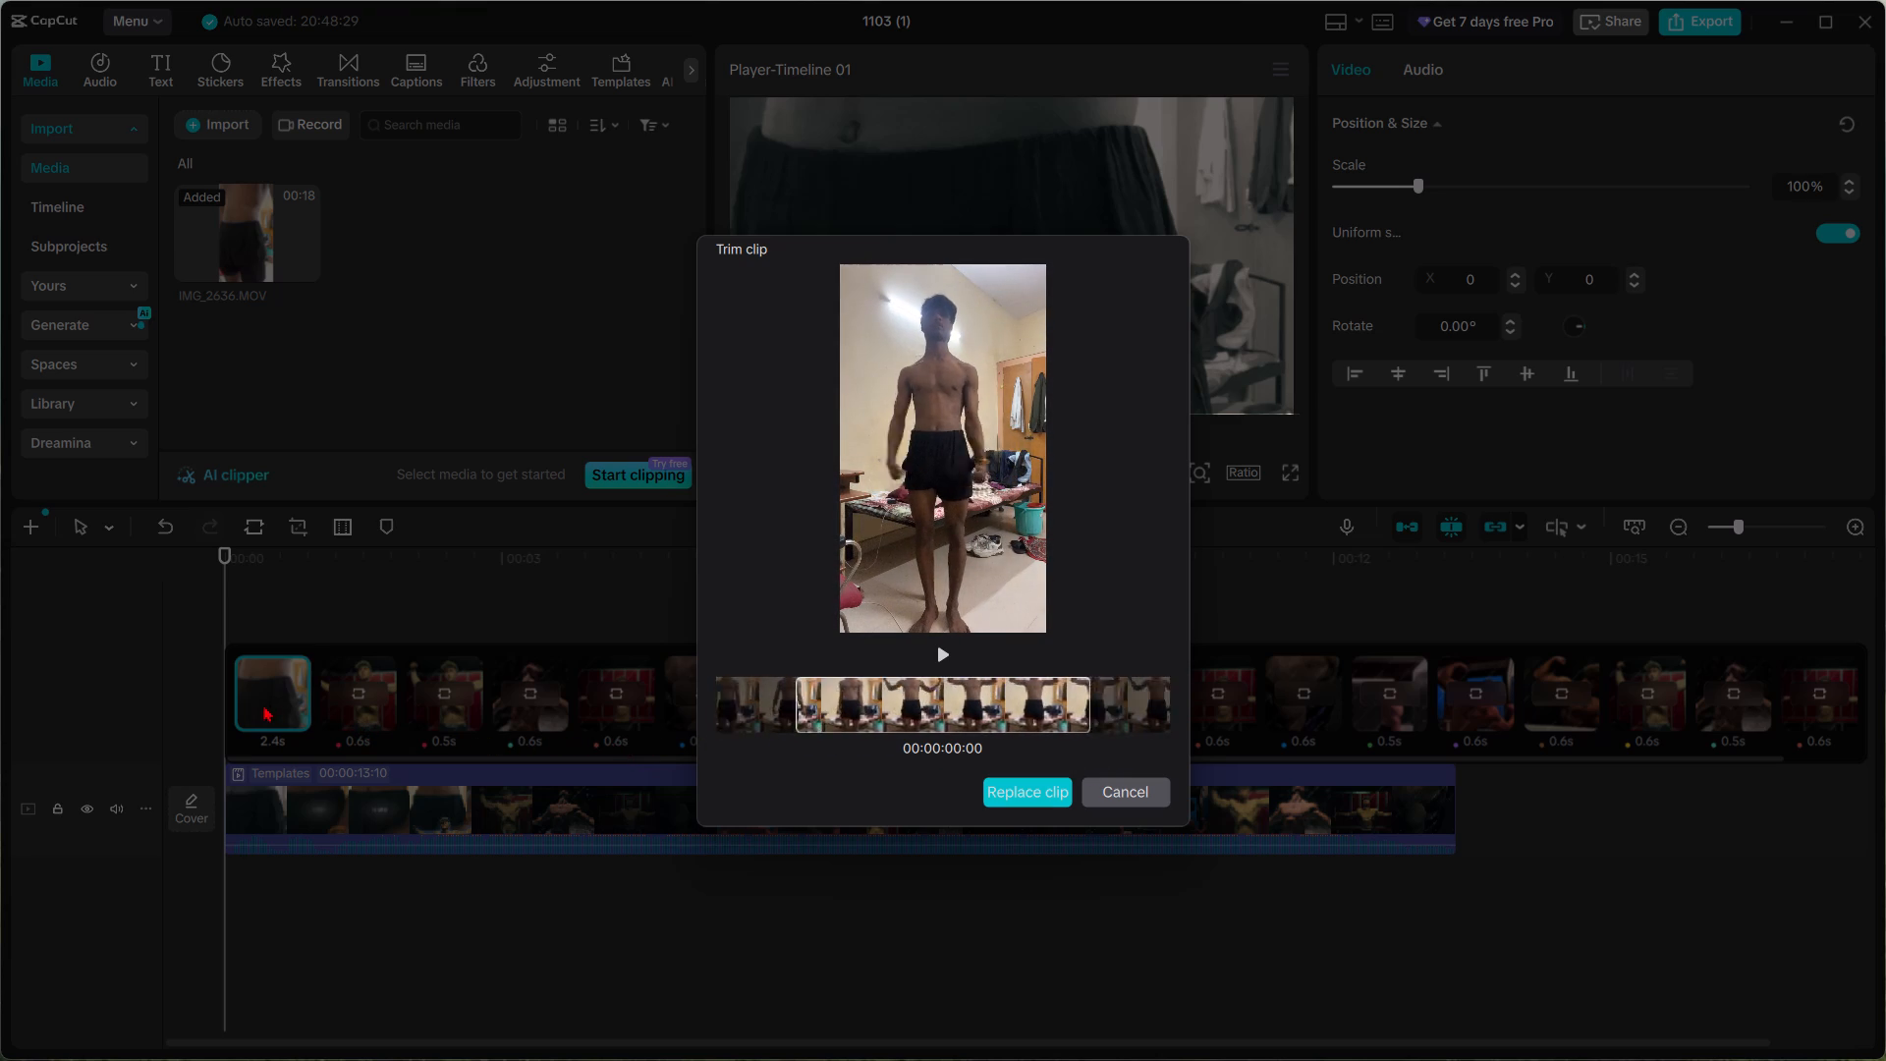
pyautogui.moveTo(263, 704); pyautogui.dragTo(269, 705)
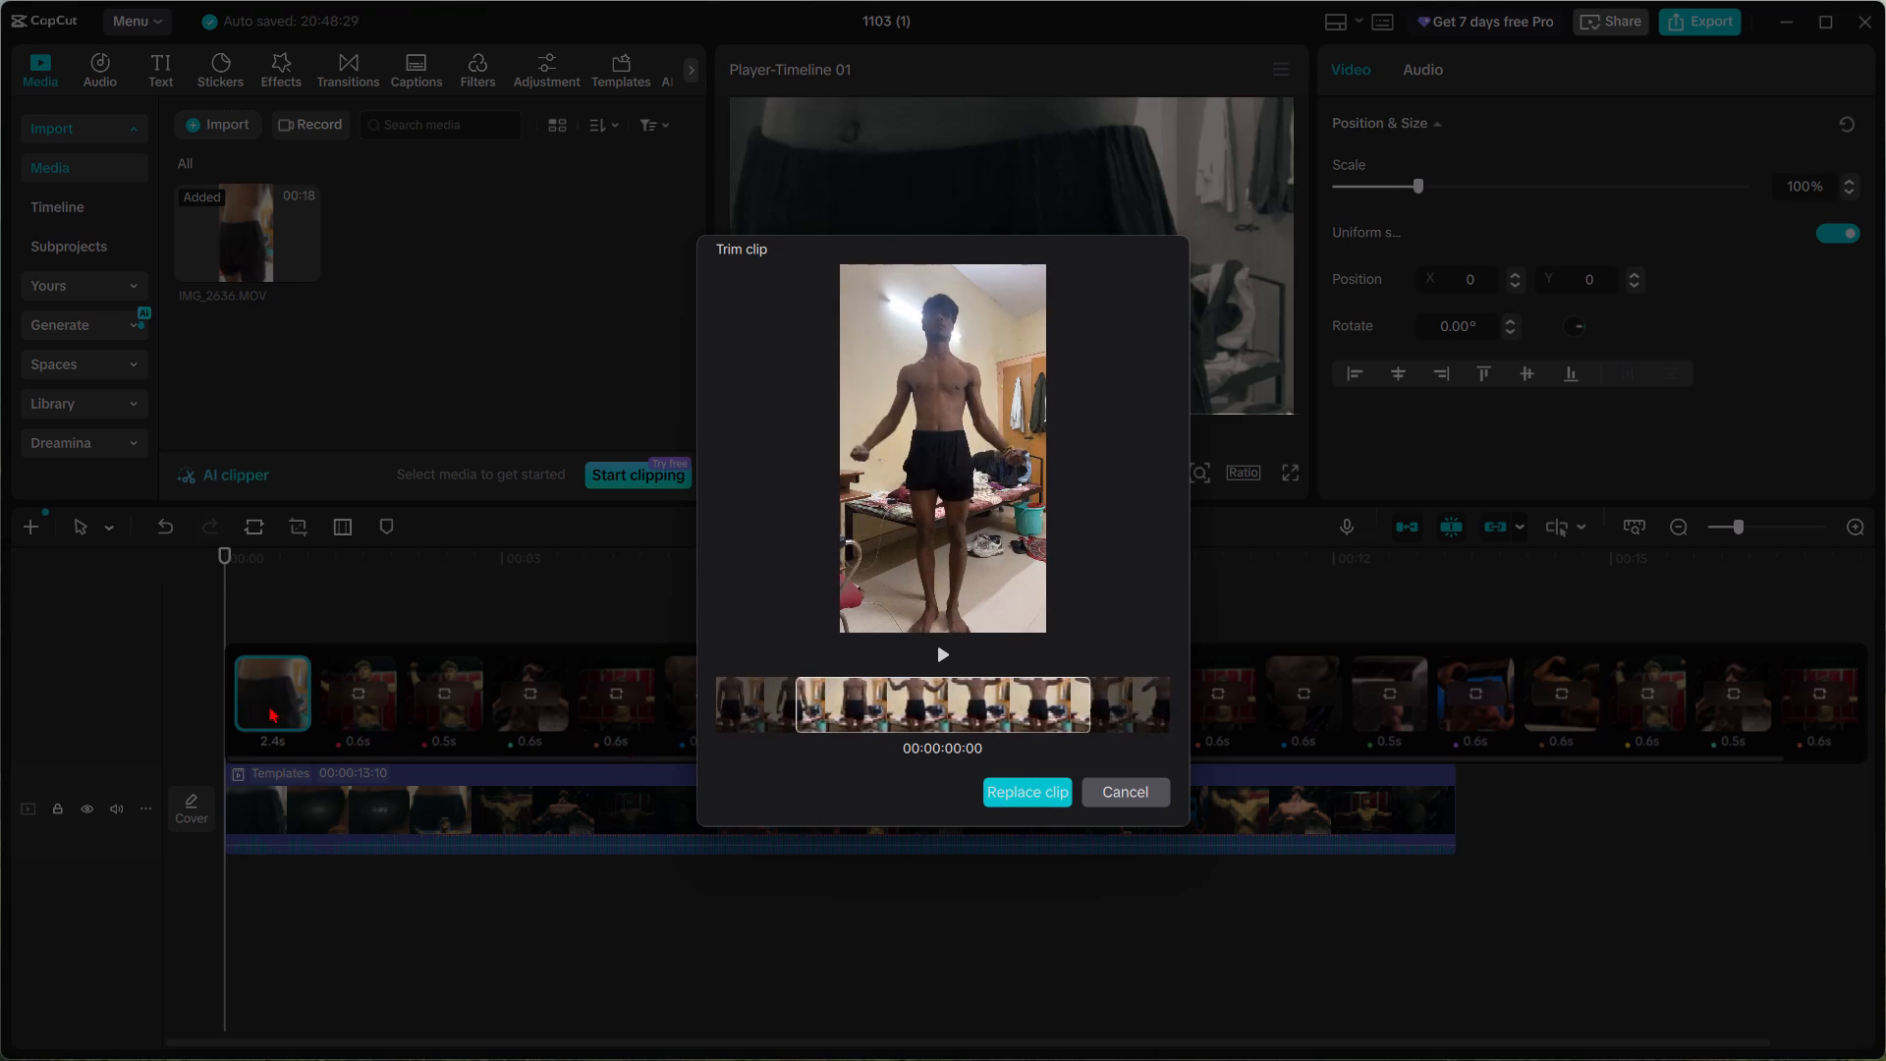
pyautogui.moveTo(269, 705); pyautogui.dragTo(286, 705)
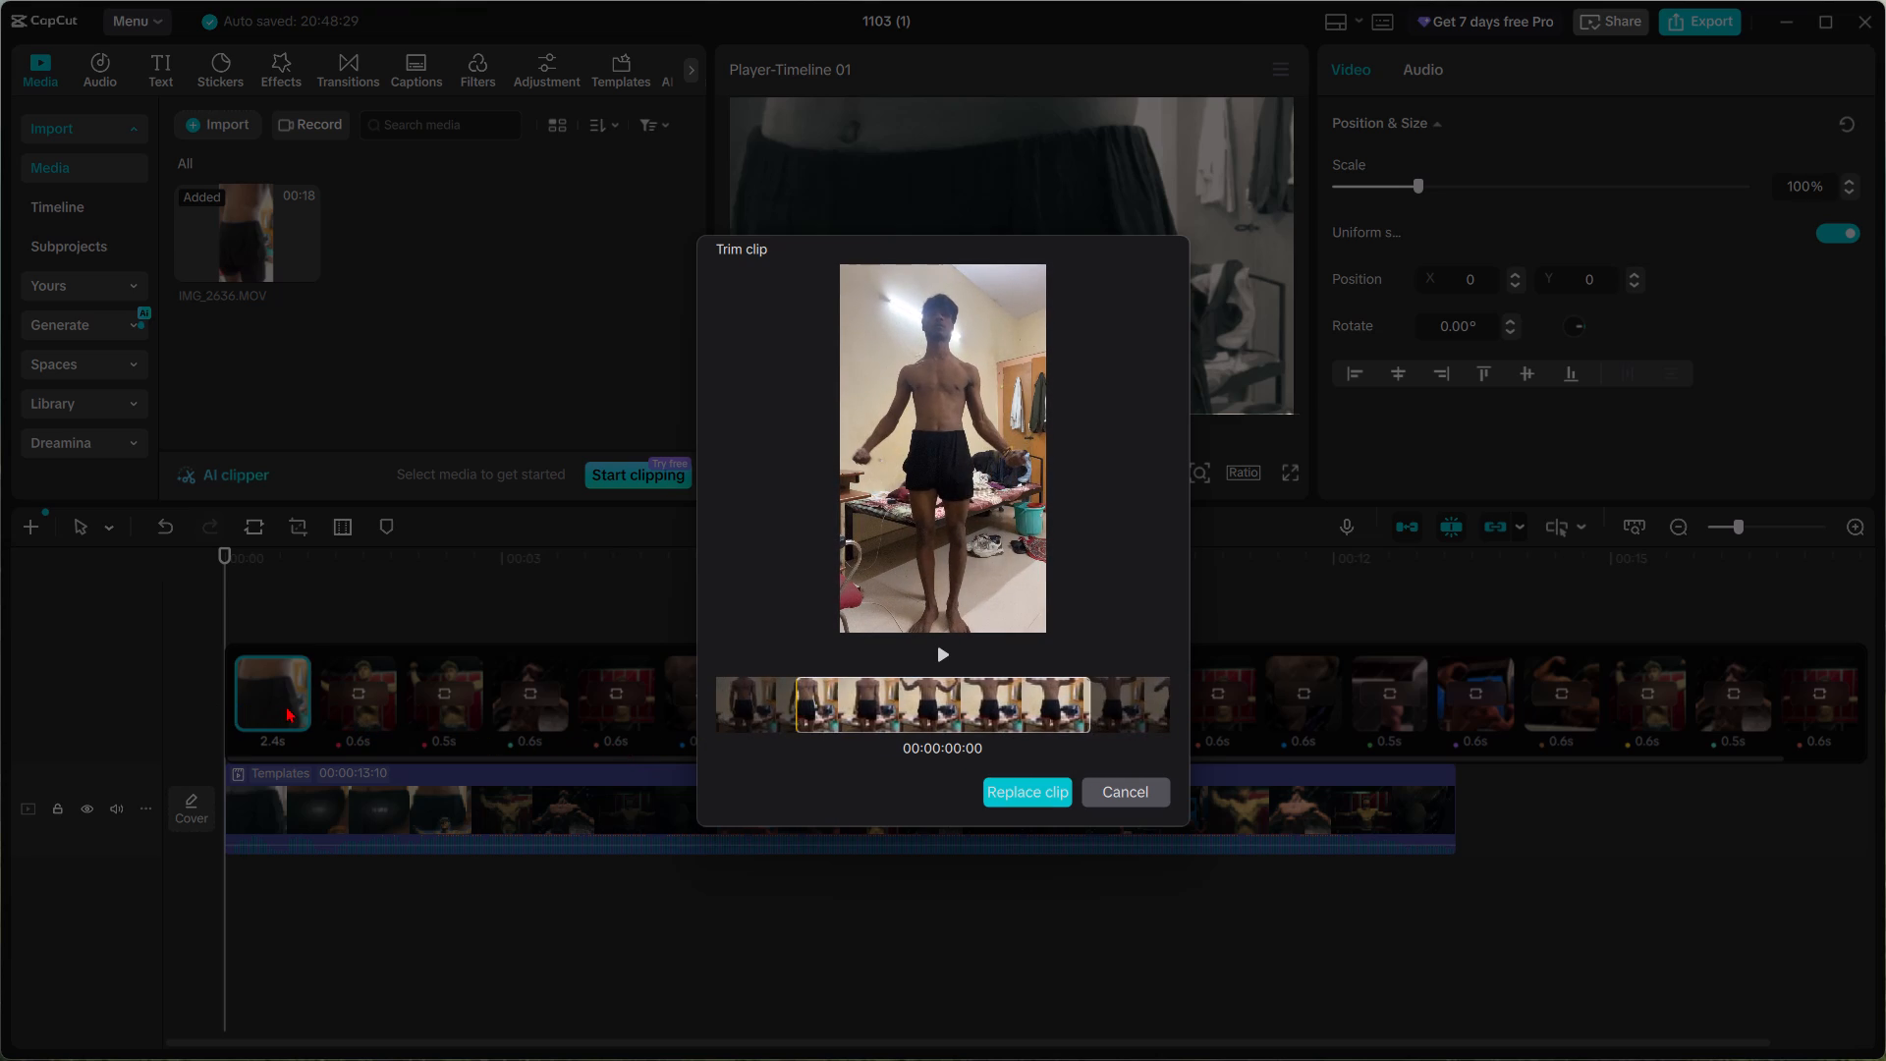
pyautogui.click(1035, 794)
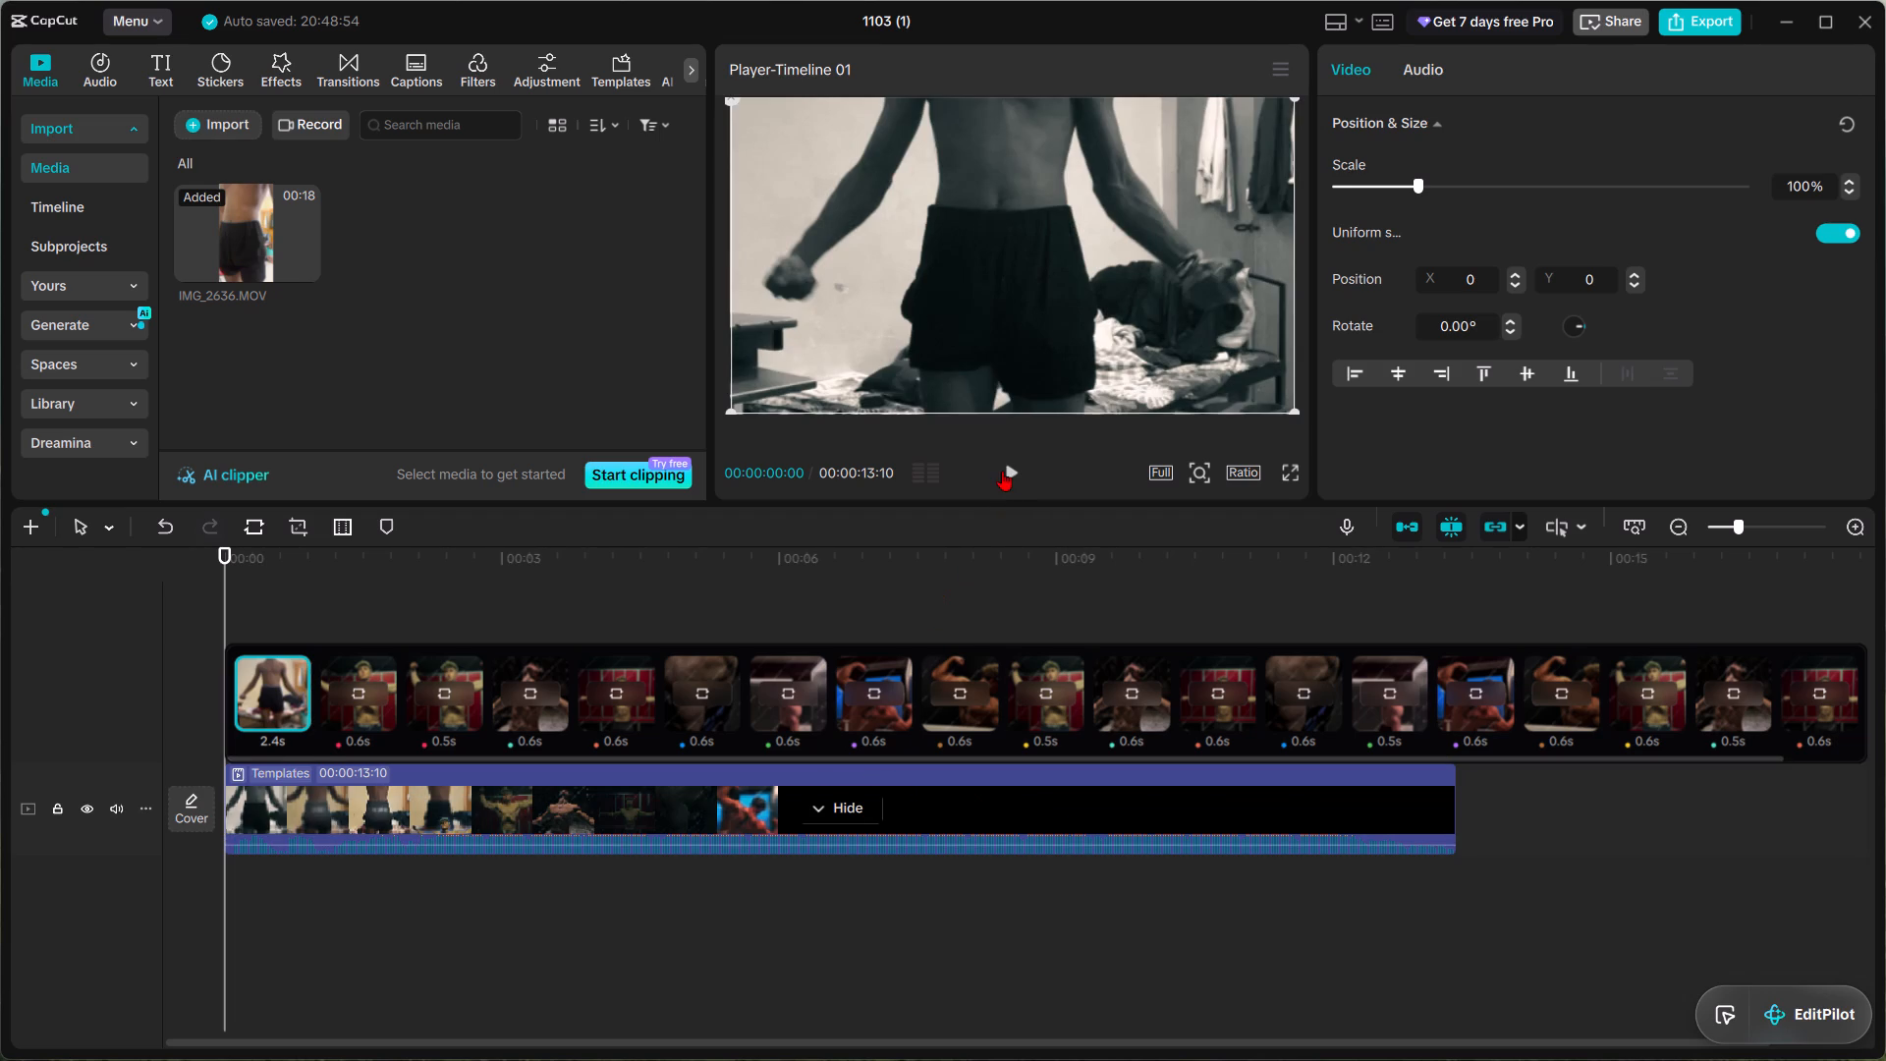
# Play the opening of the timeline to check the replaced first clip, and return the playhead to the start.
pyautogui.click(1002, 471)
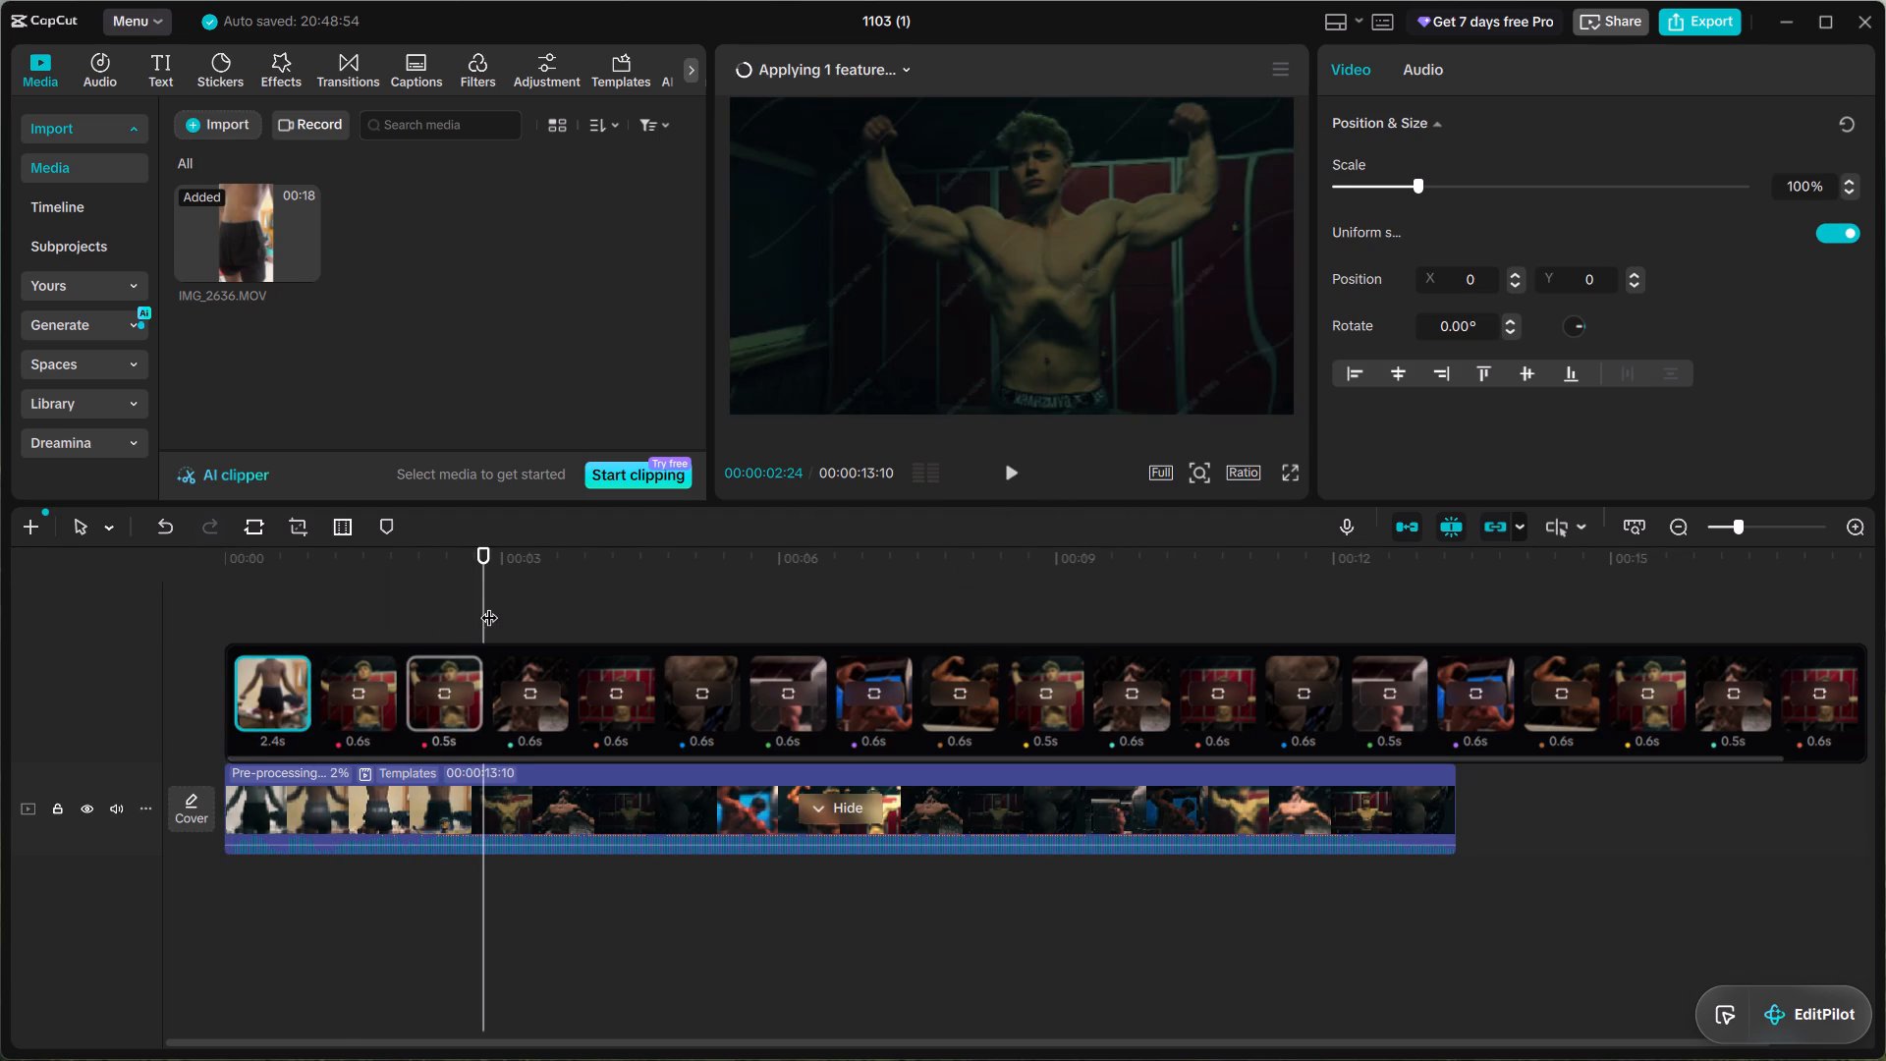
pyautogui.moveTo(484, 605); pyautogui.dragTo(208, 639)
# Start replacing the template's second clip, the 0.6 s one, with own media.
pyautogui.click(370, 694)
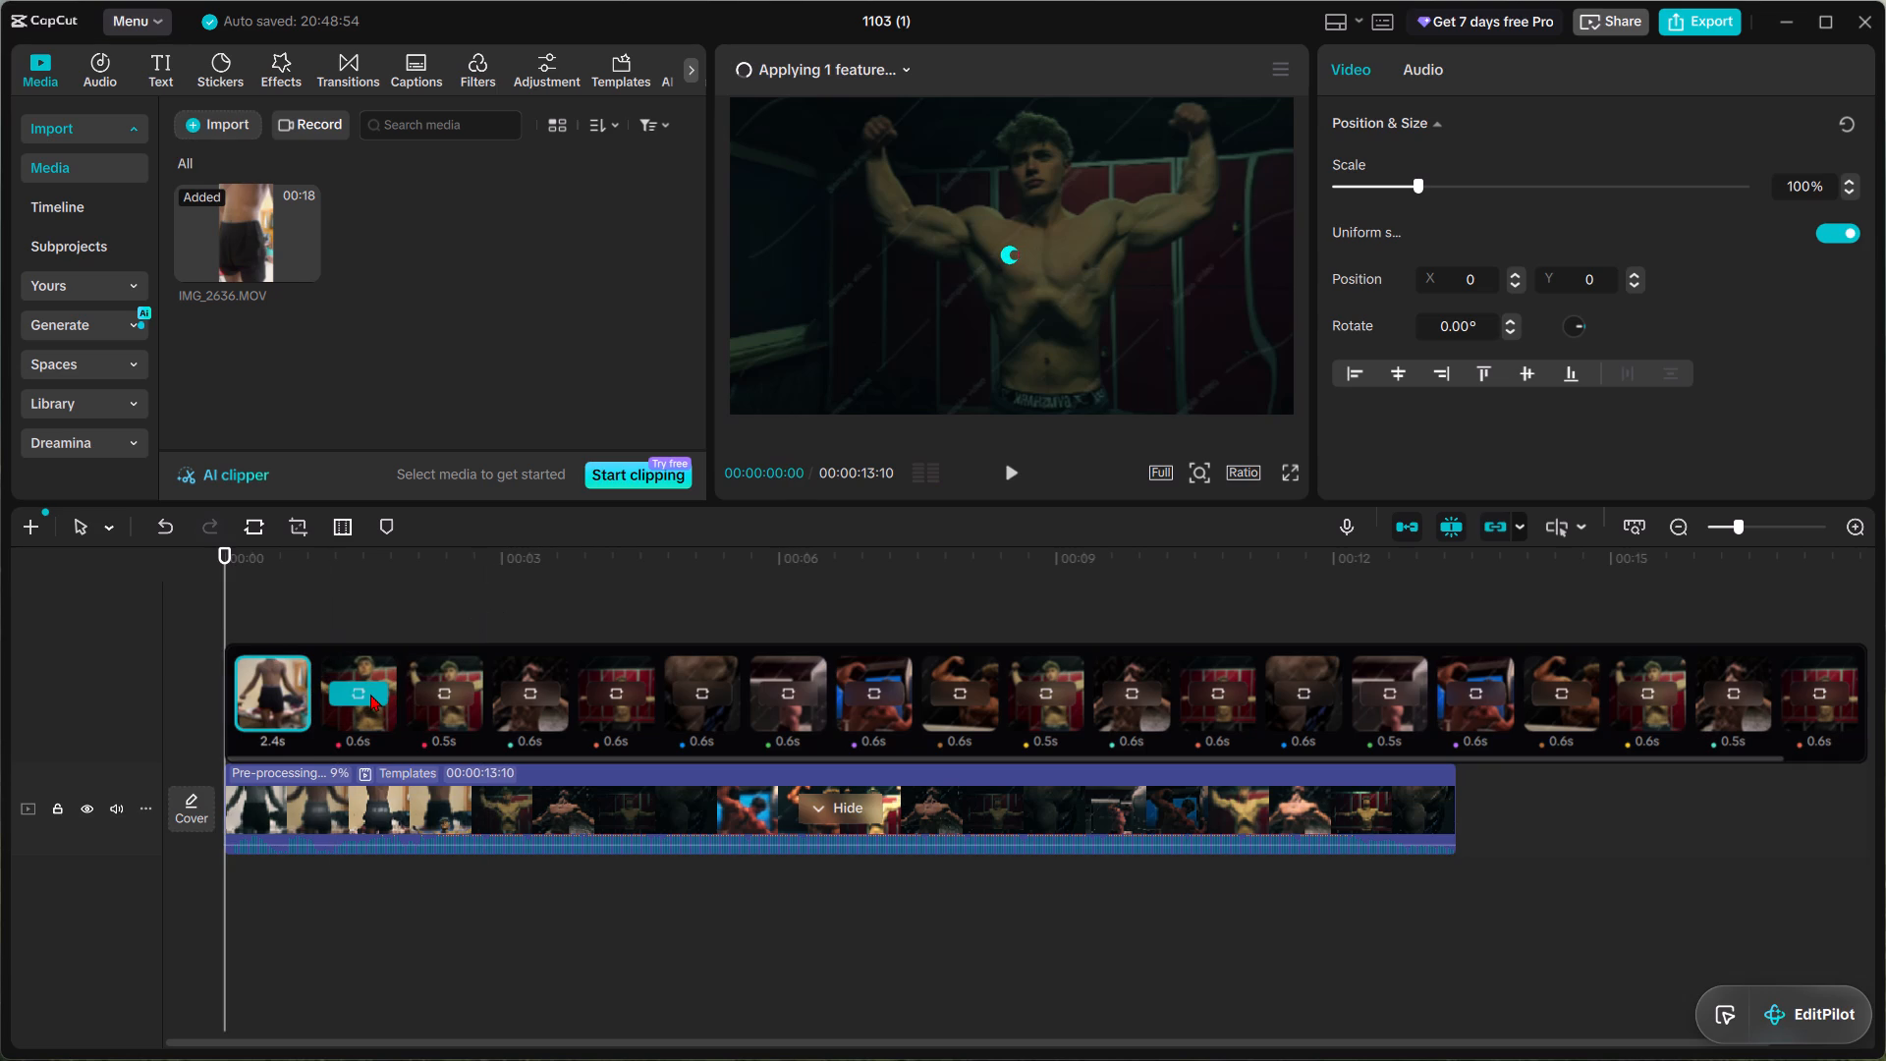
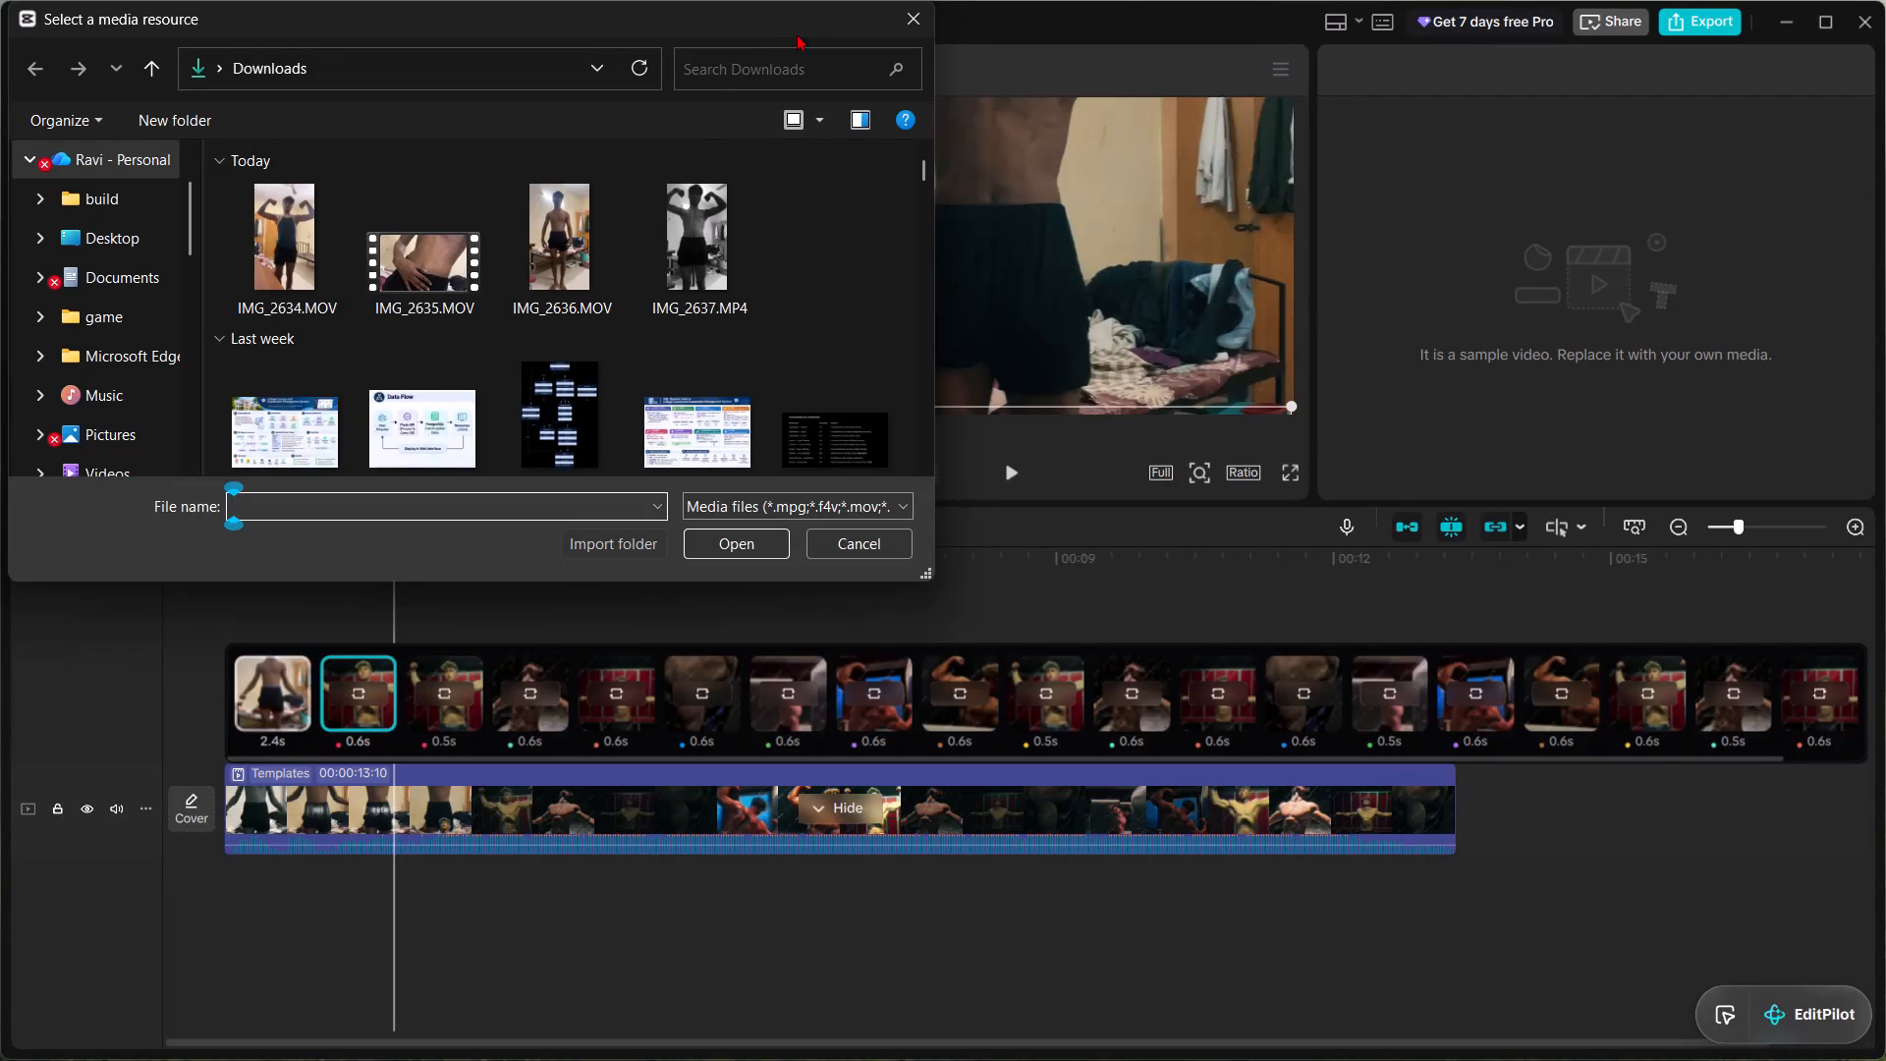
# Cancel picking replacement media and close CapCut completely, including the open project and the VIOLENTO | Gym trend template preview.
pyautogui.click(898, 22)
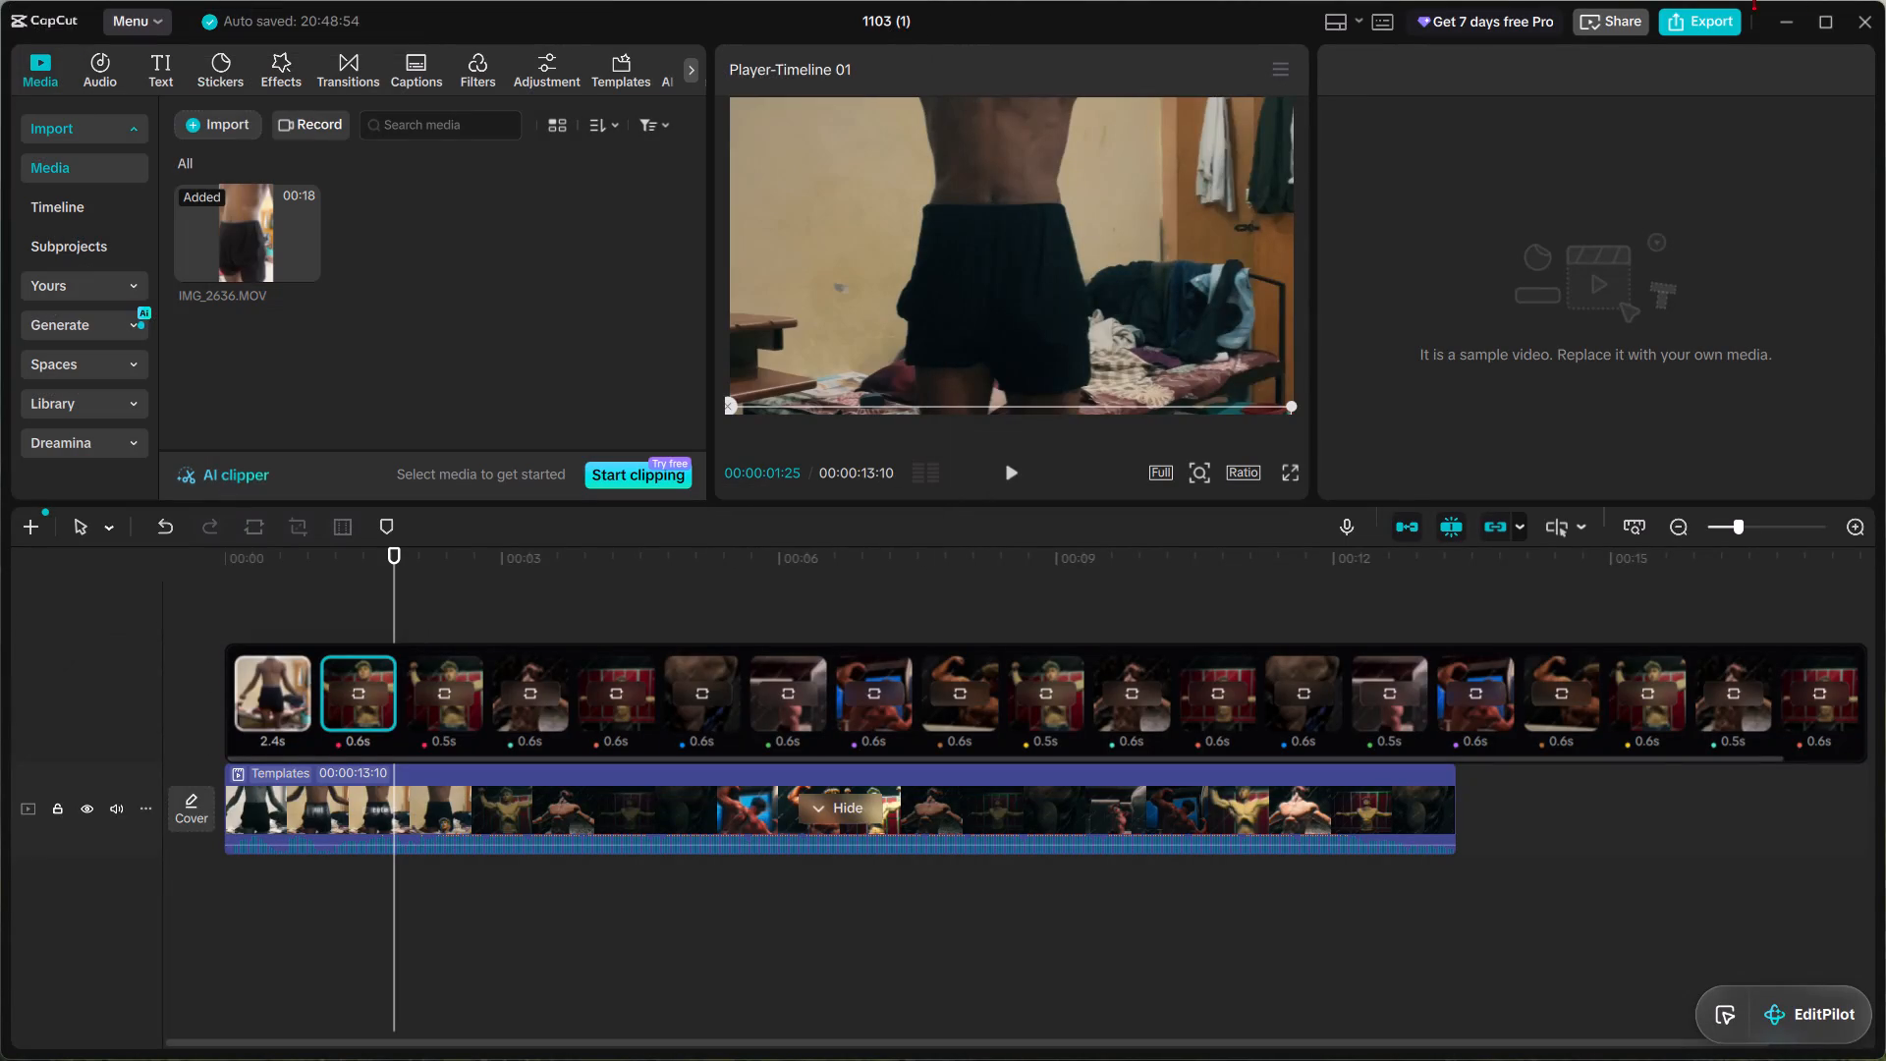
pyautogui.click(1883, 16)
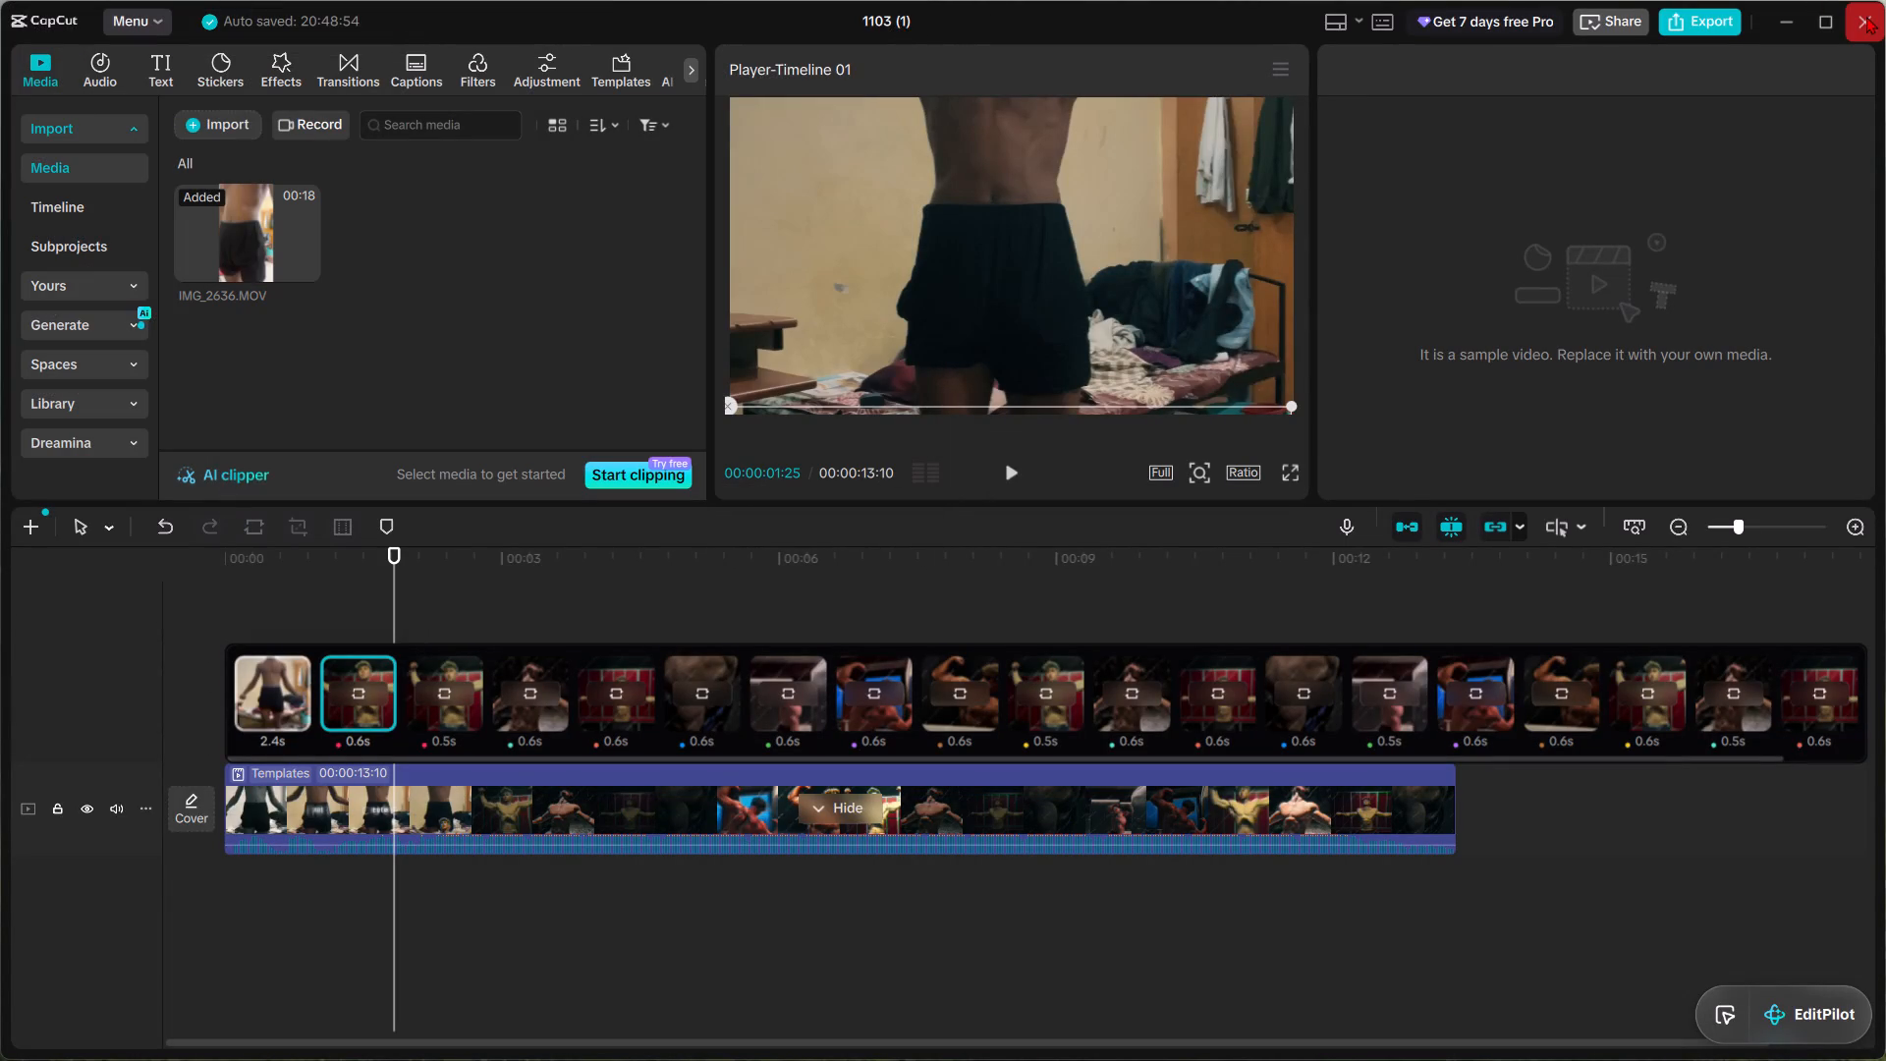
pyautogui.click(1865, 18)
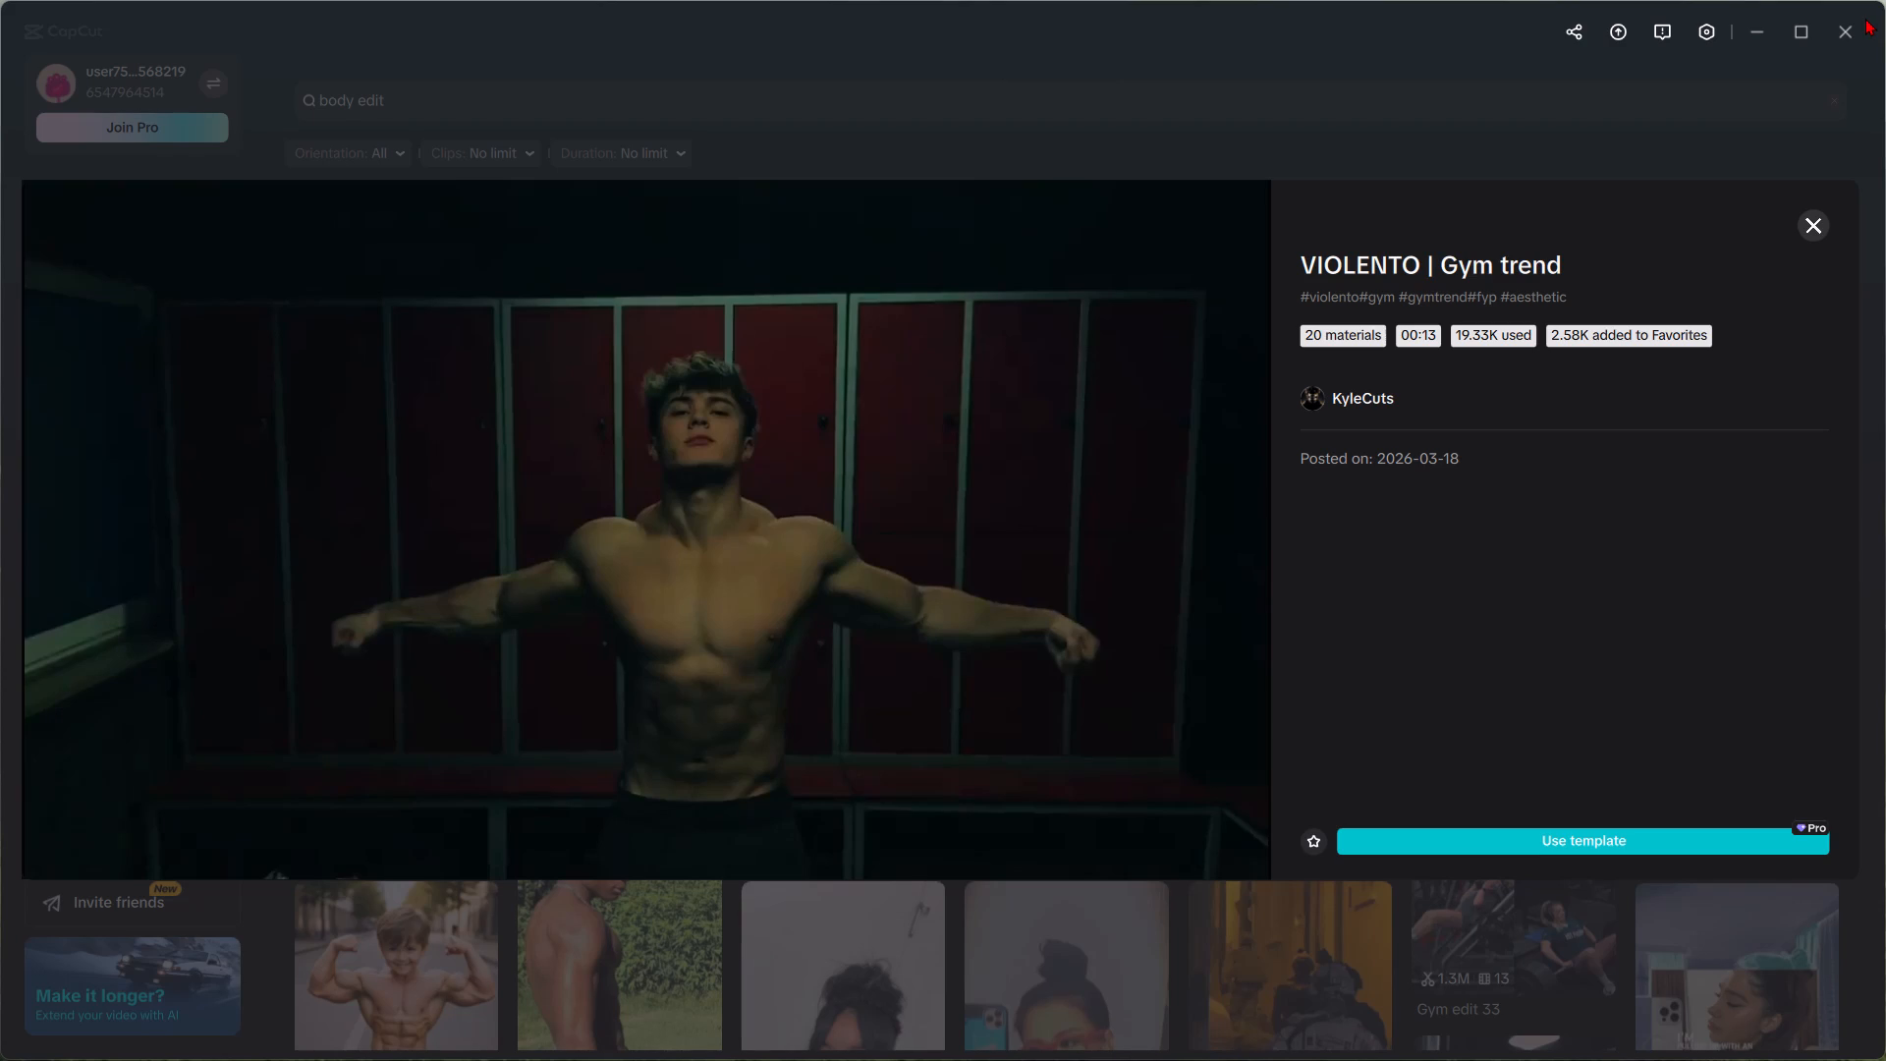
pyautogui.click(1817, 229)
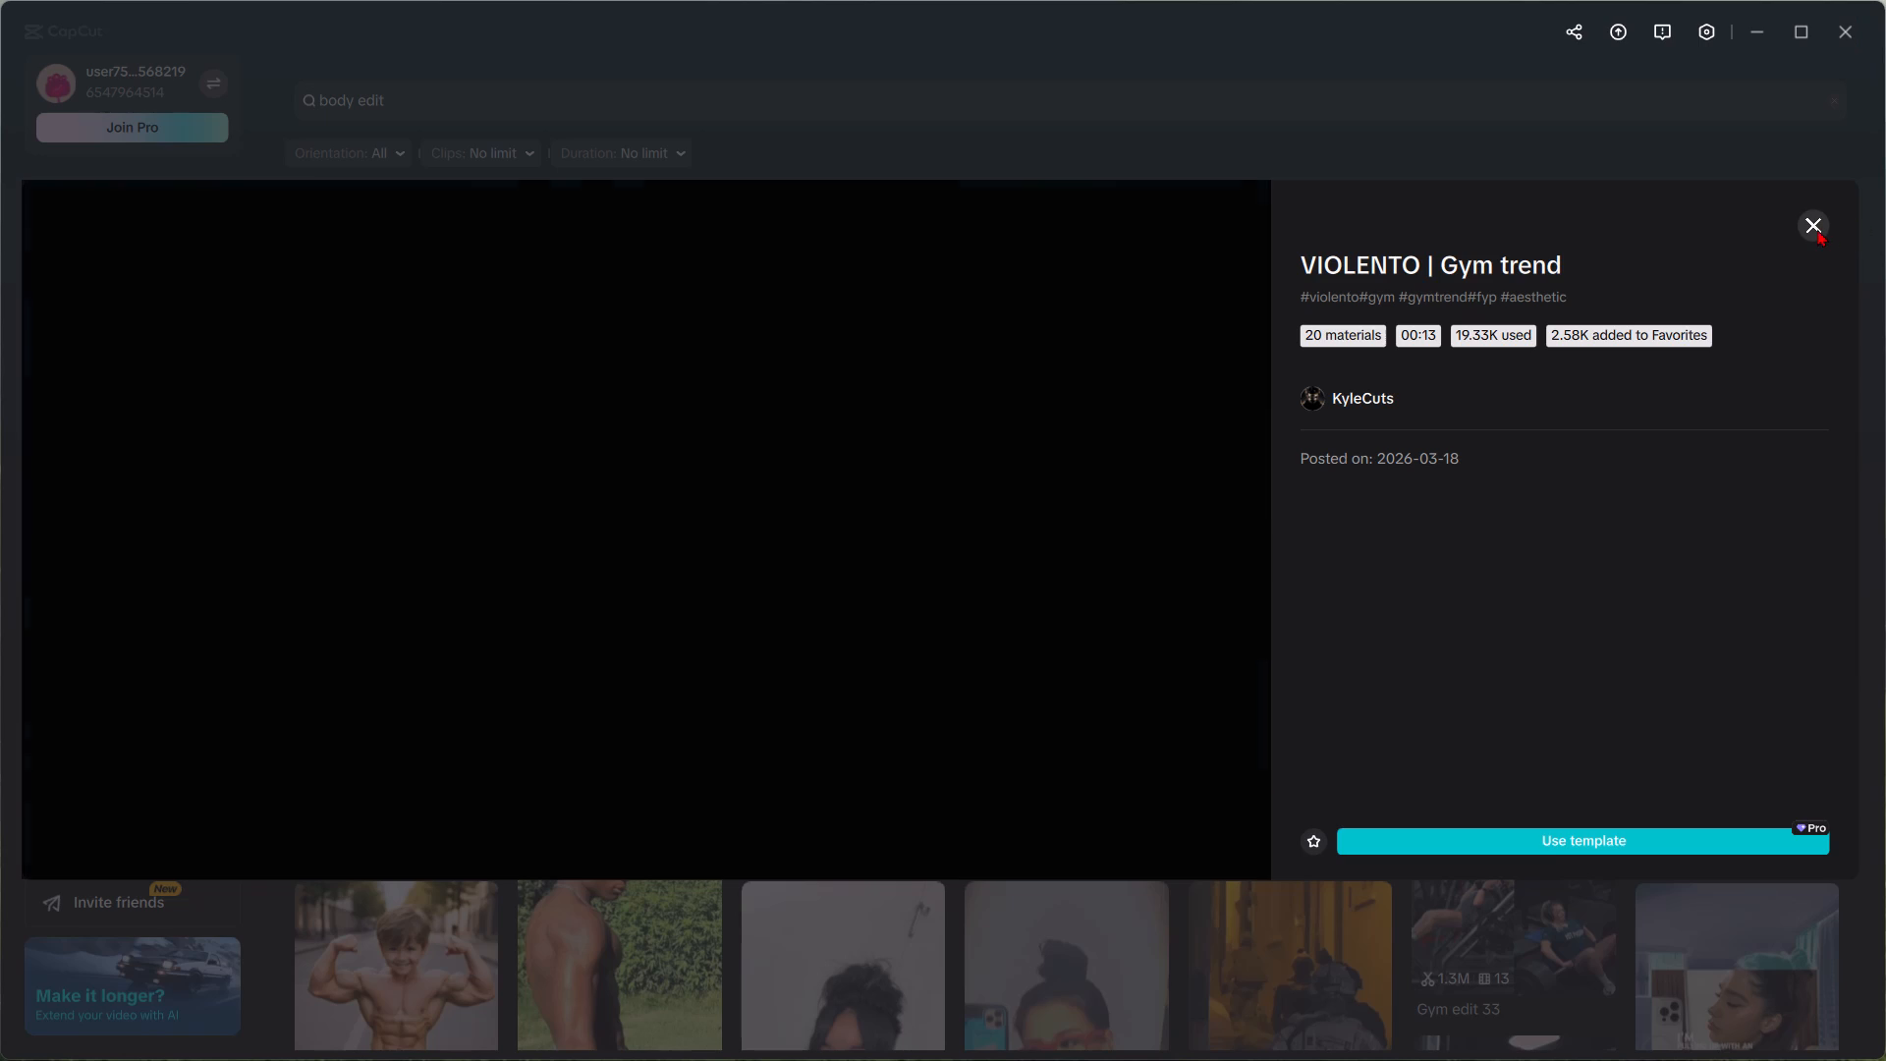
pyautogui.click(1853, 33)
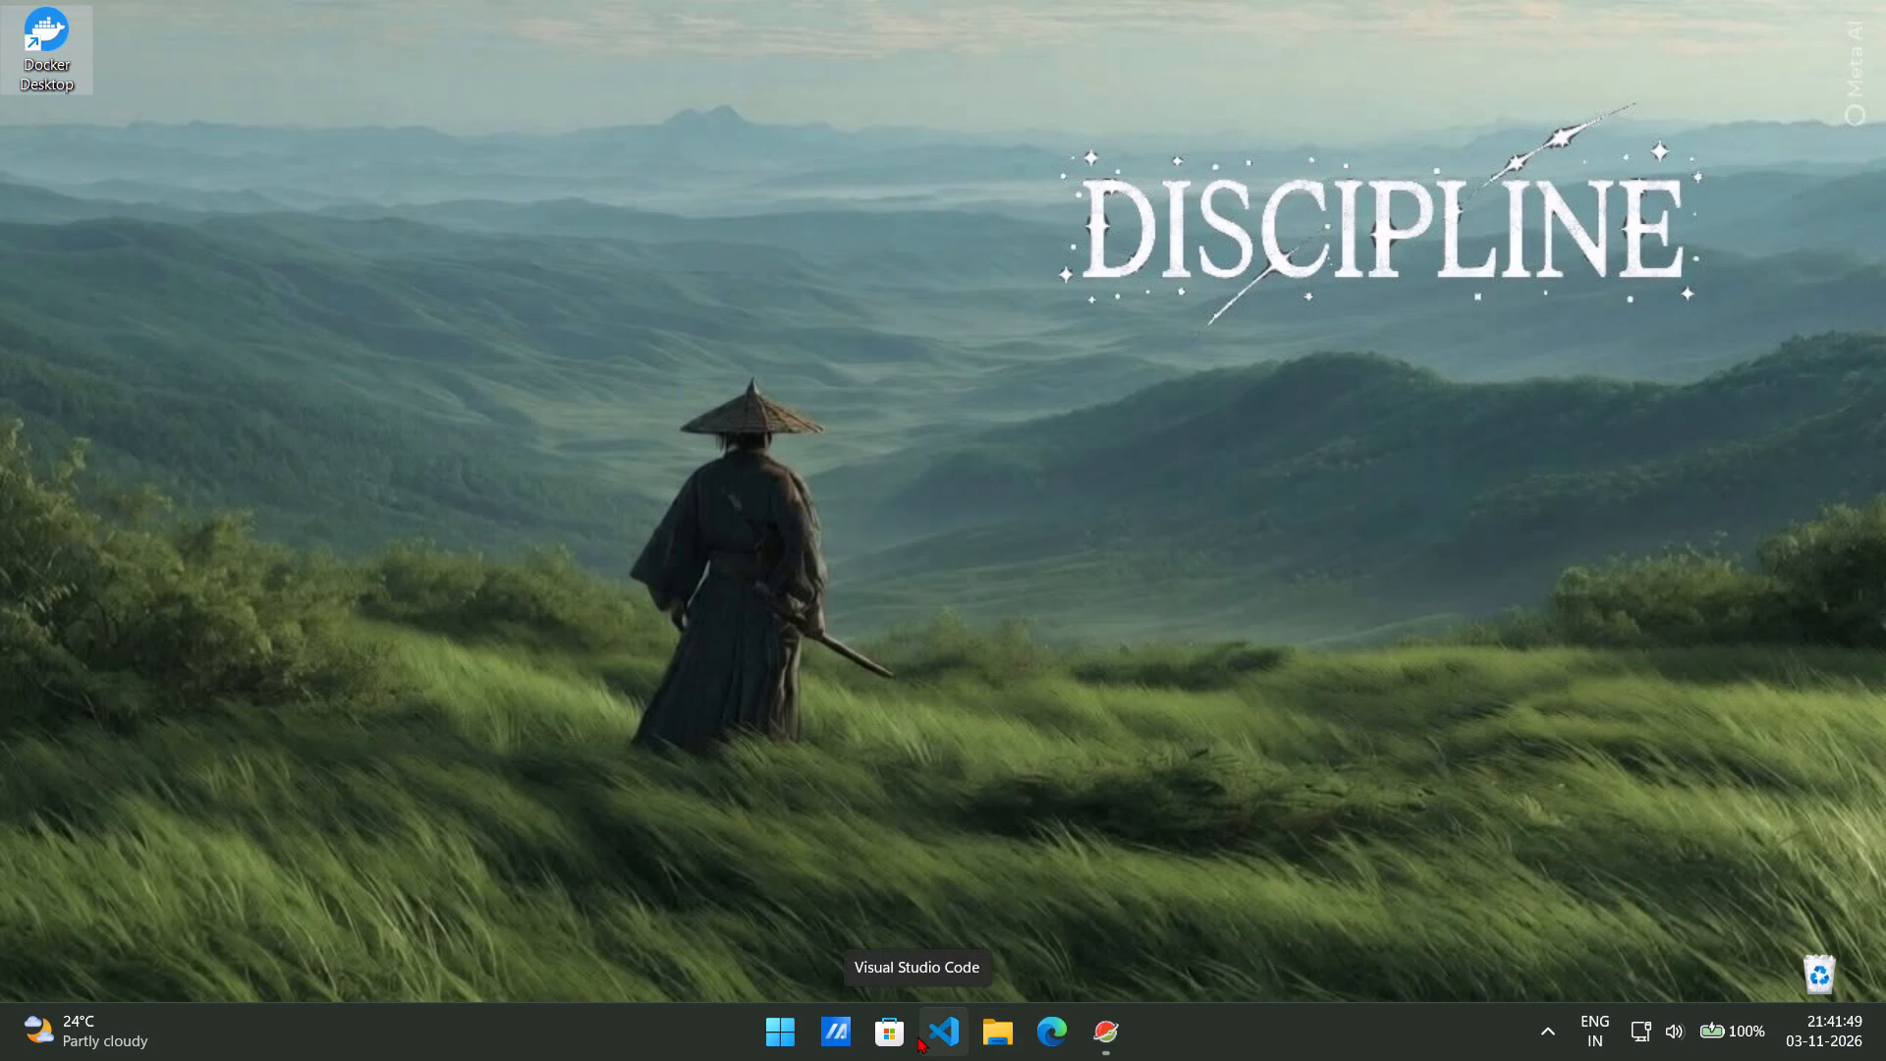
# Switch to PlanetVPN, disconnect from the USA Portland - Free server and close its window.
pyautogui.click(783, 927)
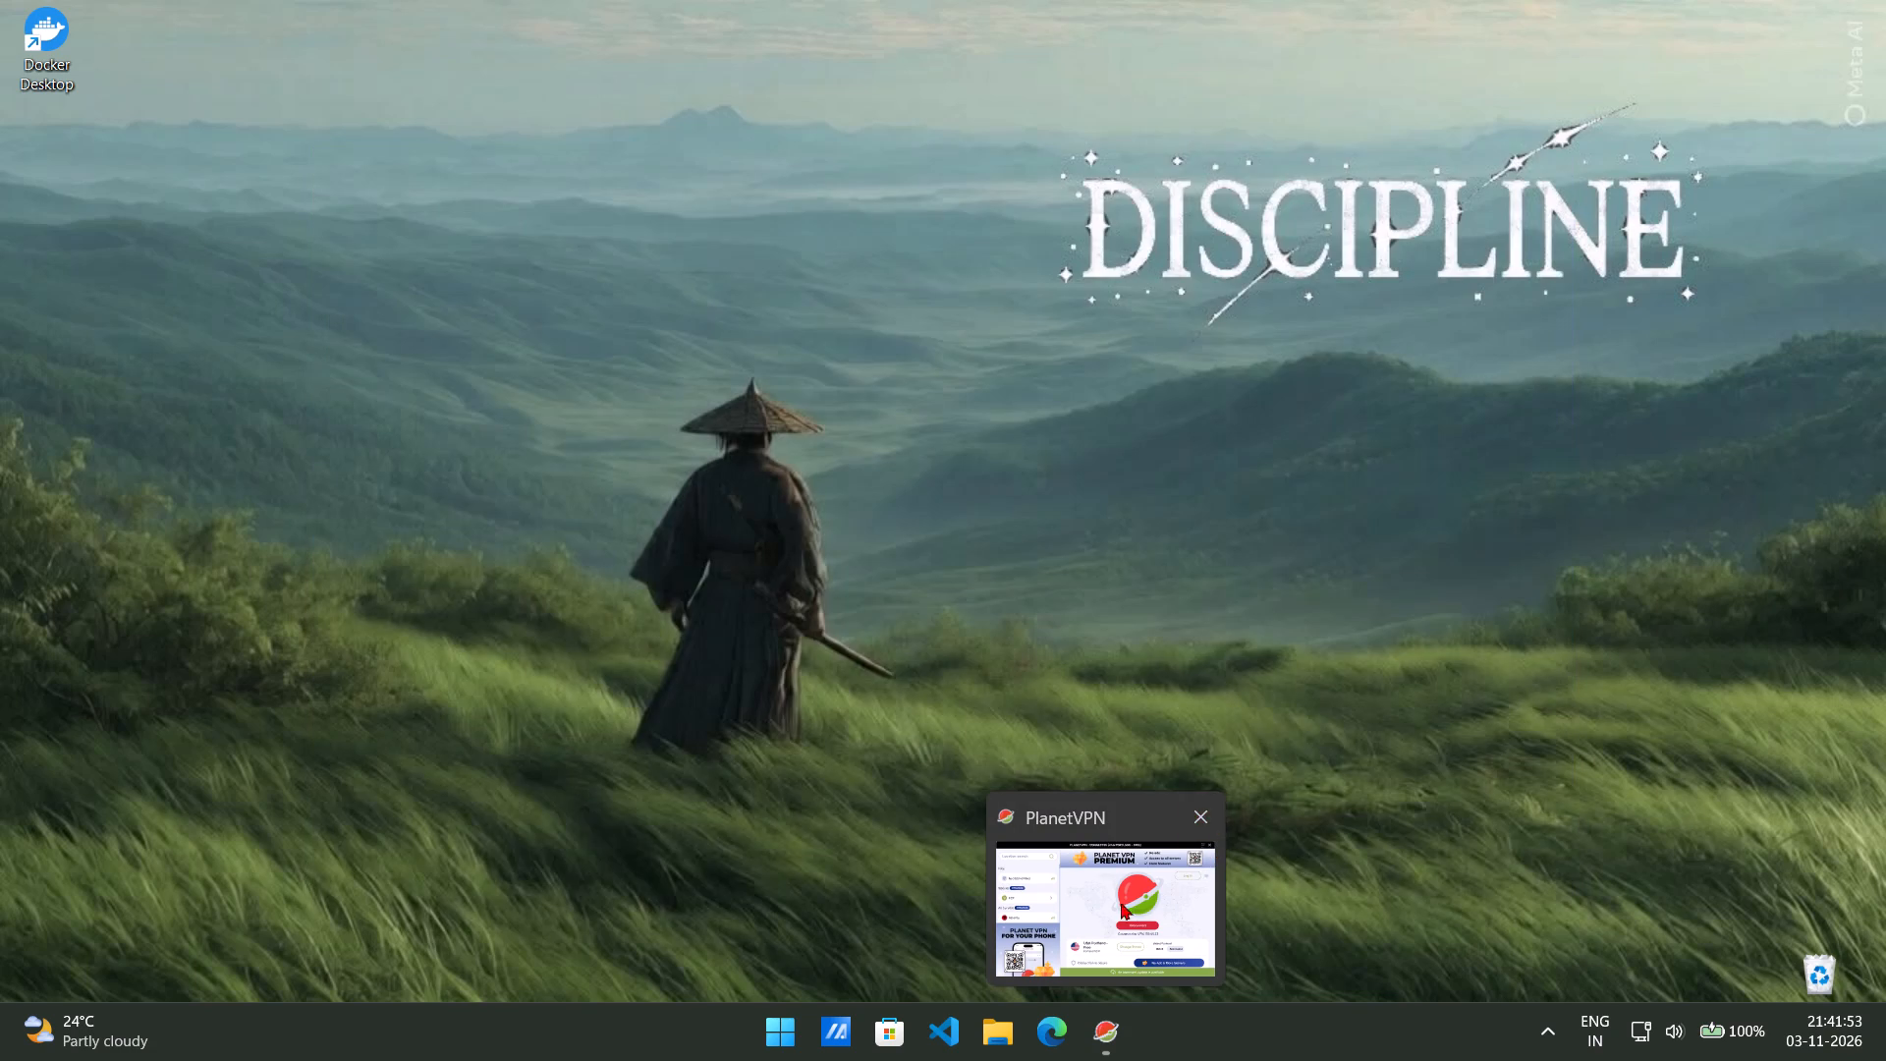
pyautogui.click(1108, 912)
pyautogui.click(1172, 645)
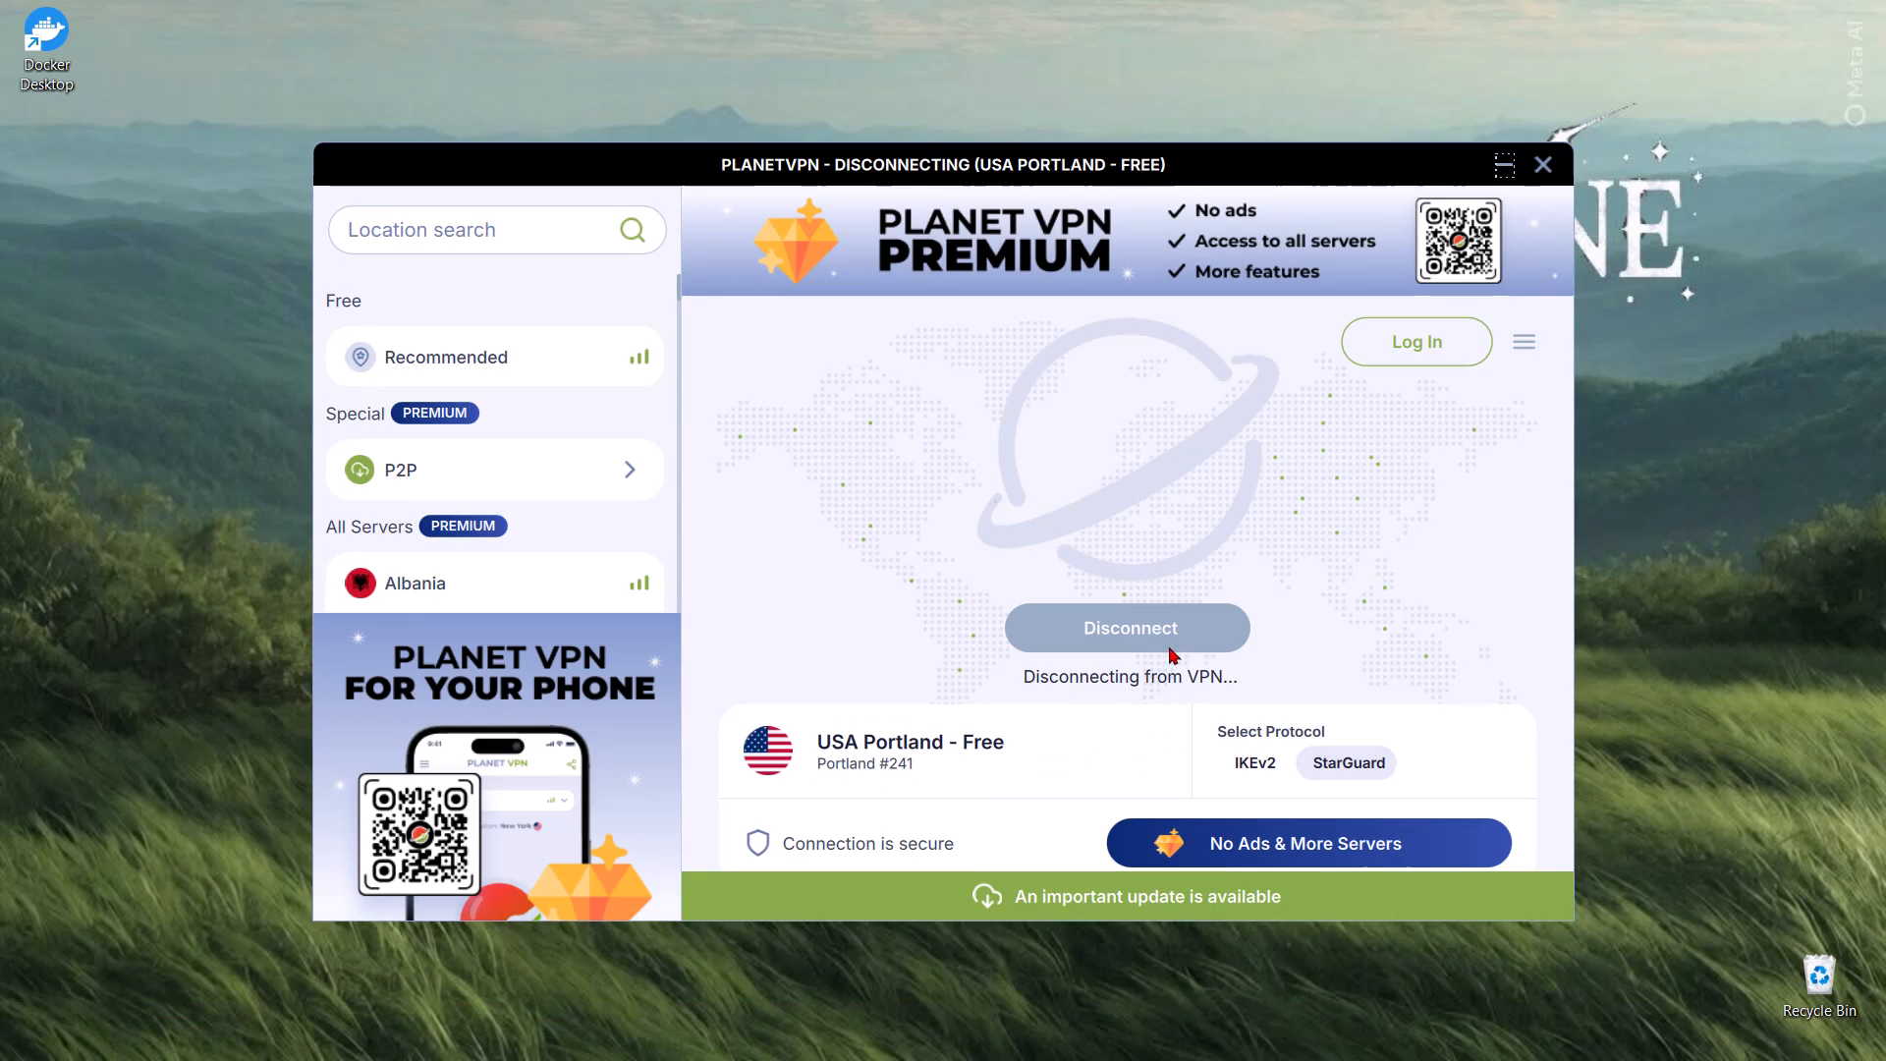
pyautogui.click(1541, 161)
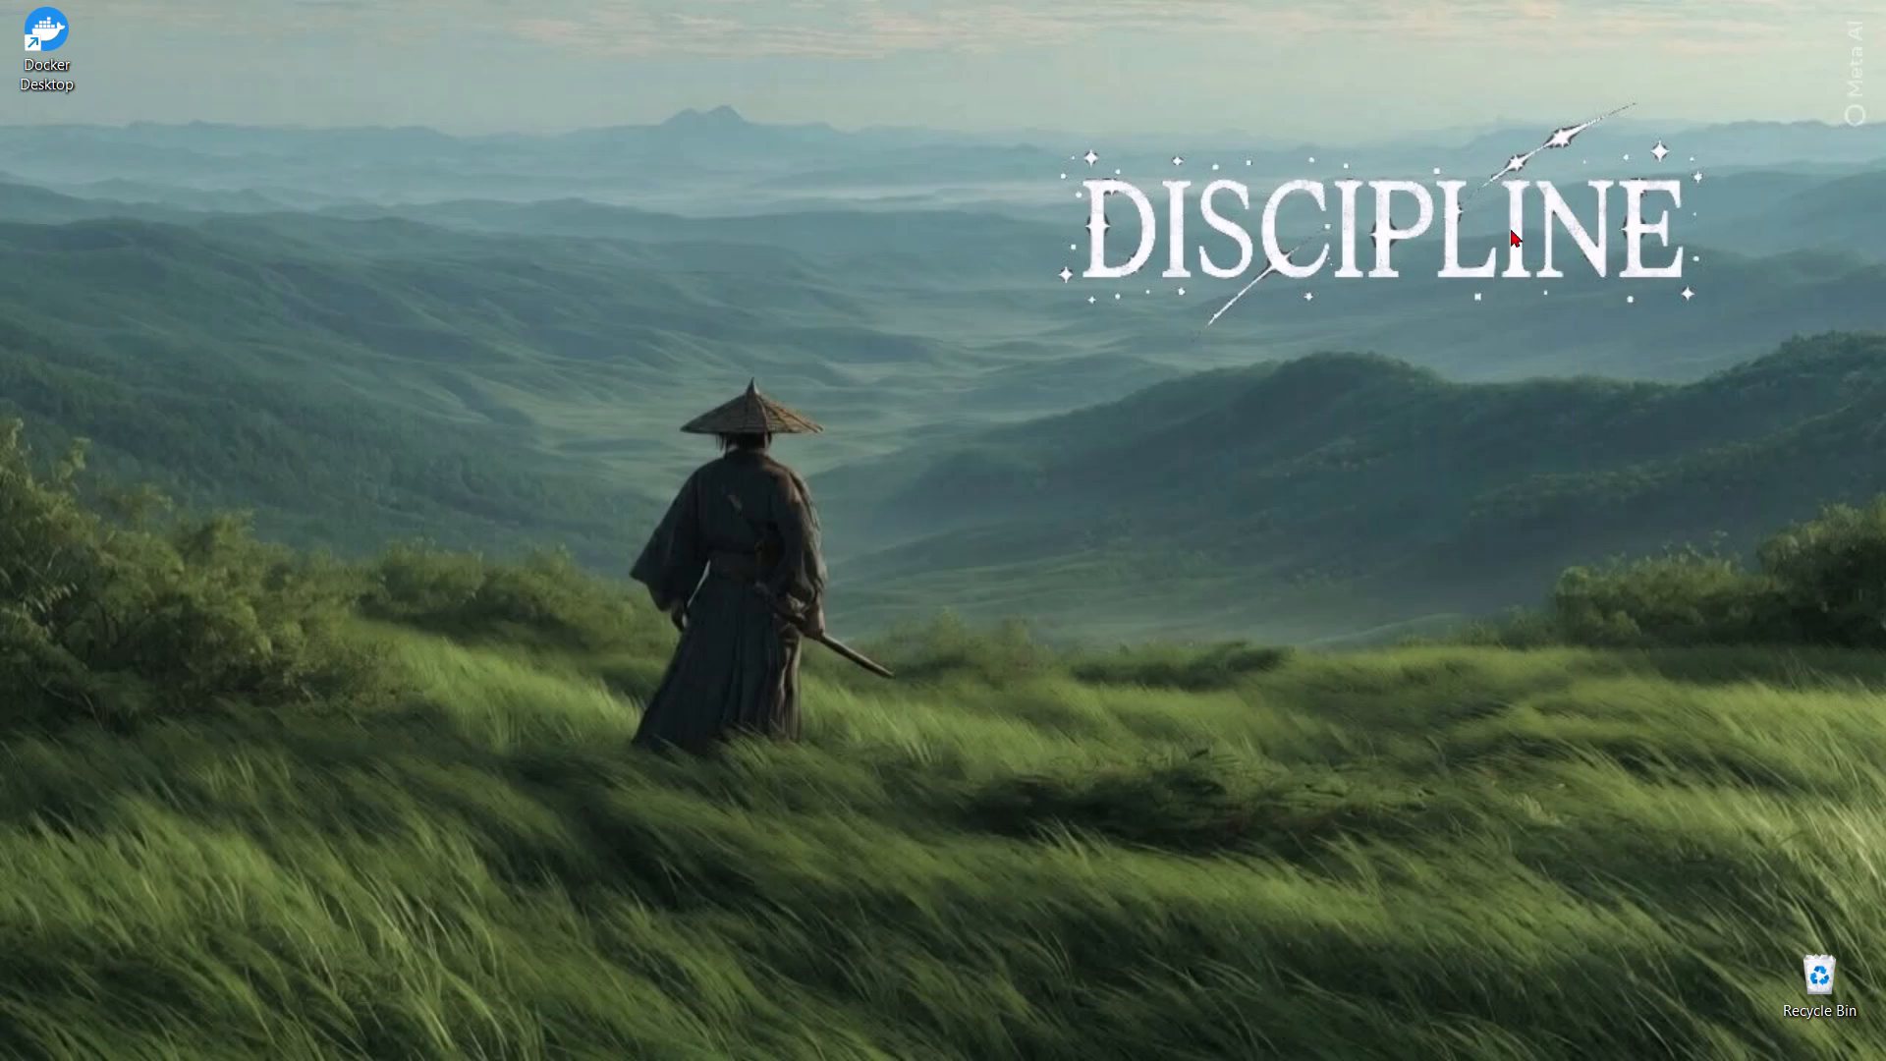